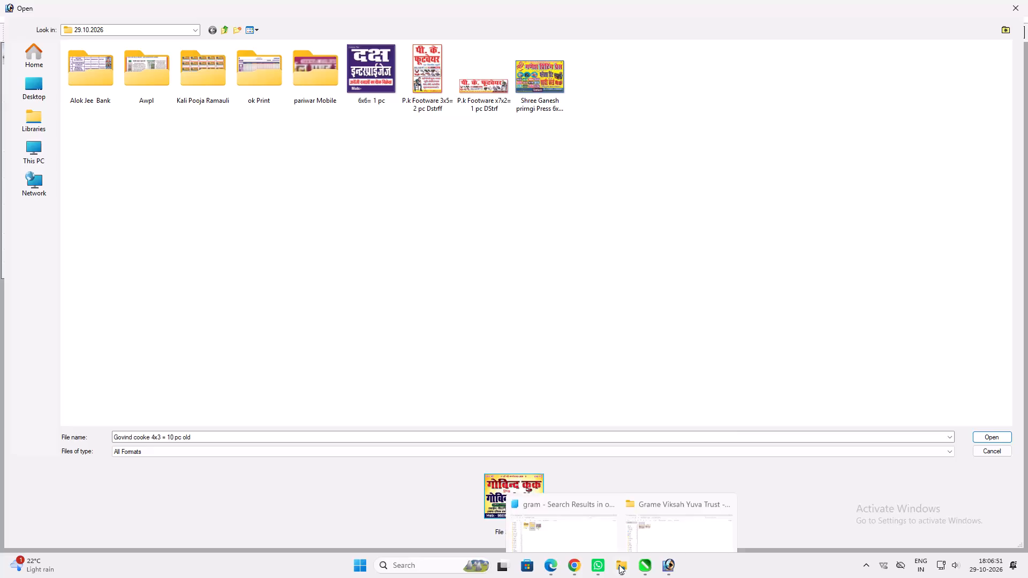
Switch to File Explorer and open the 2026 folder on Local Disk (H:).
left_click(650, 512)
scroll(69, 396, "down", 7)
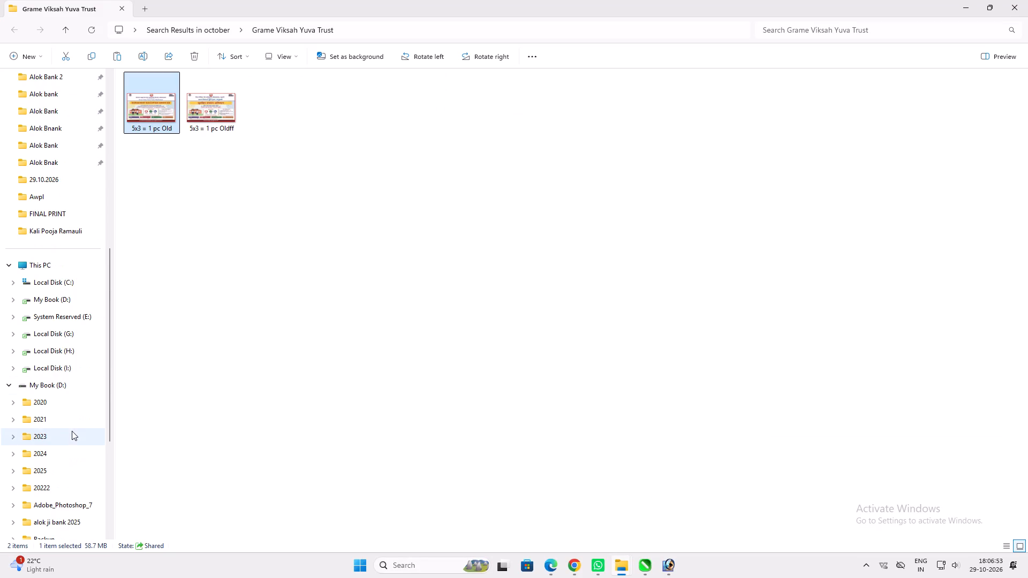
left_click(49, 359)
double_click(158, 105)
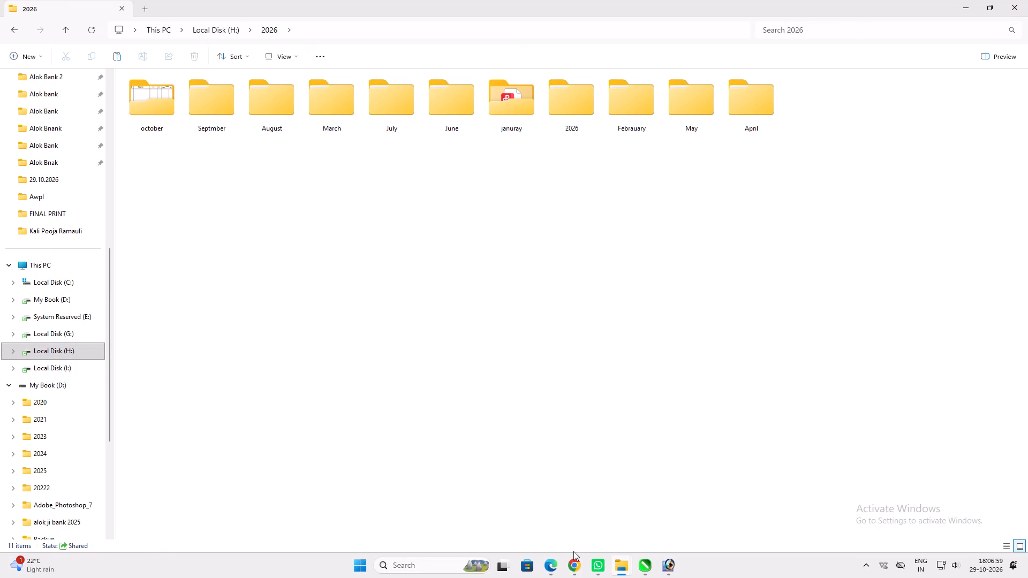
Show the open File Explorer windows to choose between the 2026 folder and the "gram" search results.
left_click(628, 556)
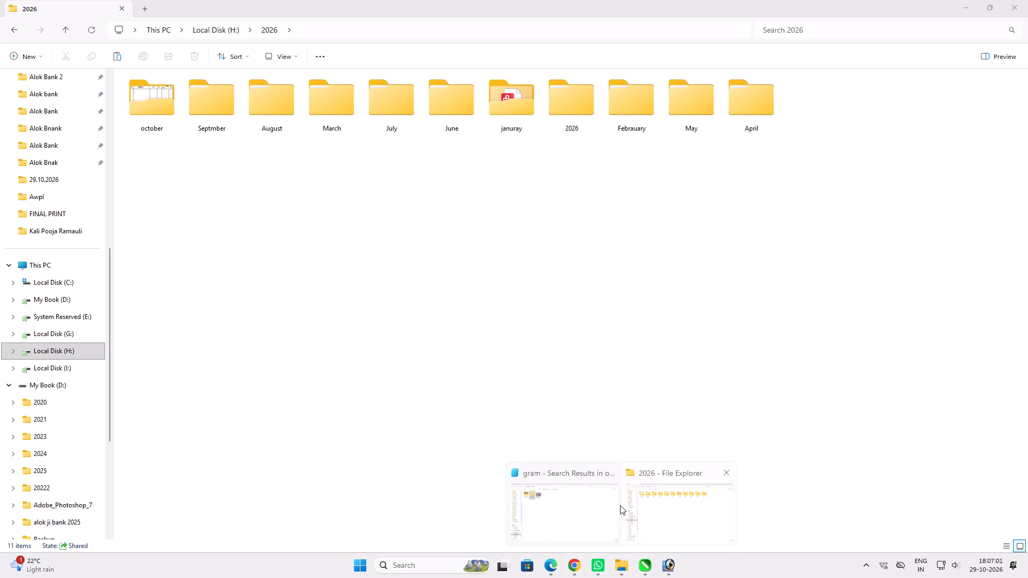
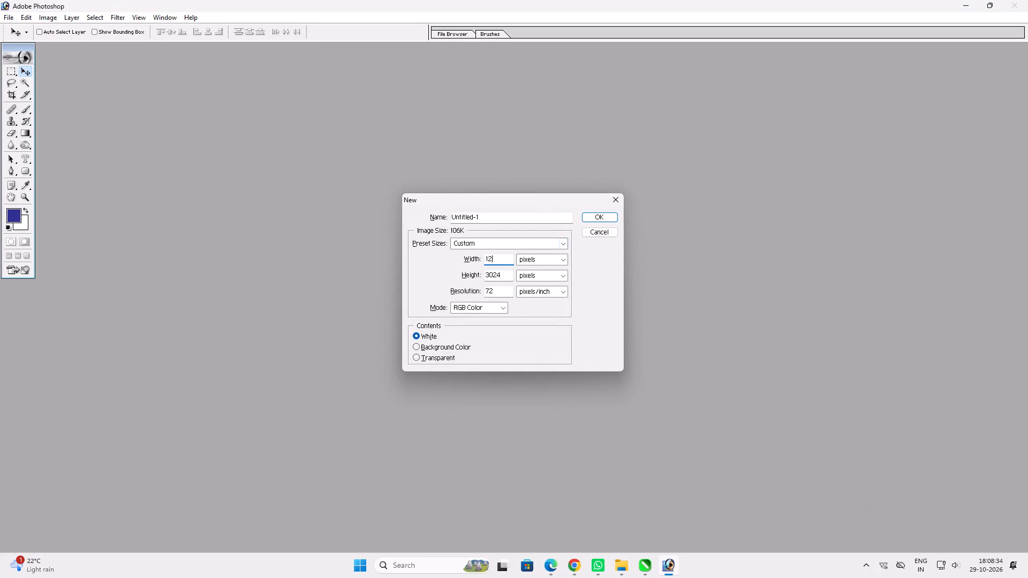
Create a new CMYK Color document 120 inches wide and 24 inches high.
key("Tab")
key("Down")
key("Tab")
key("2")
key("Tab")
key("shift+Tab")
key("2")
key("Tab")
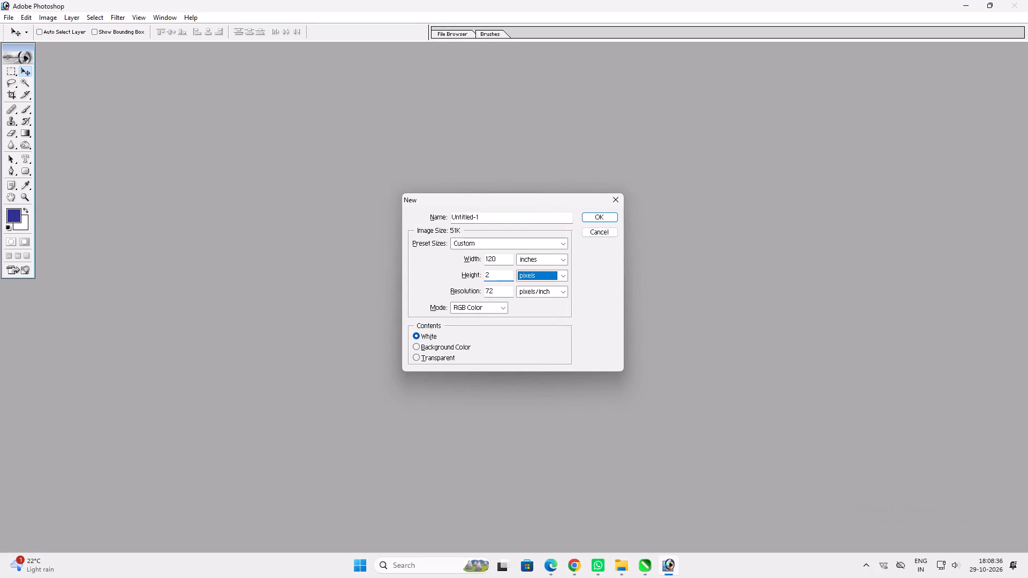
key("shift+Tab")
key("Tab")
key("shift+Tab")
type("24")
key("Tab")
key("Left")
key("Tab")
key("shift+Tab")
key("shift+Tab")
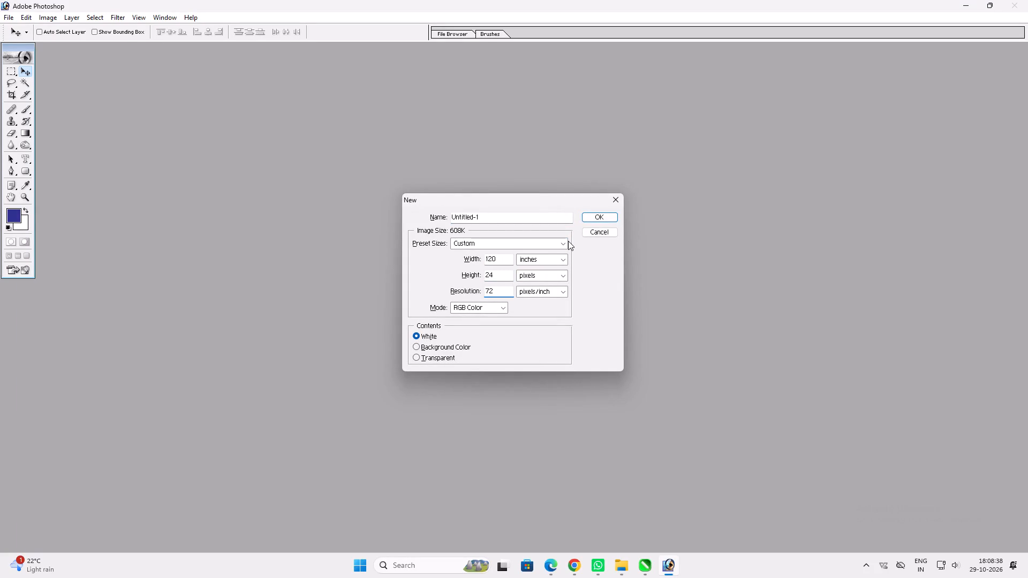
type("24")
key("Tab")
key("Down")
key("Tab")
key("Tab")
key("Tab")
key("Right")
key("Return")
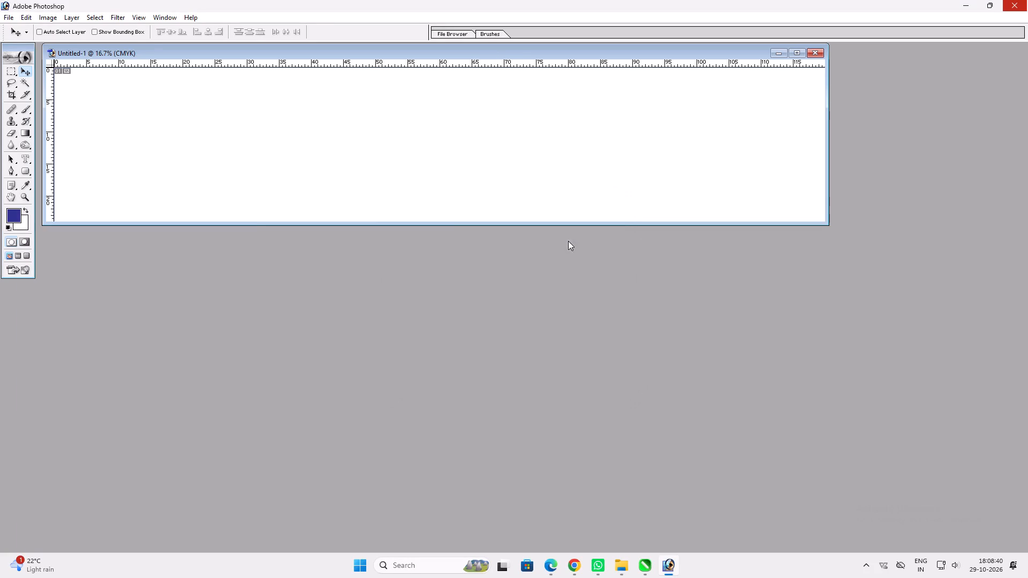
Paste the copied shop-sign photo into the new document, maximize the document window, and move the photo up to cover the canvas height.
key("ctrl+v")
double_click(523, 54, "ctrl")
key("v")
key("v")
left_click_drag(547, 343, 541, 276)
Copy a rectangular area around the KUNAL sign onto a new layer and offset it down and right from the original photo.
key("m")
left_click_drag(361, 254, 671, 352)
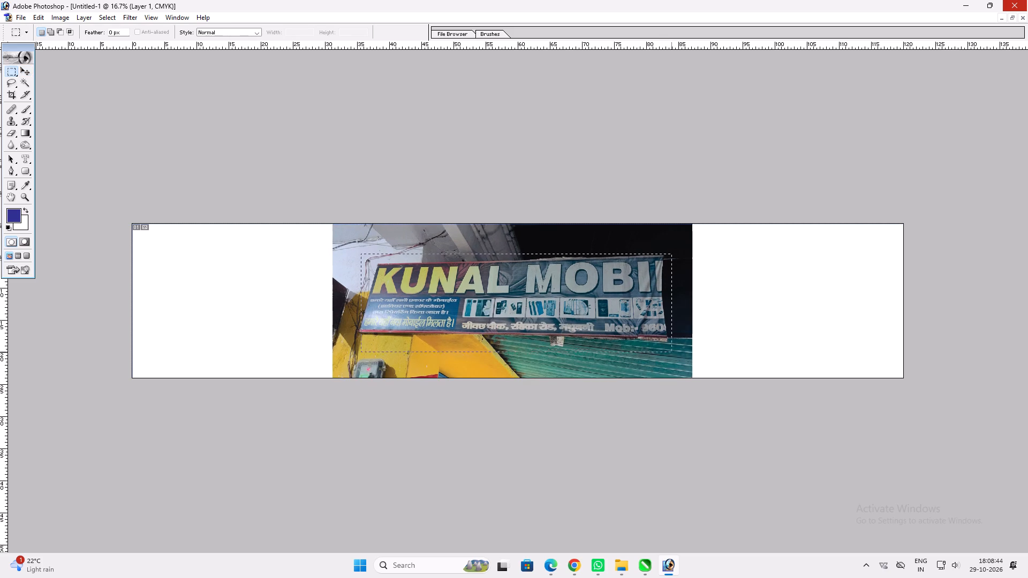
left_click_drag(671, 352, 674, 349)
key("ctrl+c")
key("ctrl+v")
key("v")
left_click_drag(564, 303, 619, 344)
Delete the layer holding the original full photo, keeping the cropped sign copy.
left_click(593, 264, "ctrl")
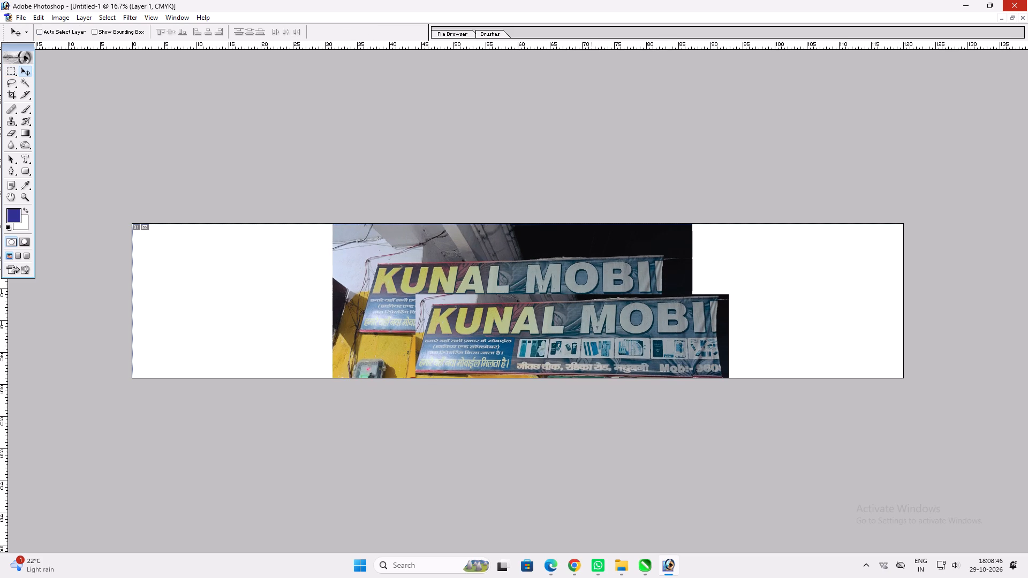
key("alt+l")
key("alt+l")
key("alt+l")
Enlarge the cropped sign layer with Free Transform to about 80 inches wide and reposition it near the middle of the canvas.
key("v")
left_click(592, 338, "ctrl")
key("ctrl+t")
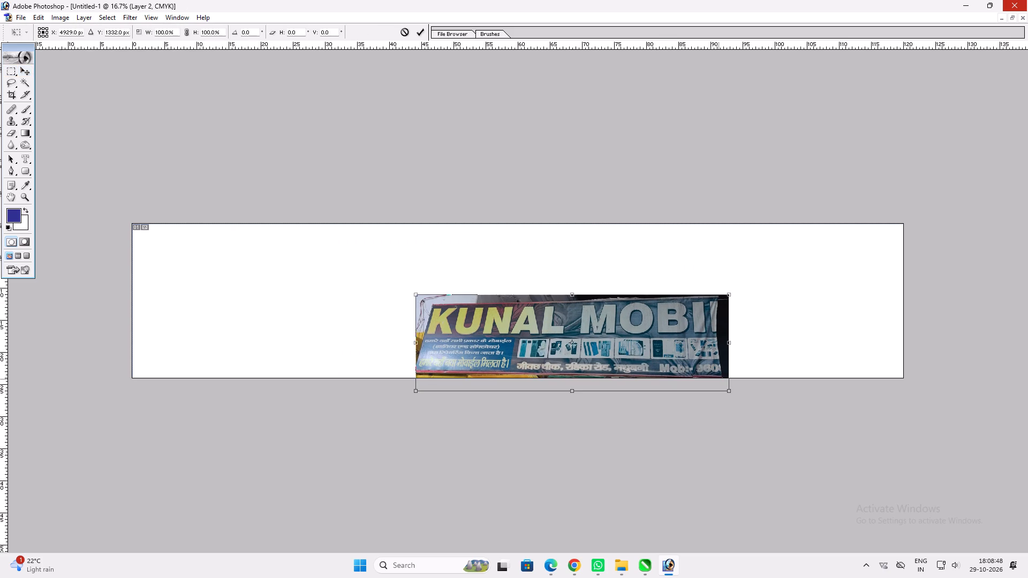
left_click_drag(728, 393, 841, 387, "alt+shift")
key("shift+Return")
key("v")
left_click_drag(644, 322, 592, 294)
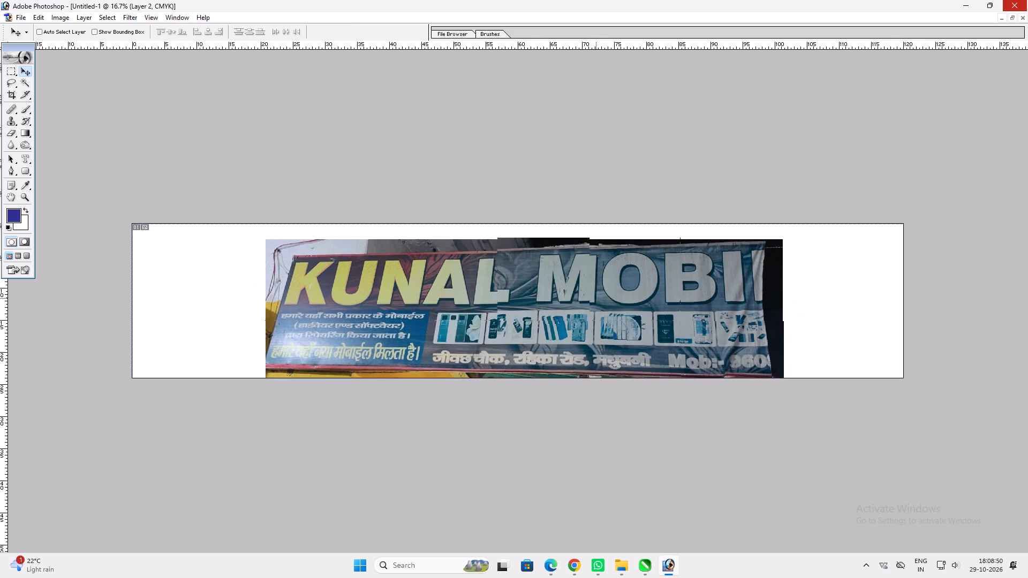
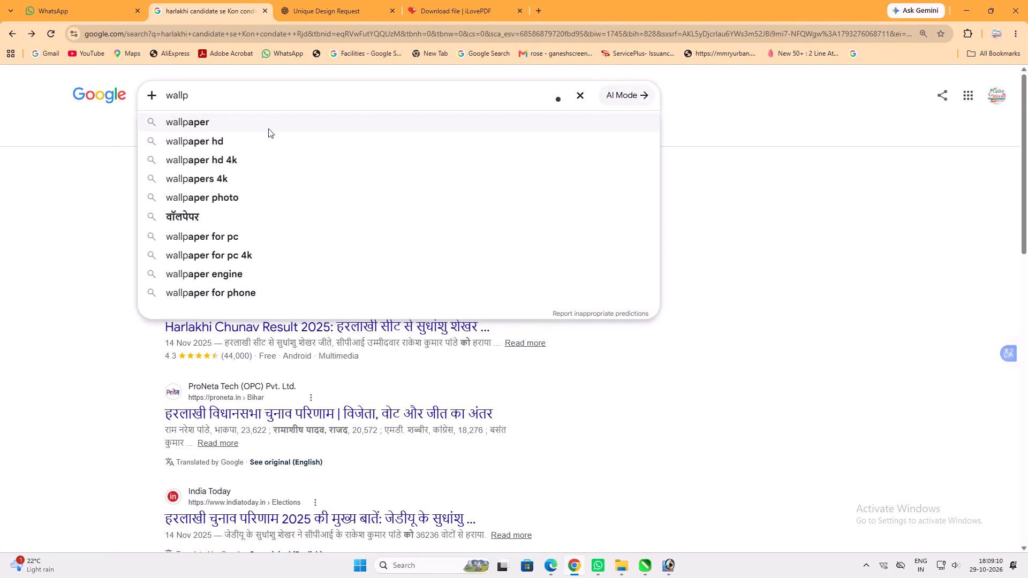
Search Google for "wallpaper hd quality" and show the image results.
left_click(258, 98)
key("space")
type("ha")
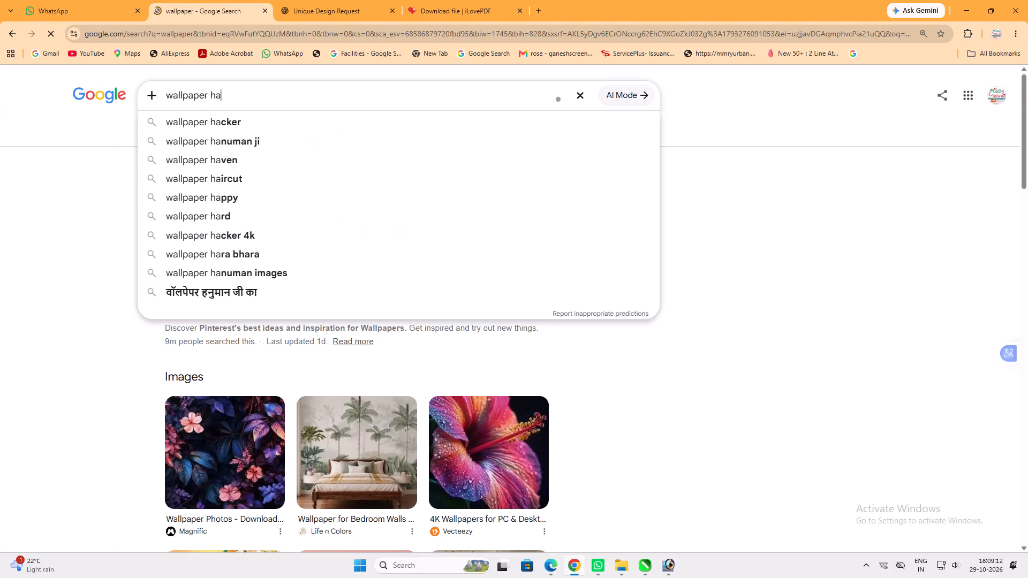
key("BackSpace")
type("d Q")
type("ual")
left_click(250, 125)
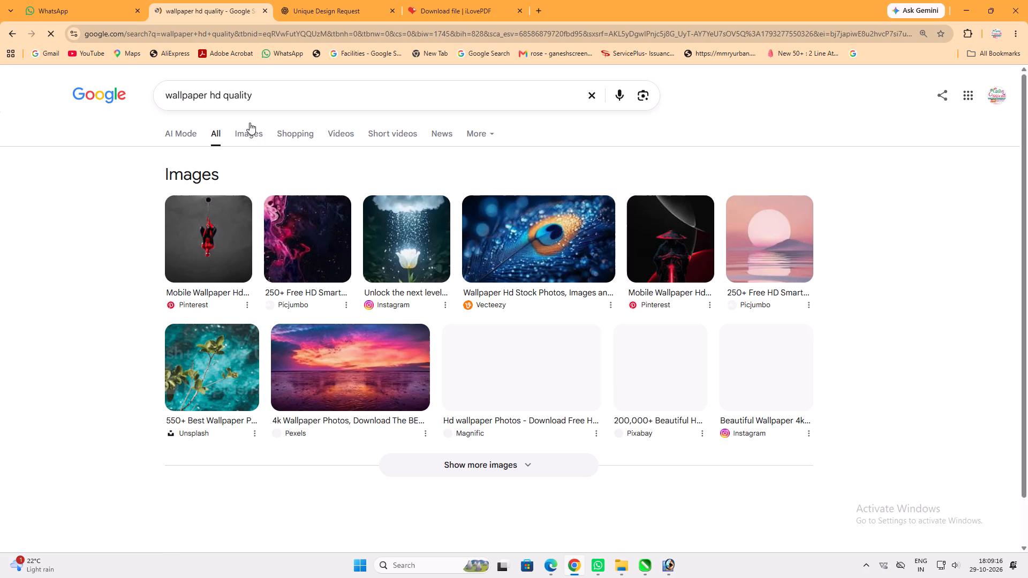
left_click(269, 88)
key("space")
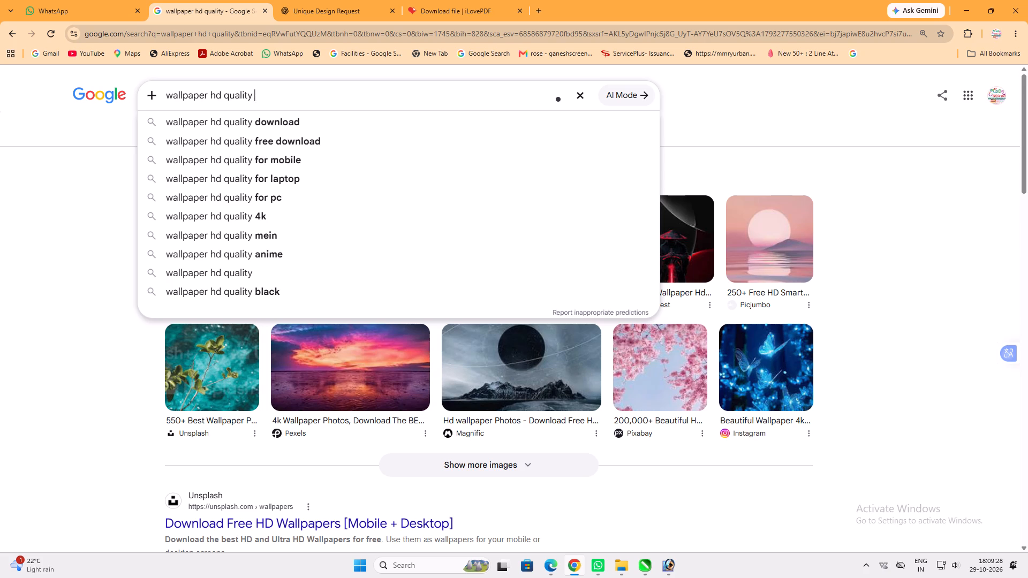
key("ctrl+a")
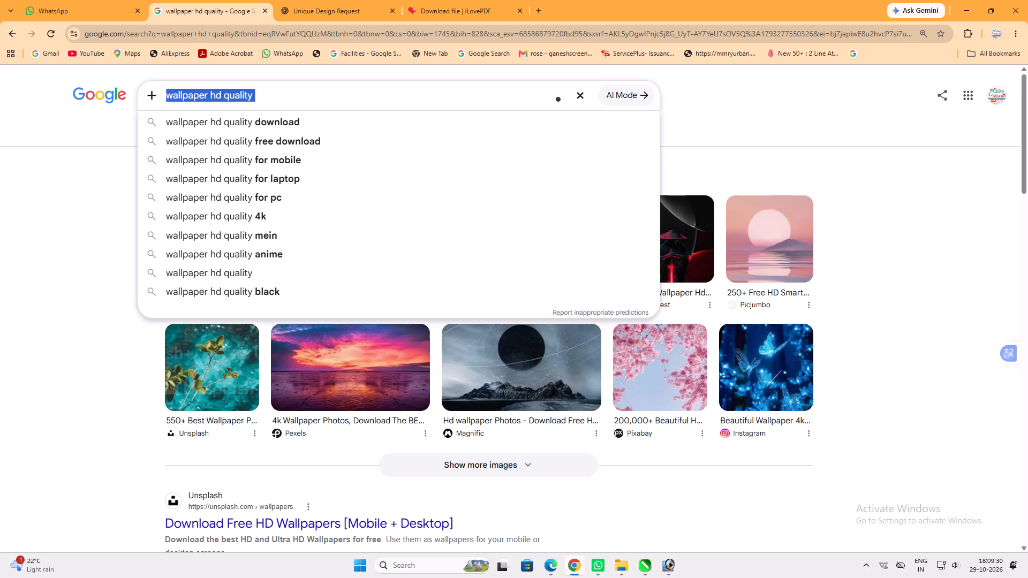
type("Wl")
key("BackSpace")
type("all")
left_click(301, 125)
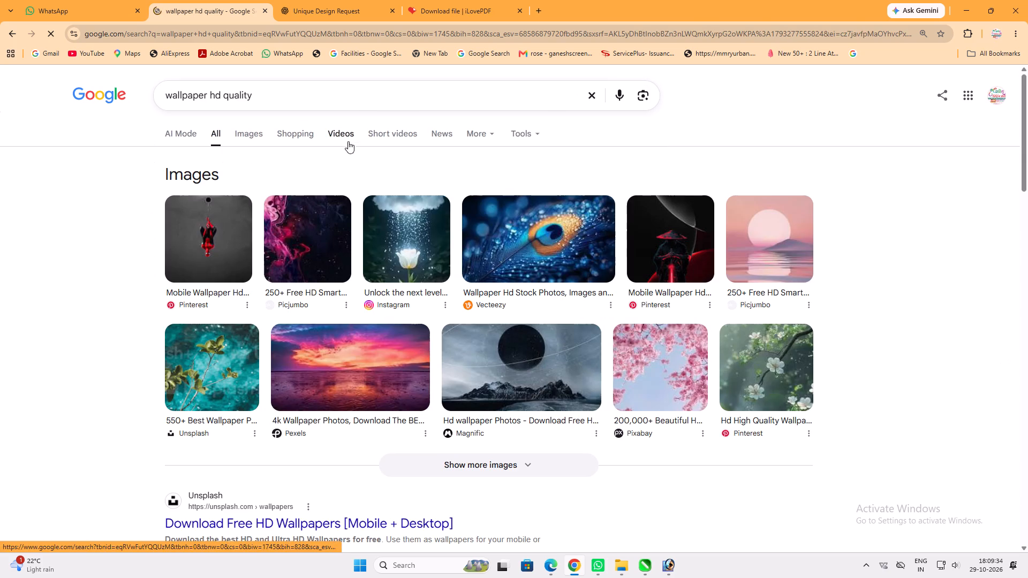
left_click(238, 141)
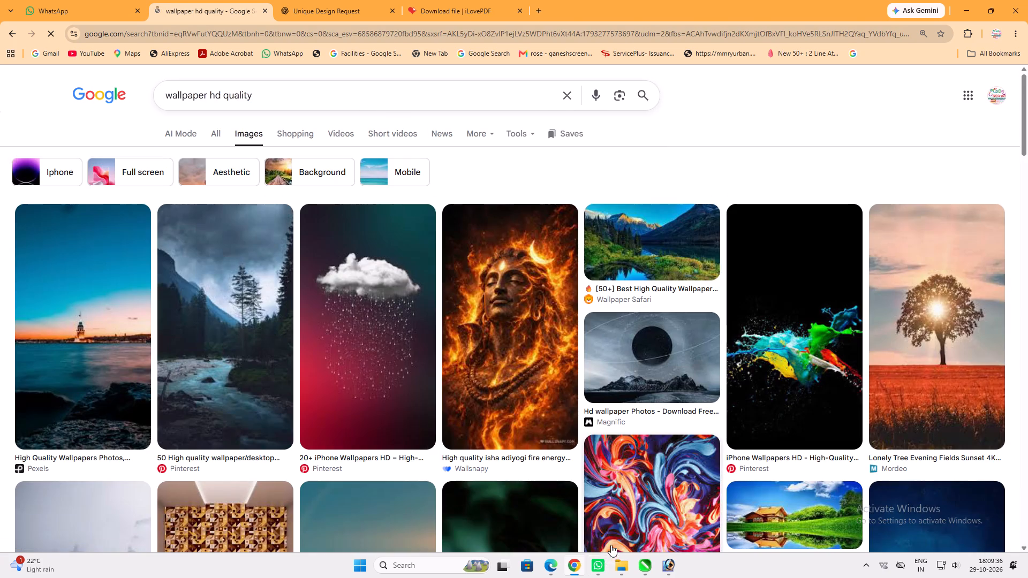
Switch to File Explorer and open the Septmber folder inside 2026 on Local Disk (H:).
left_click(626, 572)
left_click(686, 508)
scroll(29, 341, "down", 4)
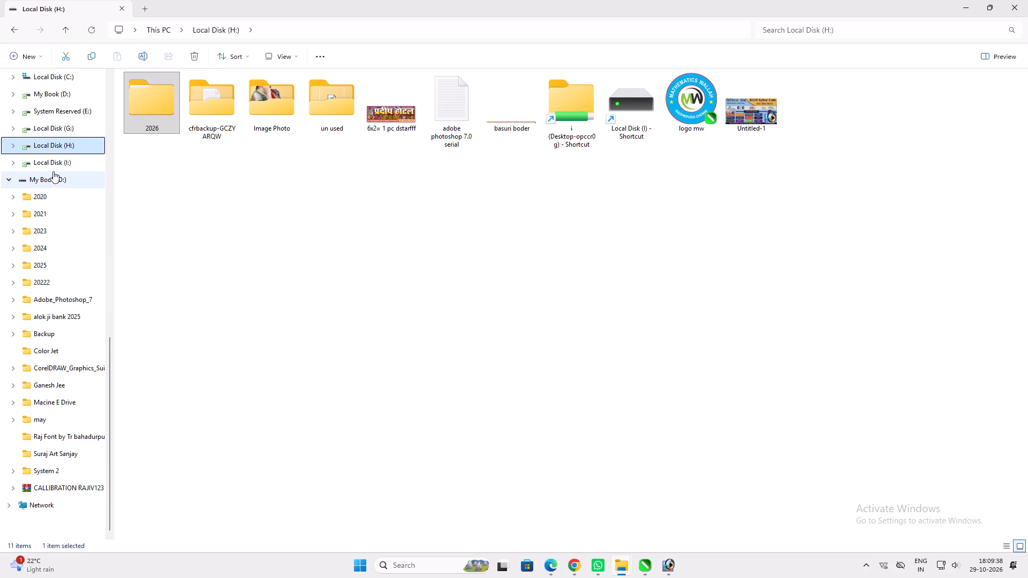
left_click(54, 147)
double_click(164, 87)
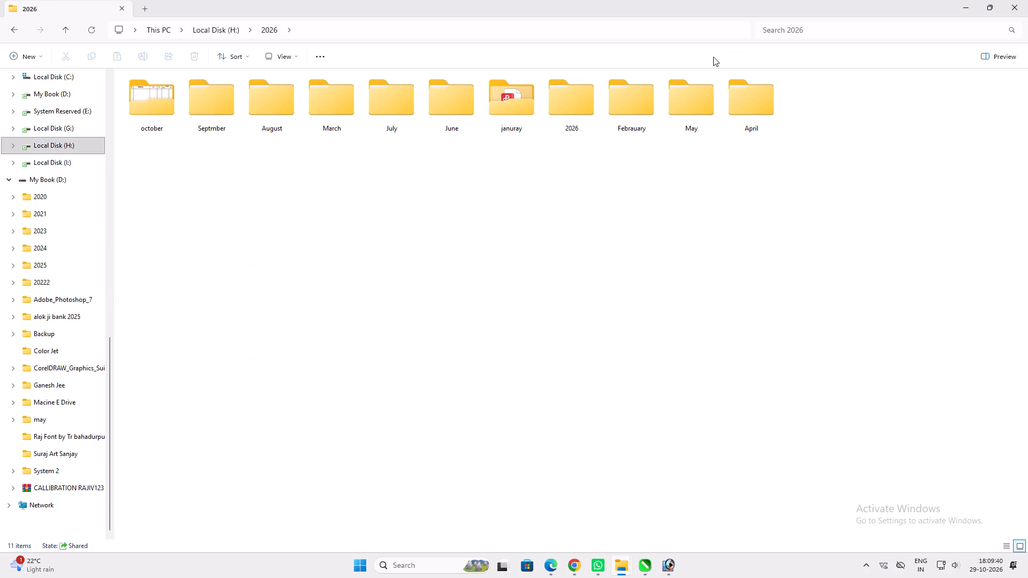
left_click(211, 123)
left_click_drag(211, 123, 263, 115)
Search the Septmber folder for "Mobile" and display the found files as thumbnail icons.
left_click(772, 41)
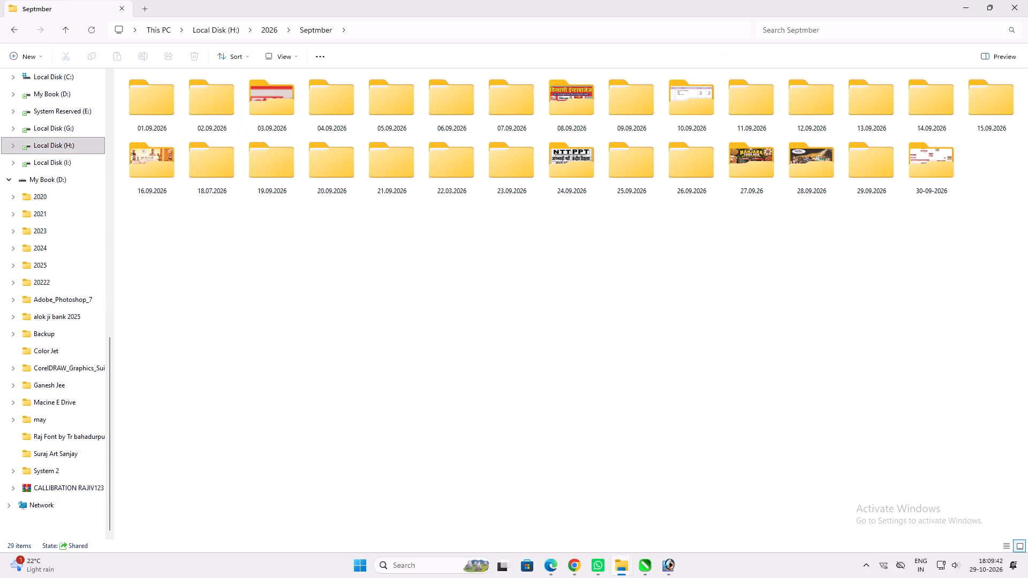
left_click(770, 33)
type("Mobile")
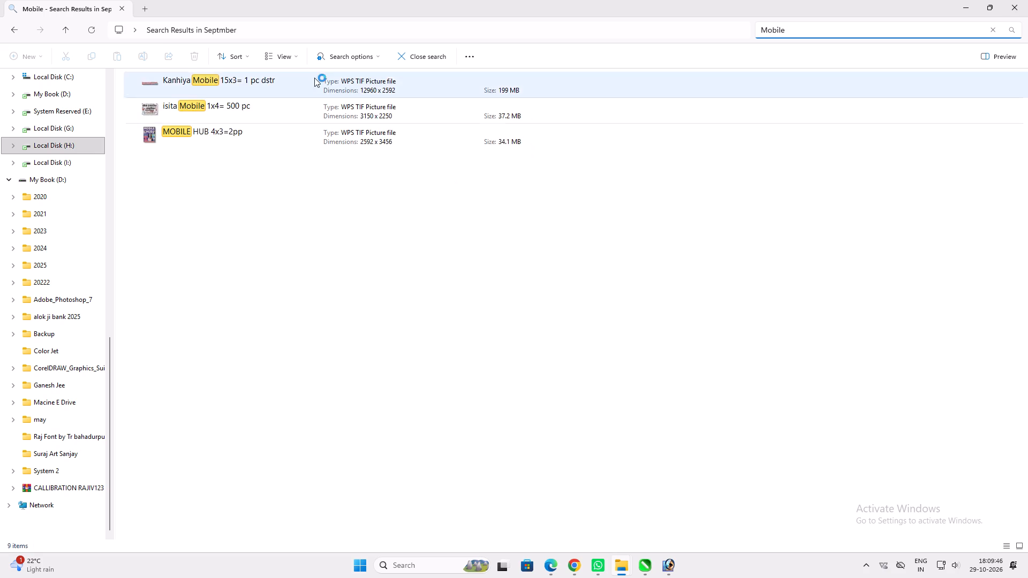
left_click(298, 50)
left_click(306, 97)
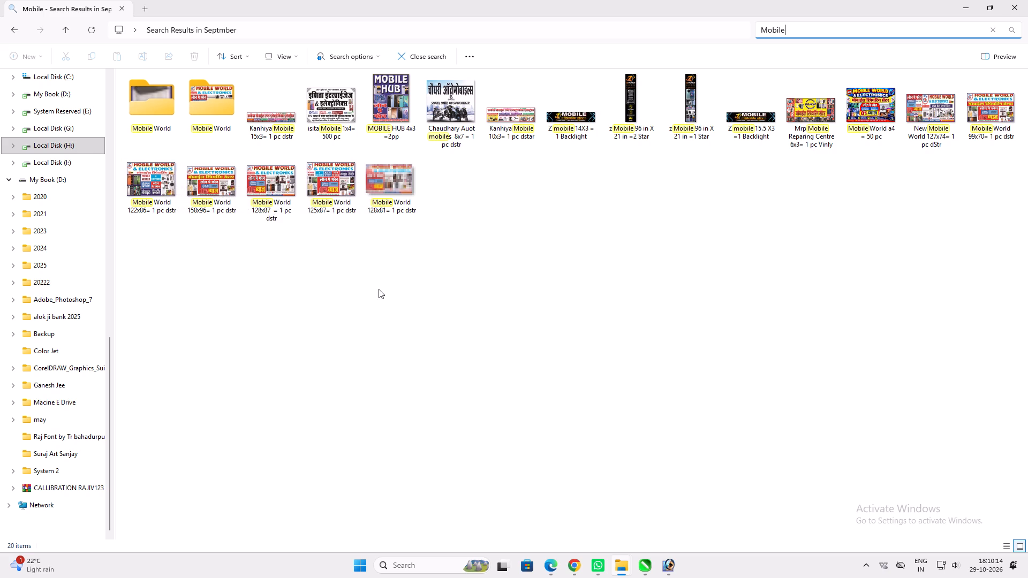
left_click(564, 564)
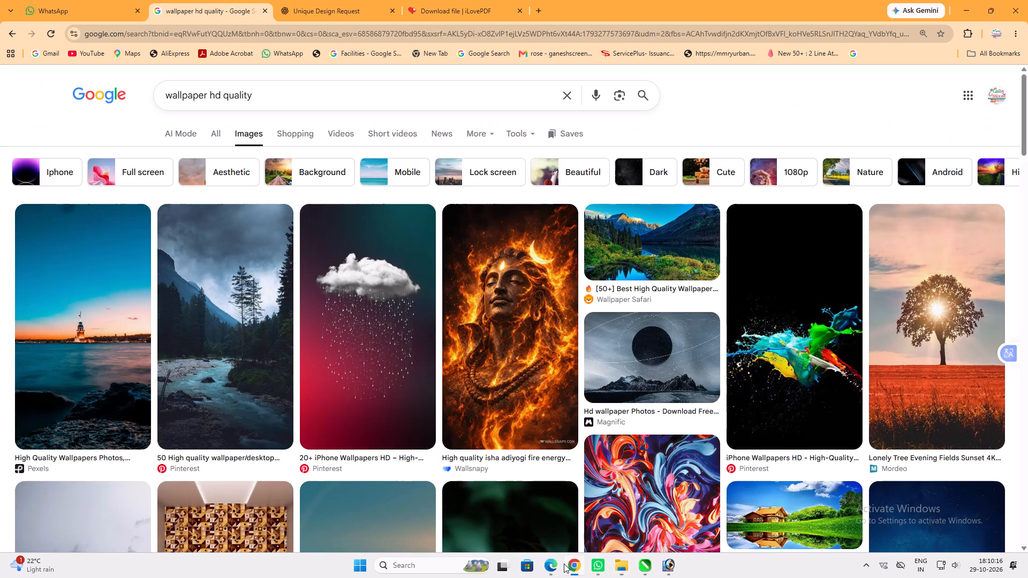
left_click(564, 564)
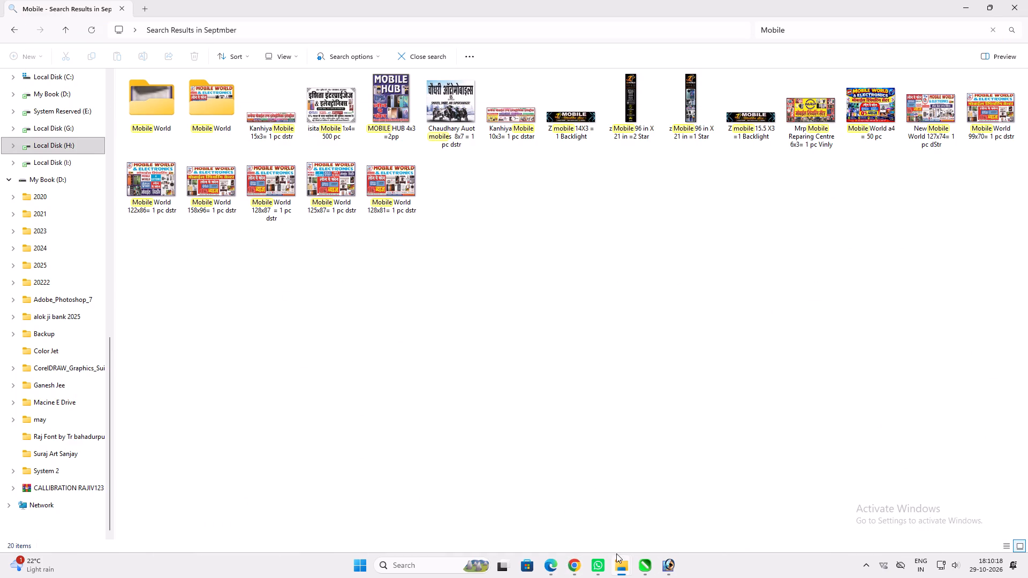
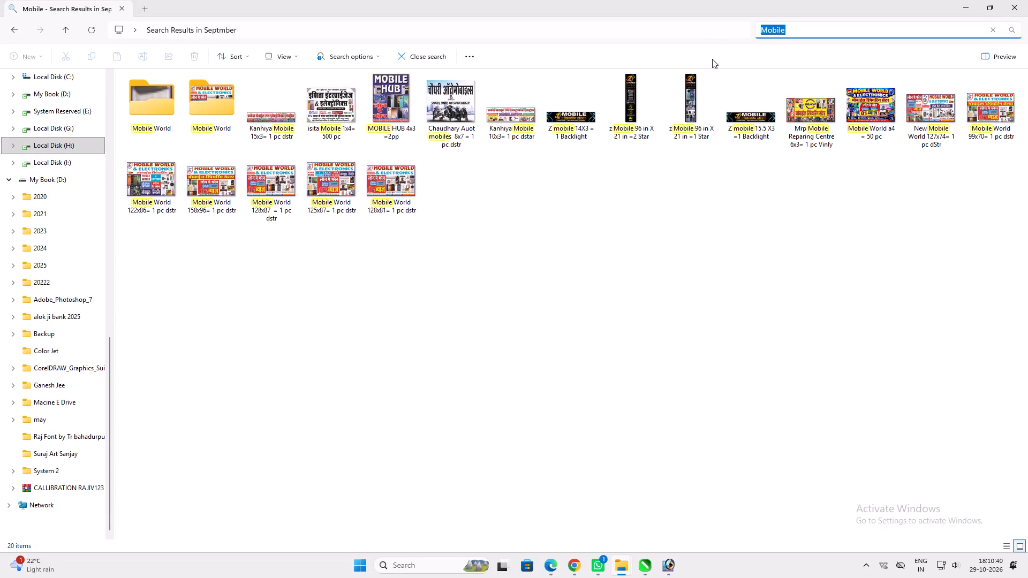
Search the Septmber folder for "zone".
type("zone")
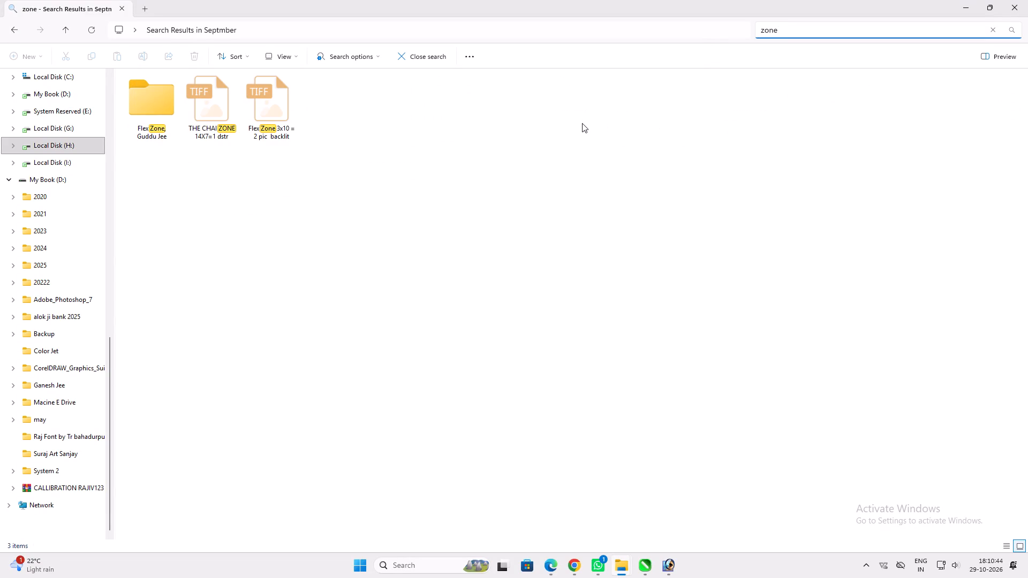
Reopen the Septmber folder inside 2026 on Local Disk (H:) and search it for "Mob".
left_click(73, 143)
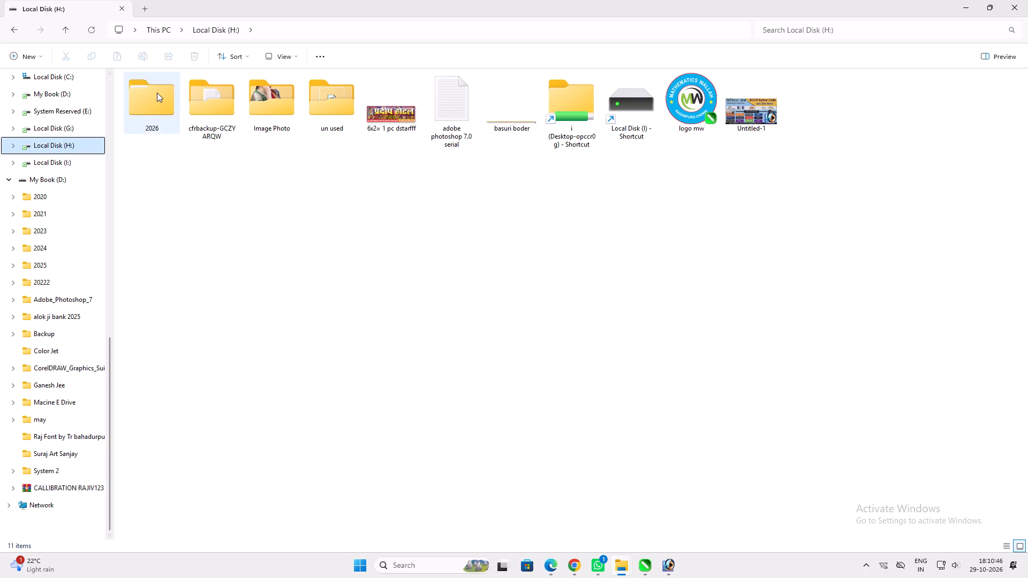
triple_click(155, 93)
key("s")
key("Return")
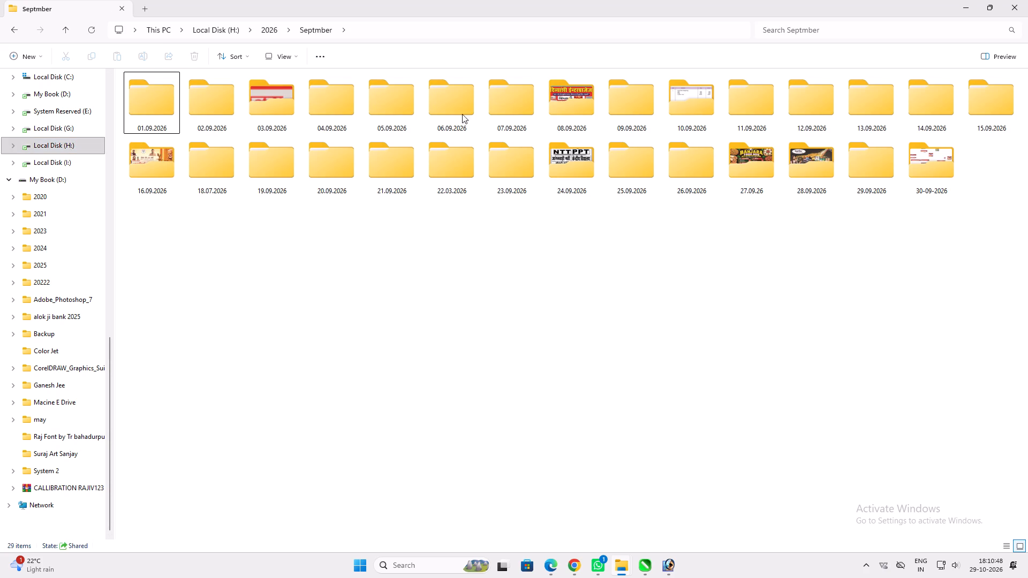
left_click(772, 34)
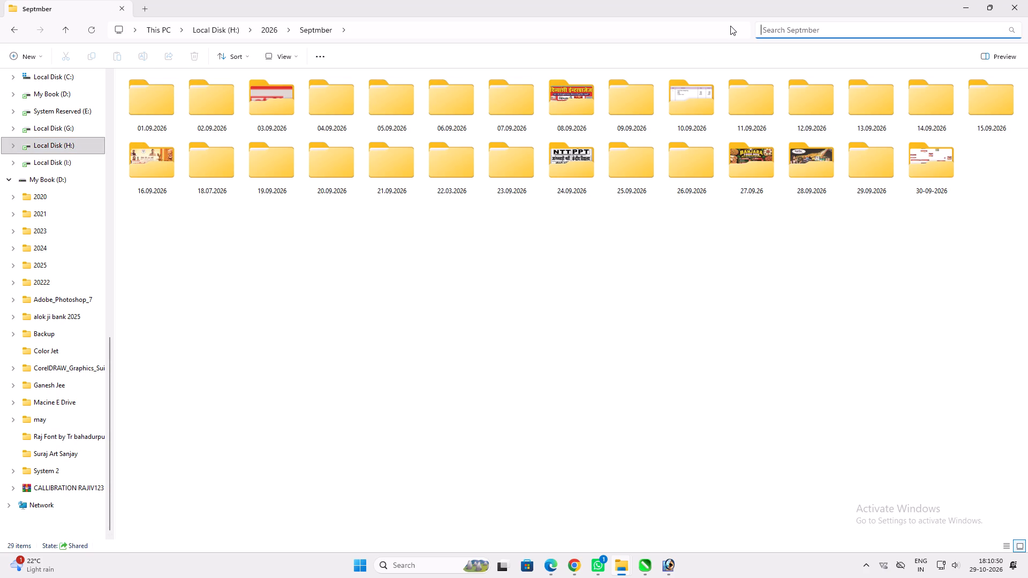
type("Mob")
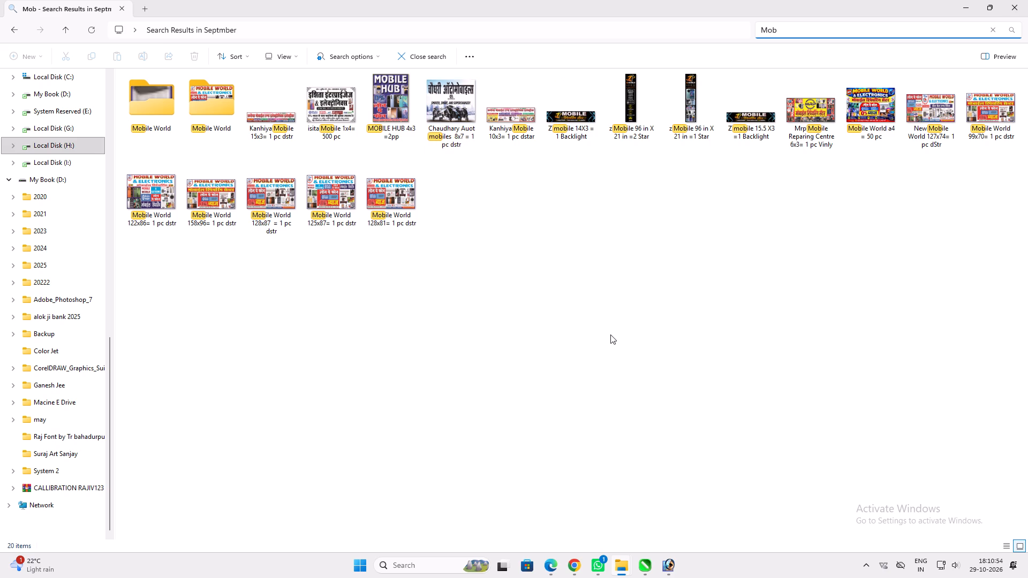
Preview the "Z mobile 15.5 X3 =1 Backlight" design at full banner width, then close the image viewer.
double_click(731, 104)
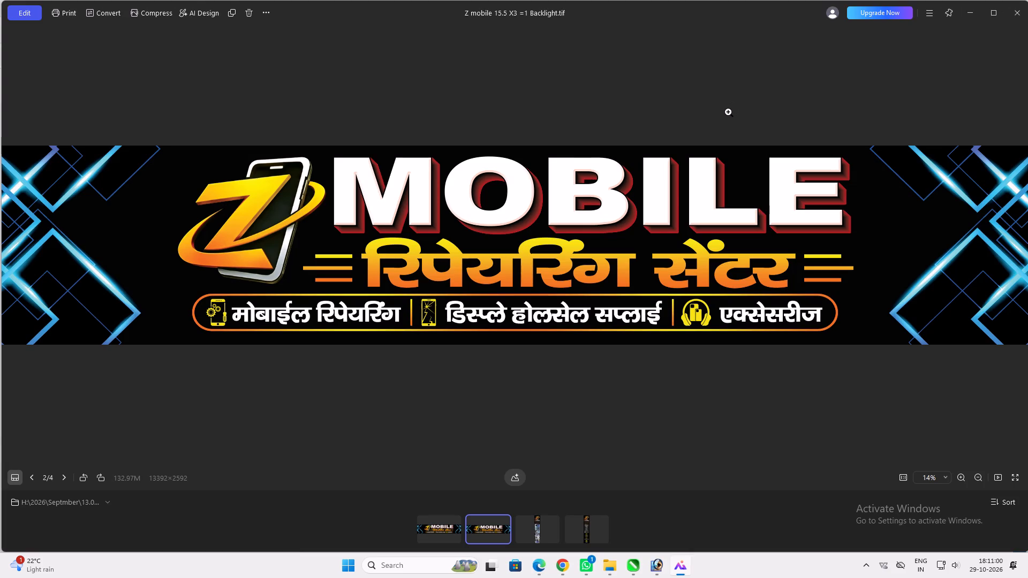
scroll(642, 280, "down", 2)
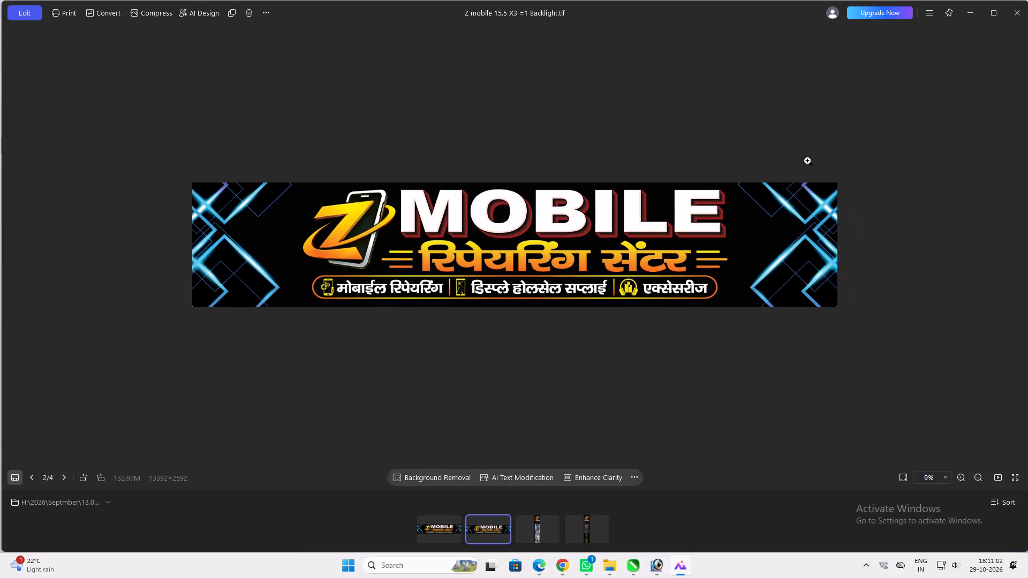
left_click(1016, 17)
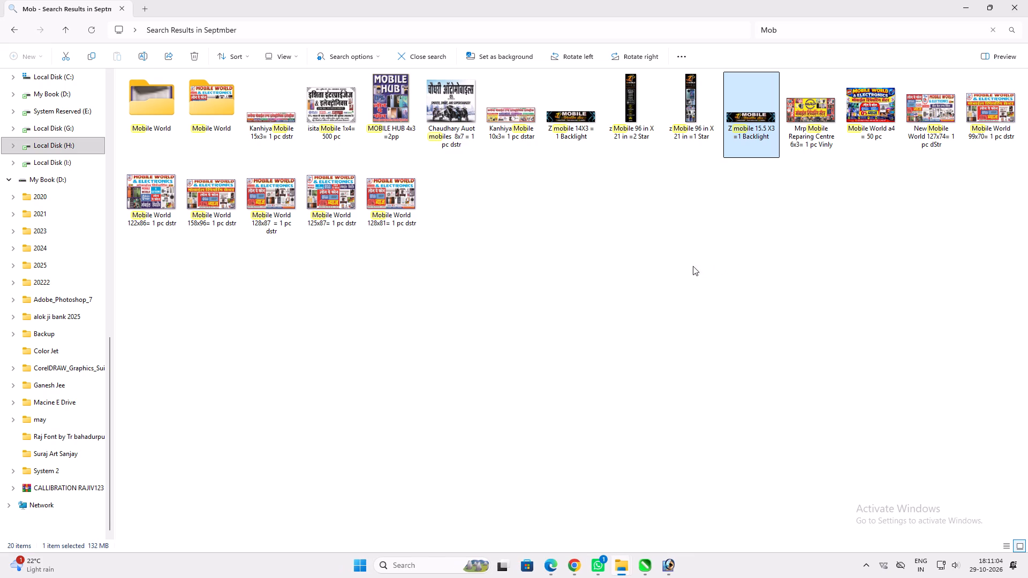
Open the August folder inside 2026 on Local Disk (H:).
left_click(72, 148)
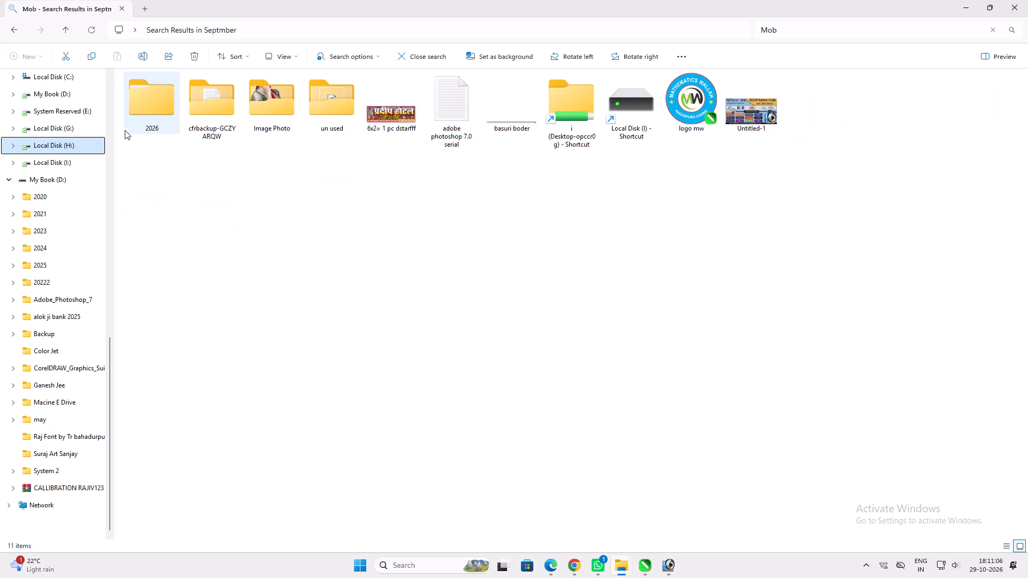
triple_click(134, 112)
key("a")
key("Return")
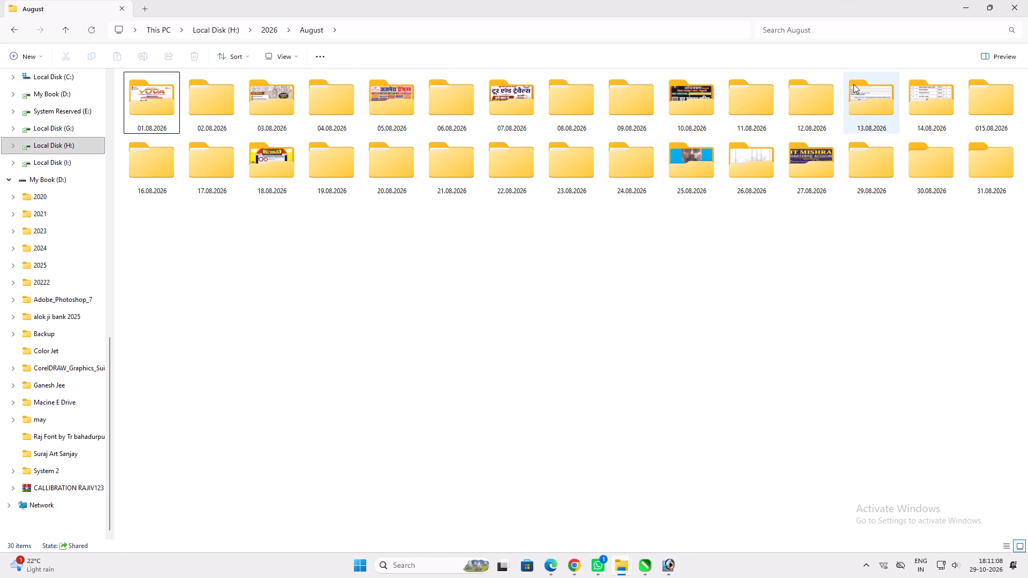
Search the August folder for "mobile" and switch the found files to thumbnail icons.
left_click(813, 33)
type("mobile")
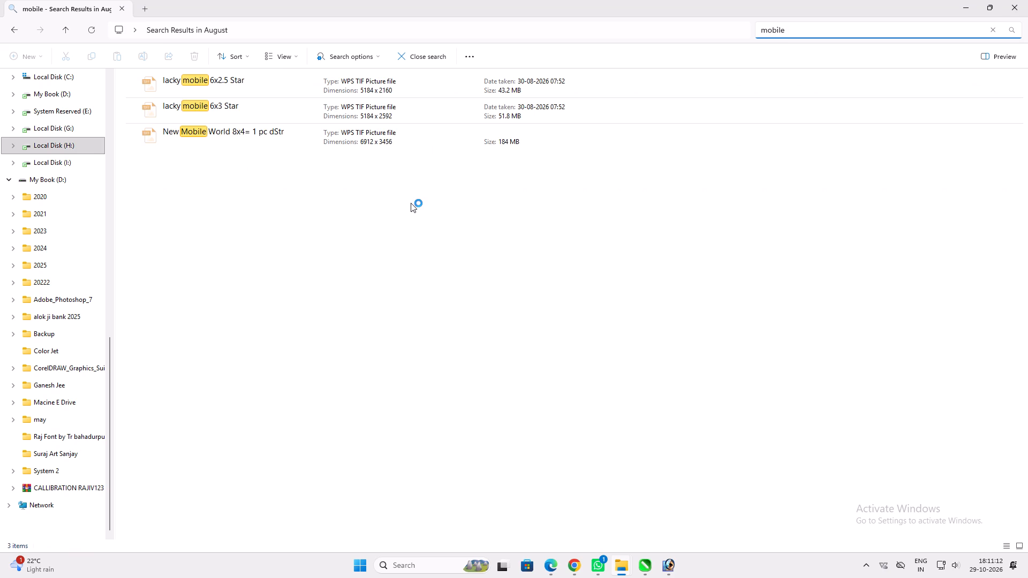
left_click(295, 55)
left_click(295, 93)
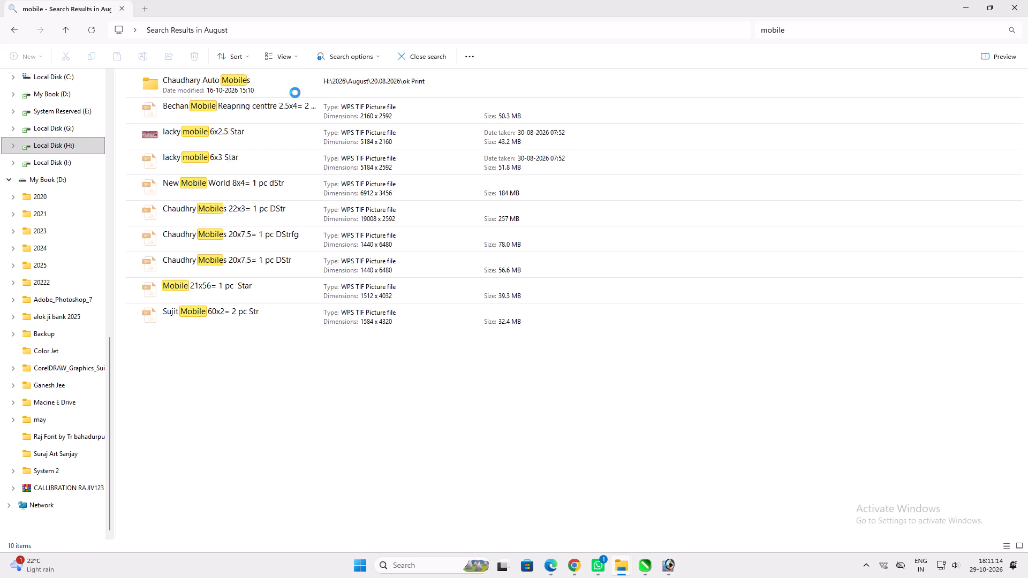
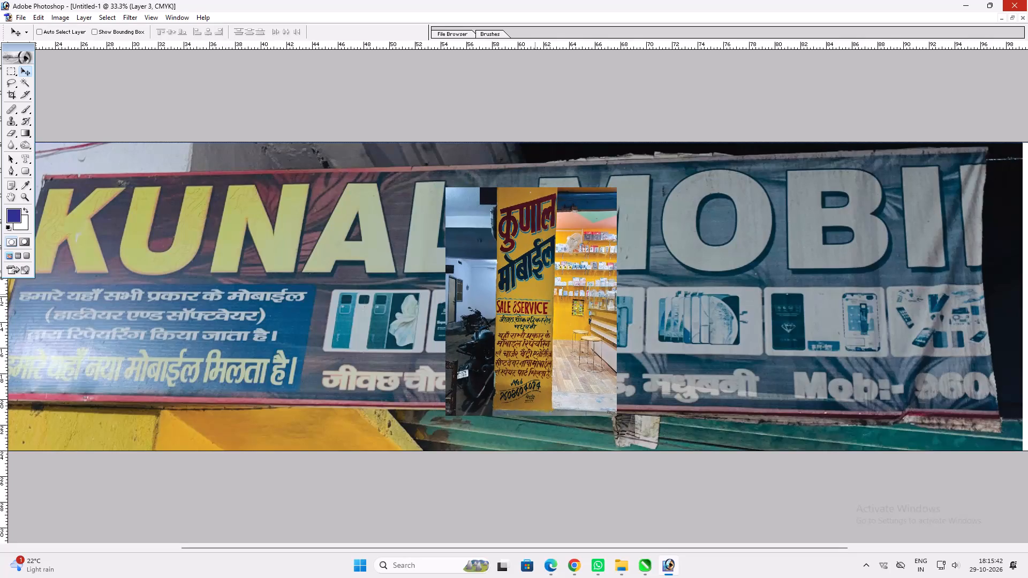
Copy the yellow Hindi signboard strip from the shop photo onto a new layer and move the copy just beside the original.
key("m")
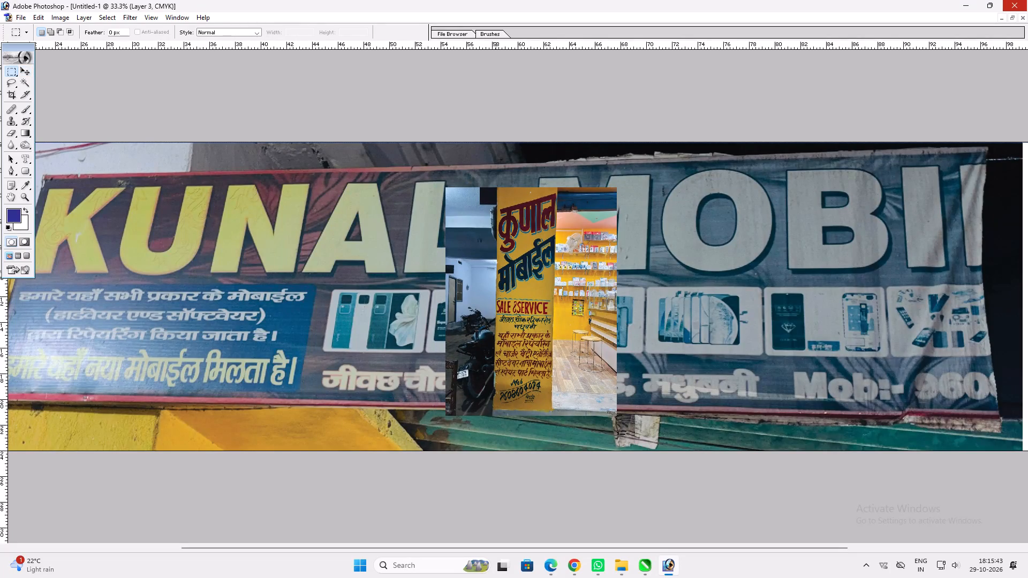
left_click_drag(496, 188, 551, 407)
key("ctrl+c")
key("ctrl+v")
key("v")
left_click_drag(529, 359, 598, 367)
Delete the original narrow shop photo layer, keeping the copied yellow signboard strip over the KUNAL banner photo.
left_click(530, 331, "ctrl")
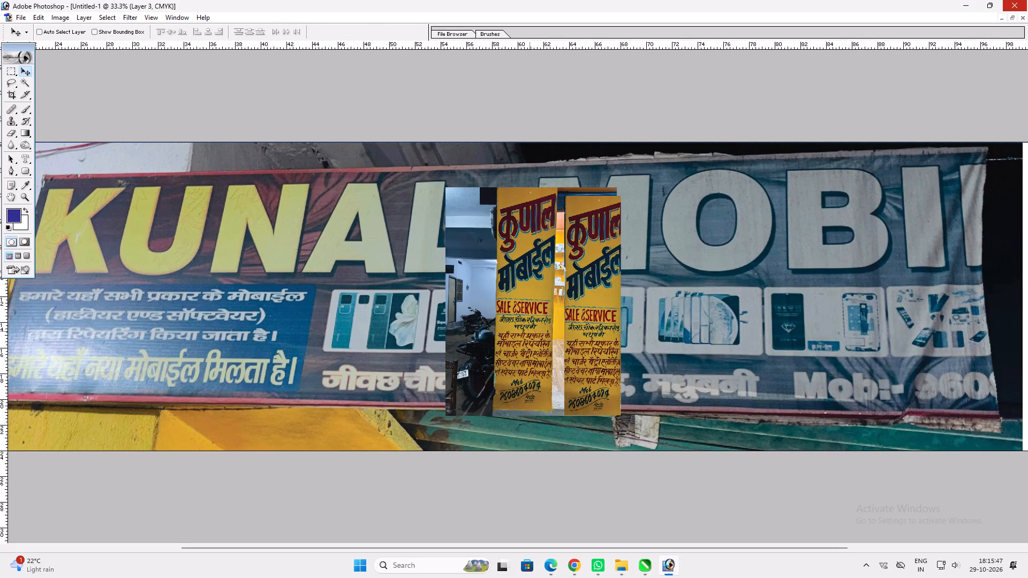
key("alt+l")
key("alt+l")
key("alt+l")
key("v")
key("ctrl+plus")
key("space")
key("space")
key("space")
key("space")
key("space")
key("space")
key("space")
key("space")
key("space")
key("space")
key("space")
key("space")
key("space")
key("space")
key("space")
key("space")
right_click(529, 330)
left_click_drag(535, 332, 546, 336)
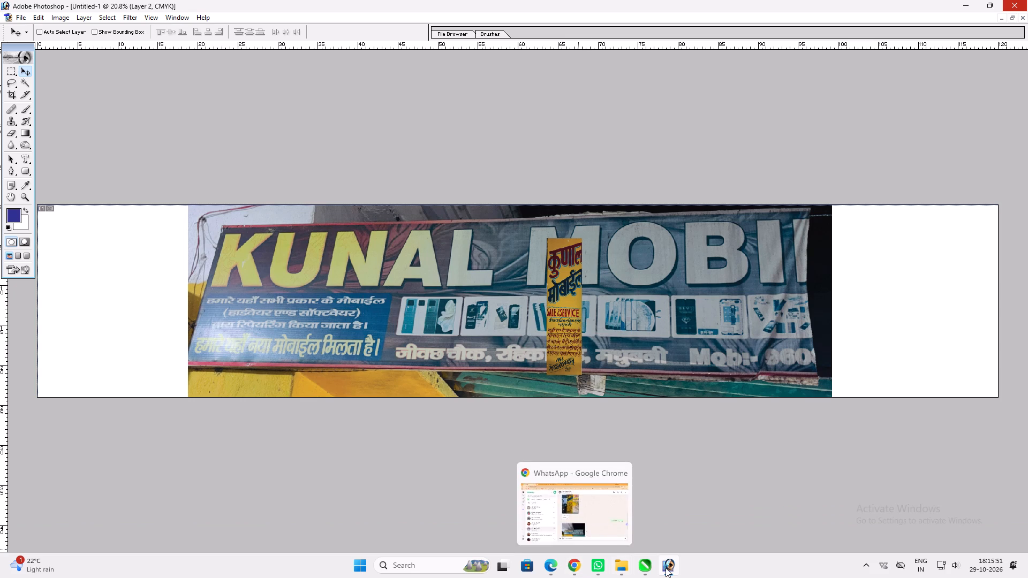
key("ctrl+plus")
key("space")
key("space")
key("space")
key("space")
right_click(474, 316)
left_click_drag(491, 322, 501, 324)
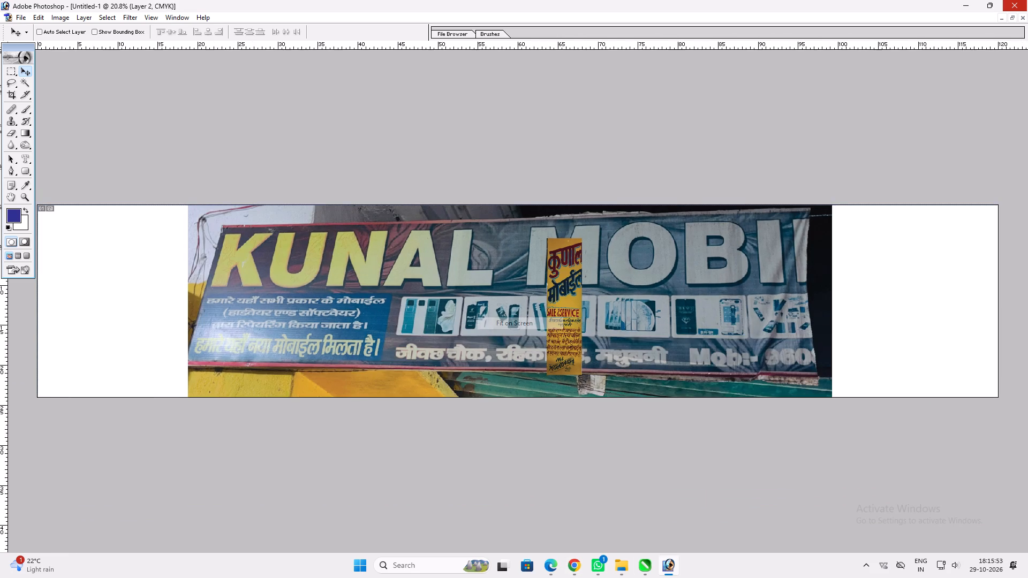
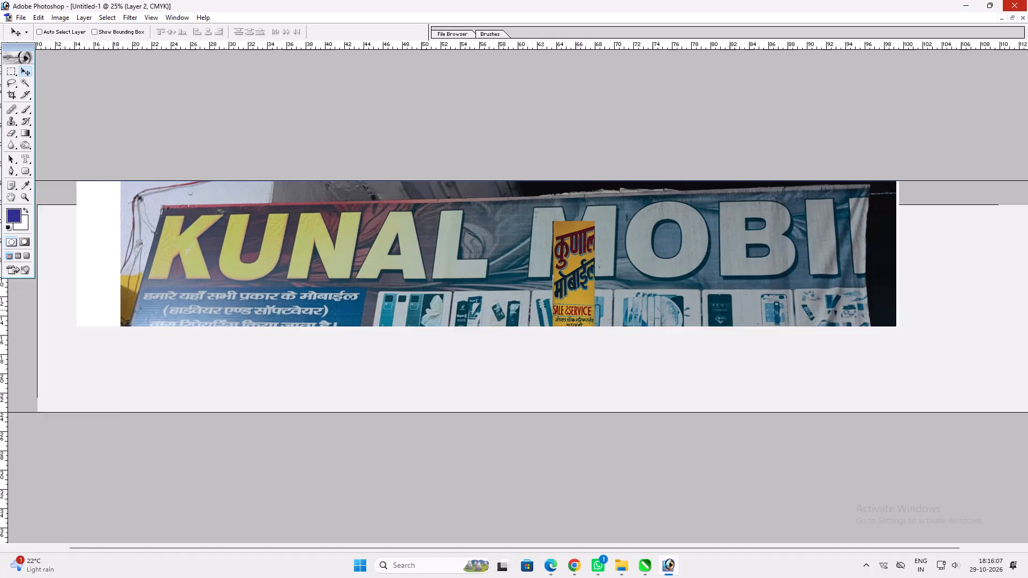
Examine the KUNAL banner photo up close, from its shop name and Hindi service text to the overlaid yellow signboard strip.
key("space")
key("ctrl+plus")
key("space")
key("space")
key("space")
key("space")
key("space")
key("space")
key("space")
key("space")
key("space")
key("space")
key("space")
key("space")
key("space")
key("space")
key("space")
key("space")
key("space")
key("space")
key("space")
key("space")
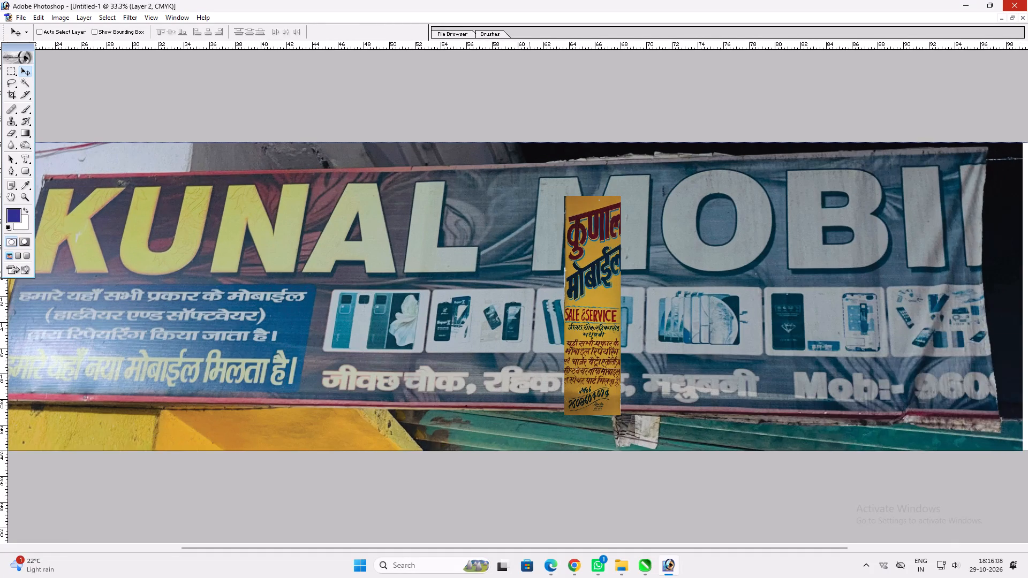
left_click_drag(476, 329, 608, 354)
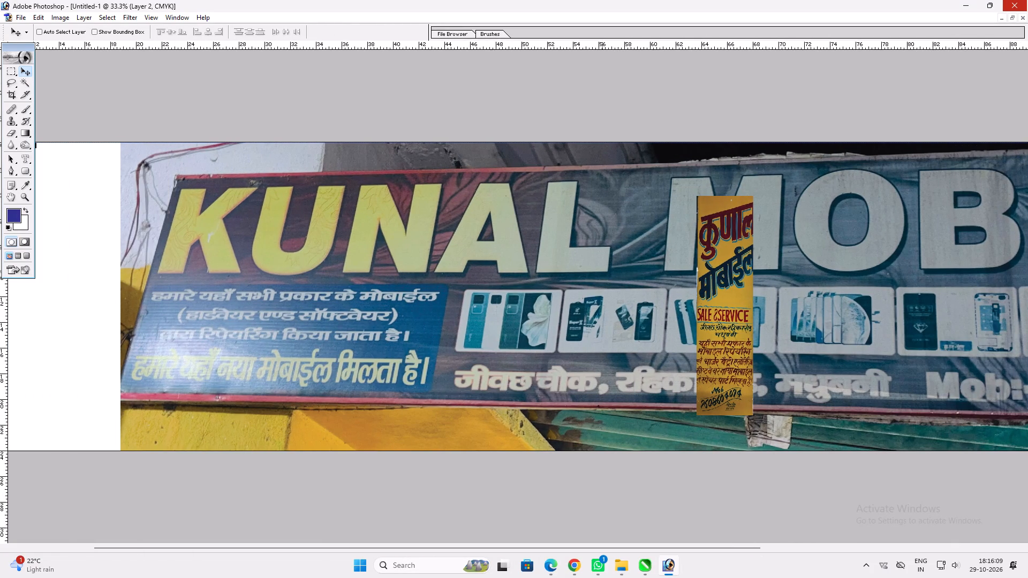
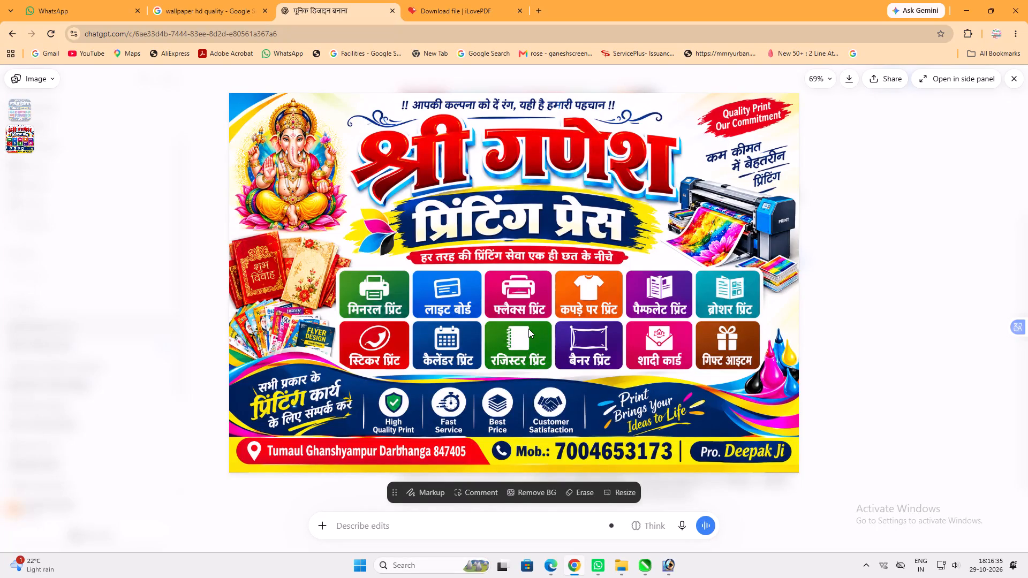
Switch to Photoshop and browse the ok Print folder and its Amber Hospital subfolder for an existing design file to open.
left_click(667, 568)
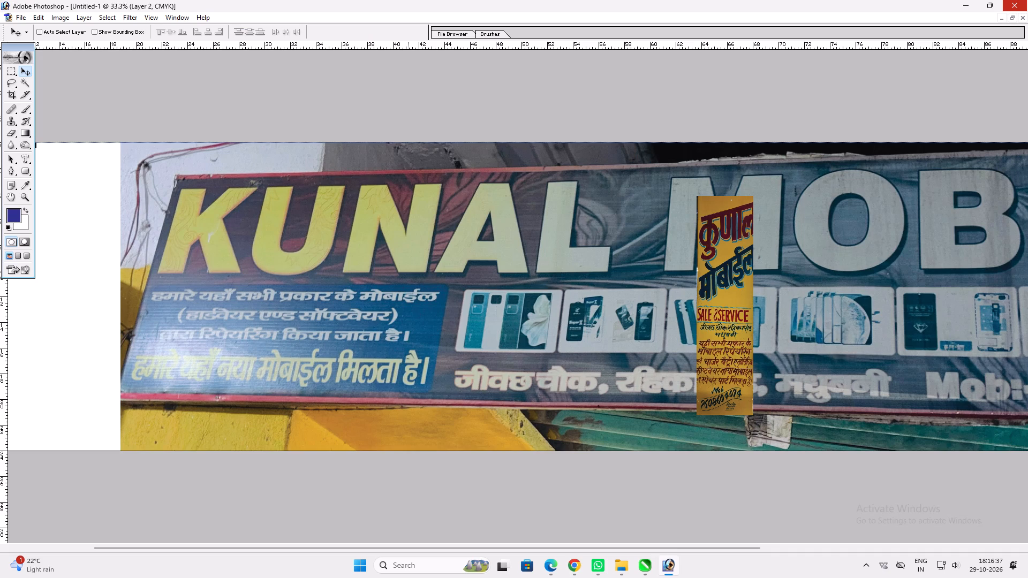
key("ctrl+o")
double_click(258, 74)
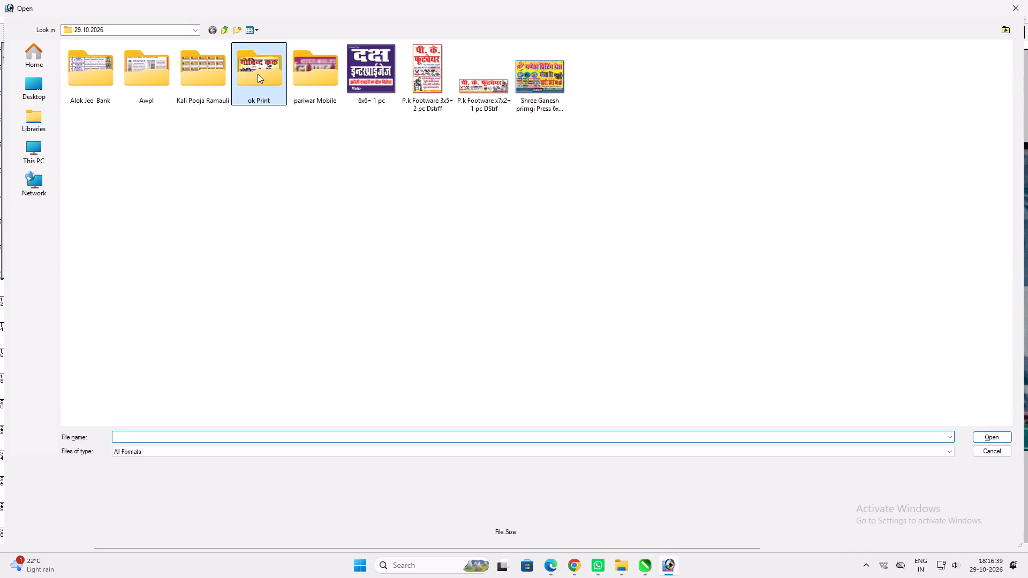
double_click(103, 68)
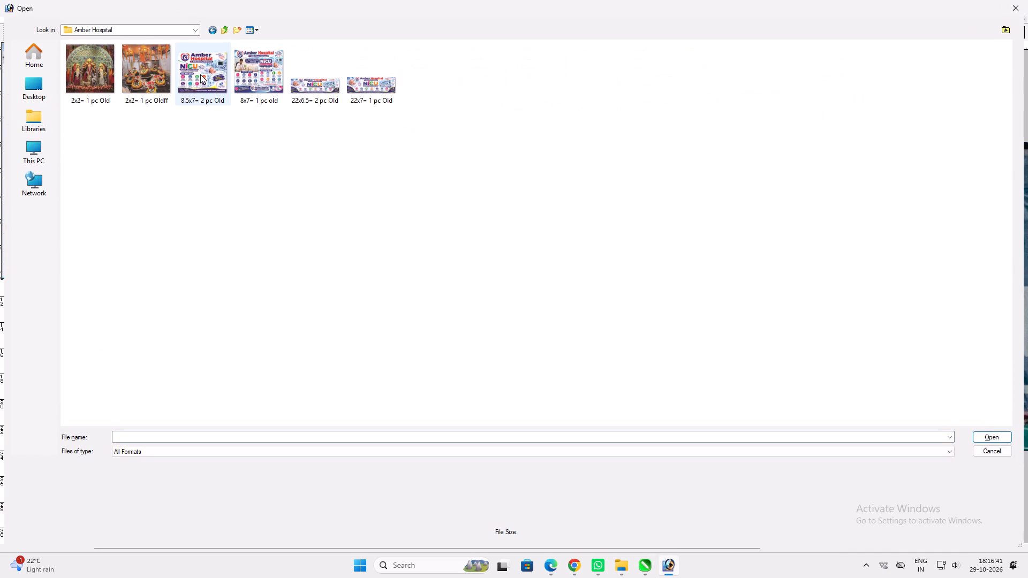
key("BackSpace")
double_click(96, 74)
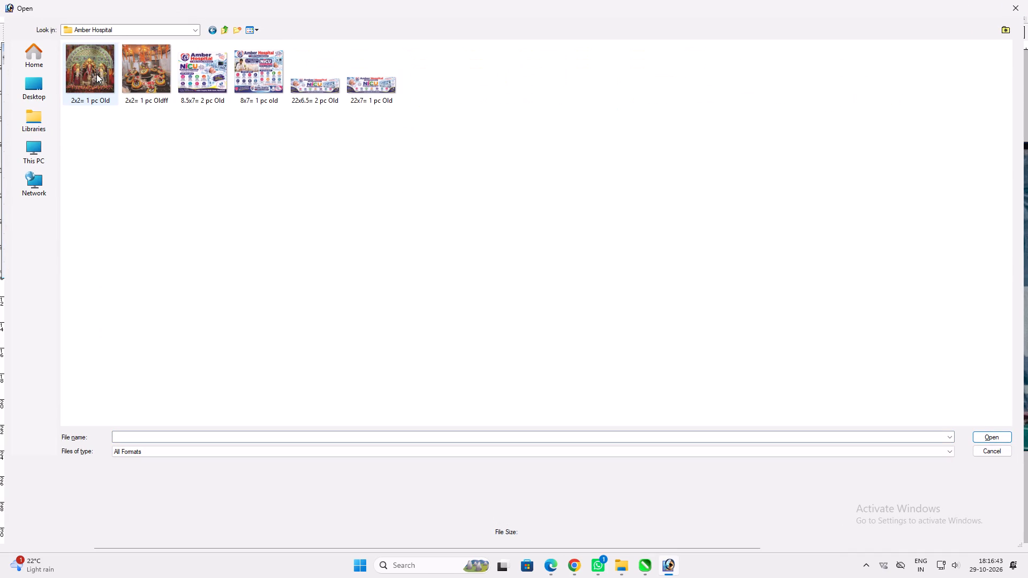
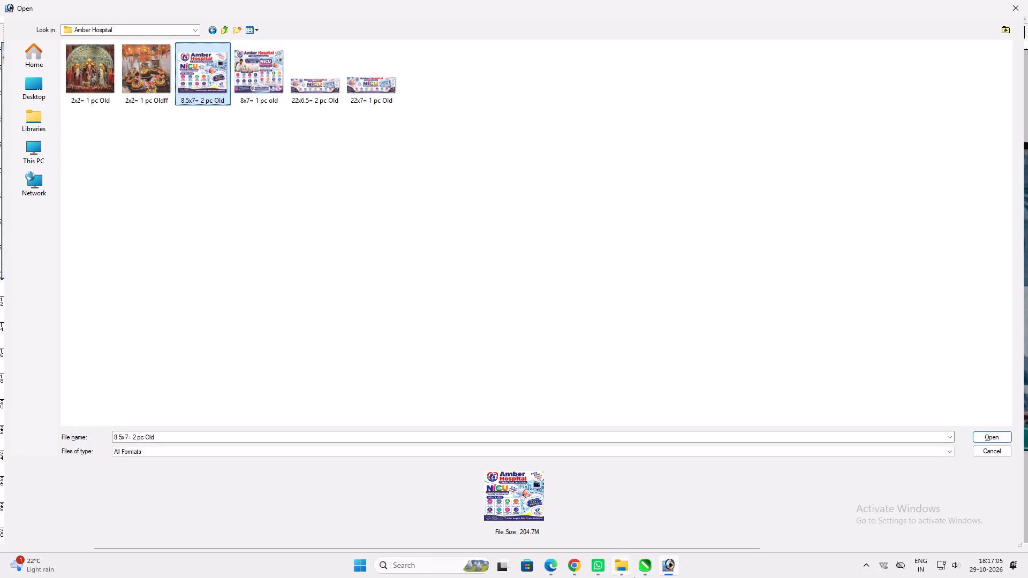
Dismiss the file-opening dialog, switch to File Explorer and go to the Septmber folder inside 2026 on Local Disk (H:).
left_click(667, 568)
left_click_drag(1027, 0, 1014, 6)
left_click(617, 557)
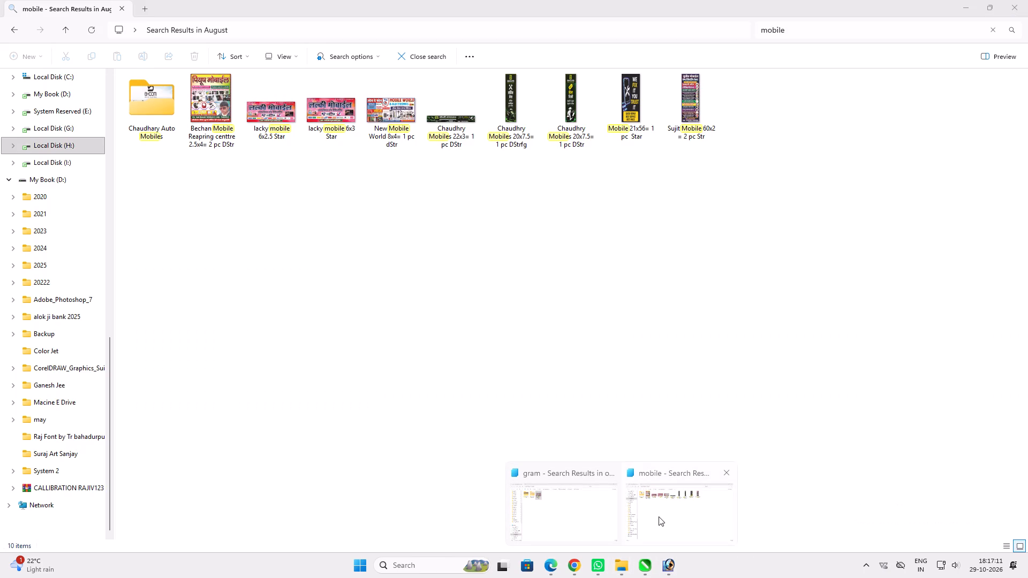
left_click(659, 516)
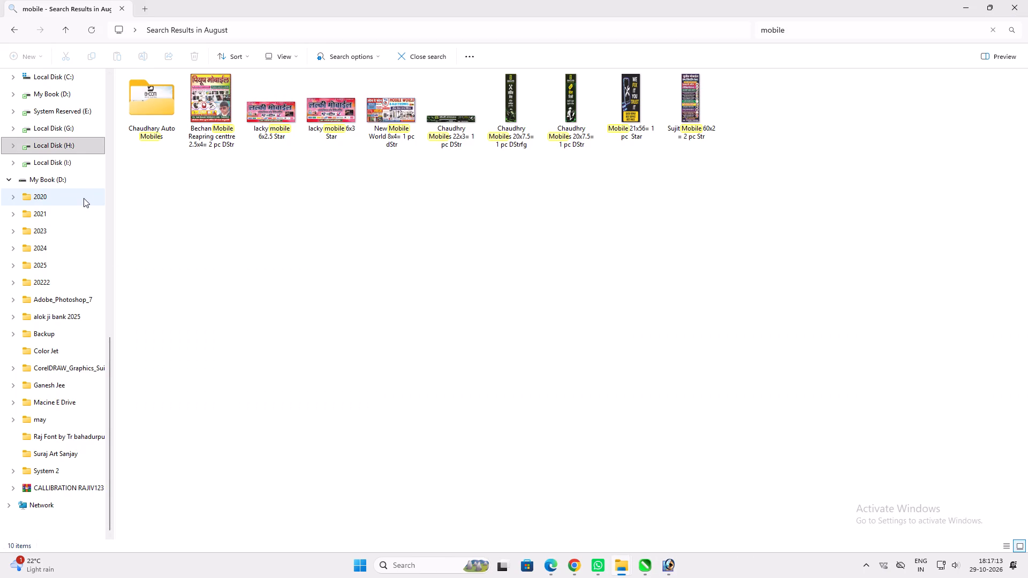
double_click(70, 151)
double_click(156, 123)
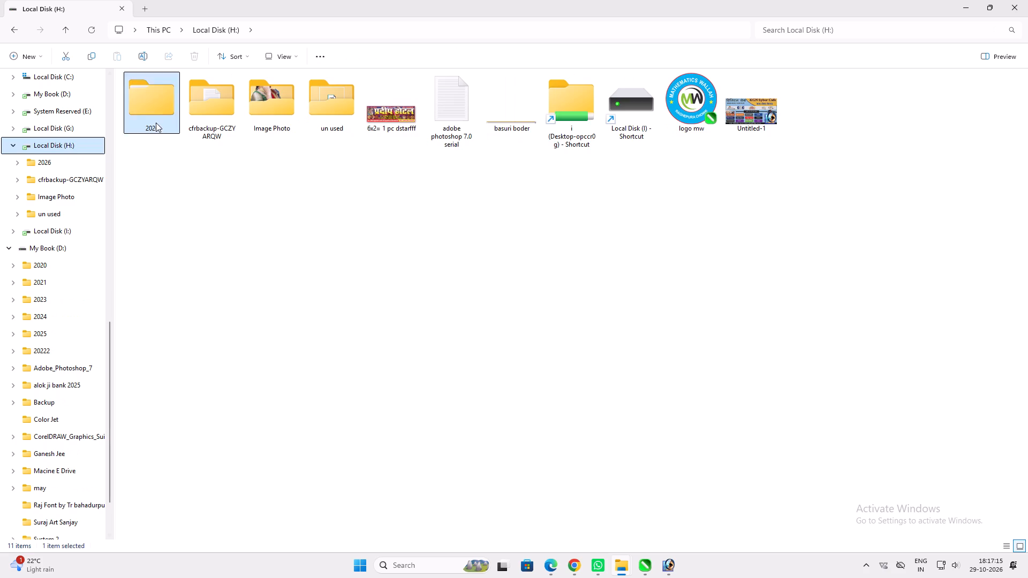
left_click(156, 123)
key("s")
key("Return")
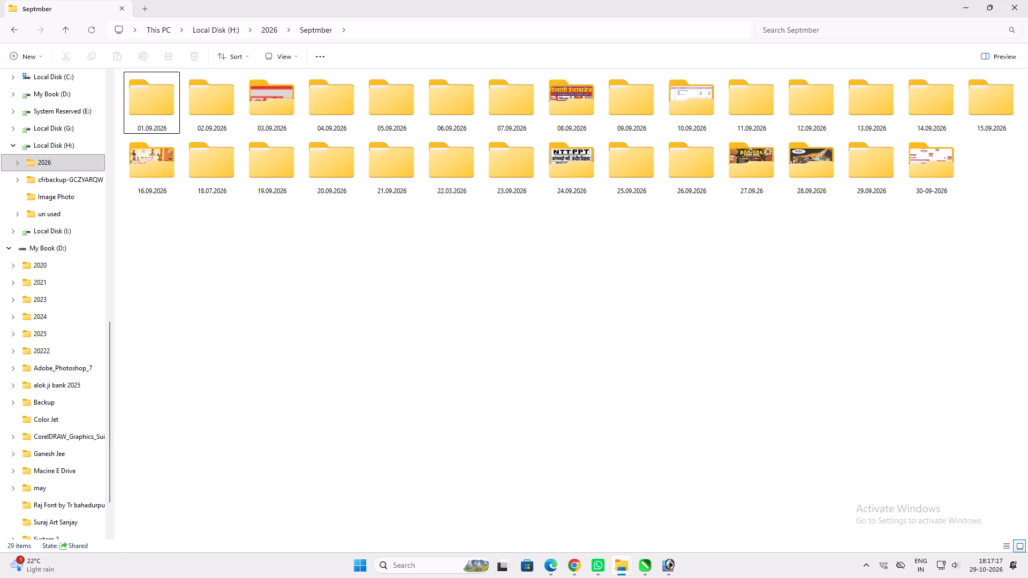
Search the Septmber folder for "v card", show the results as large icons, and open Smrat V card Front side 1000 pc in Photoshop.
left_click(812, 37)
type("Mo")
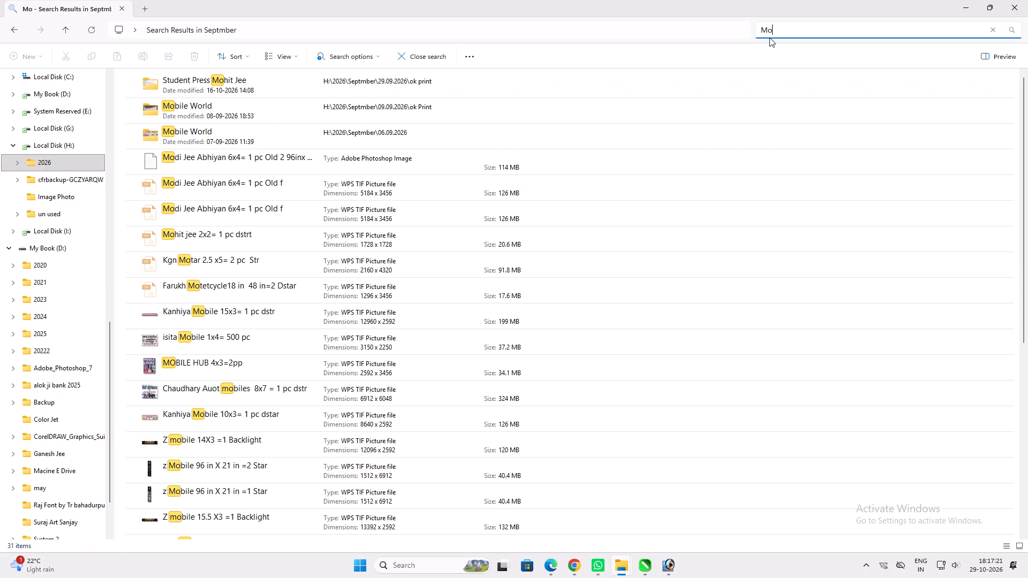
key("ctrl+a")
type("v car")
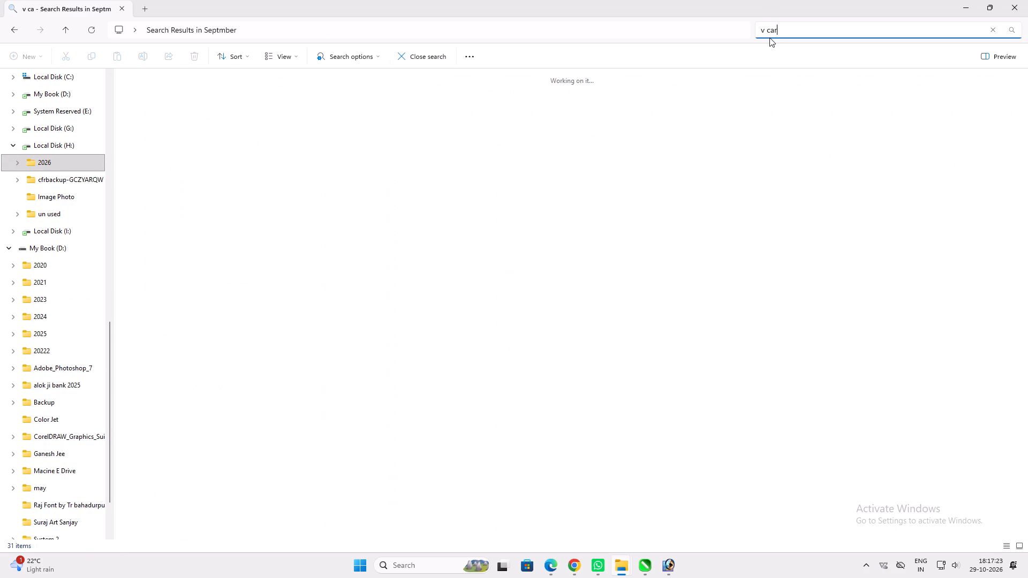
key("d")
left_click(298, 57)
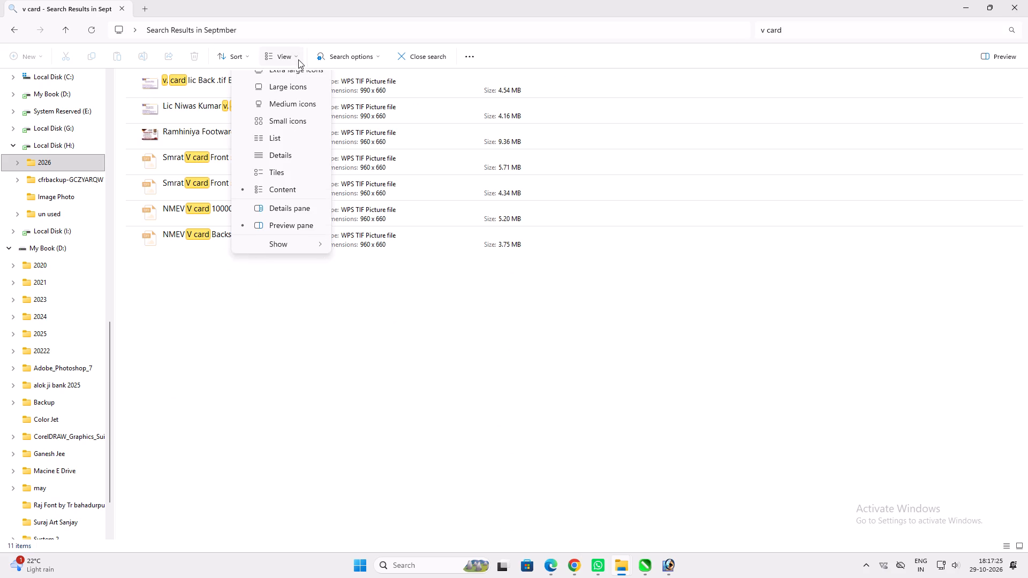
left_click(306, 94)
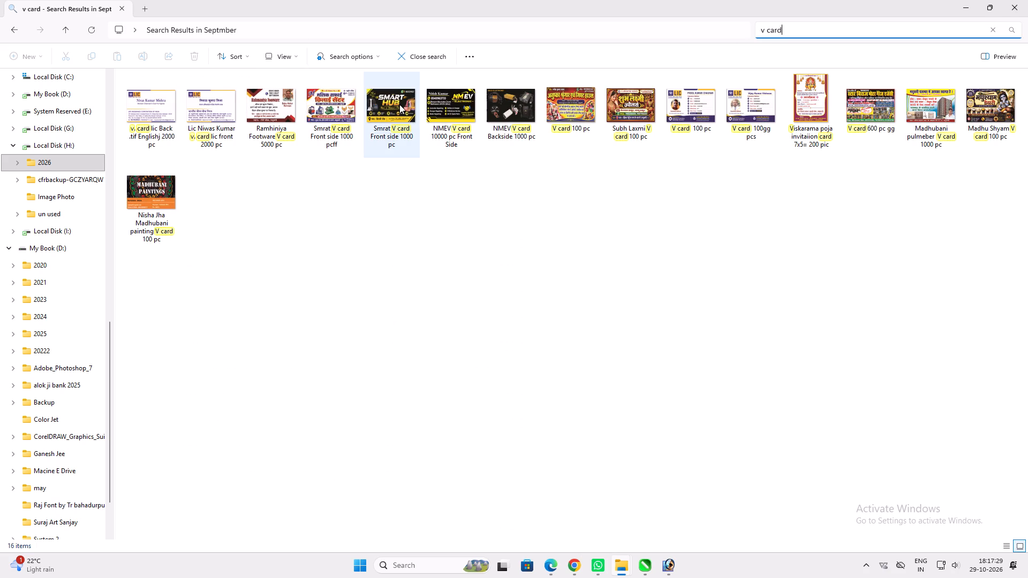
left_click_drag(399, 103, 672, 563)
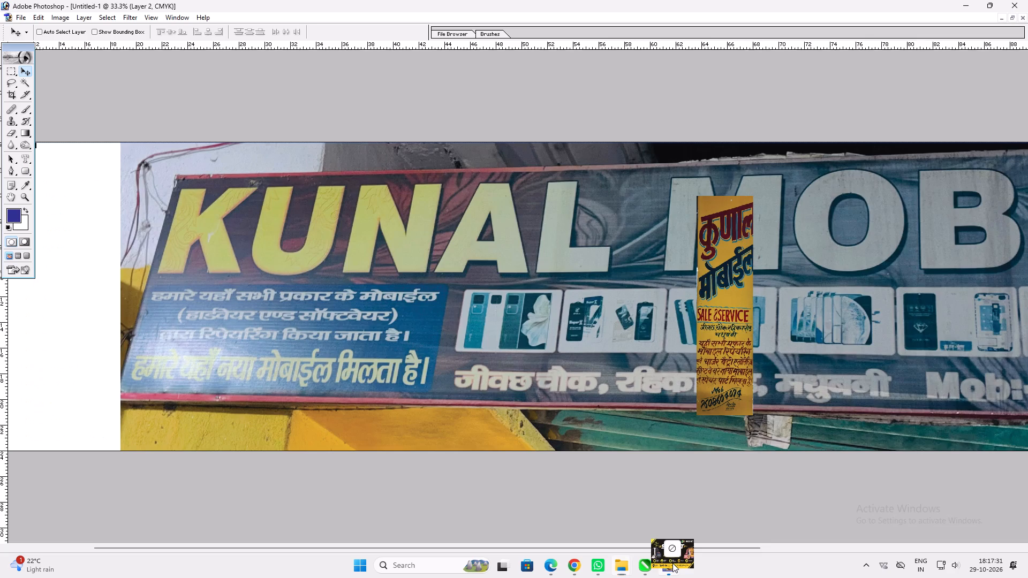
left_click_drag(672, 563, 678, 393)
Bring up Save As for the Smrat V card design to view its ok Print folder, and leave without saving.
key("ctrl+shift+s")
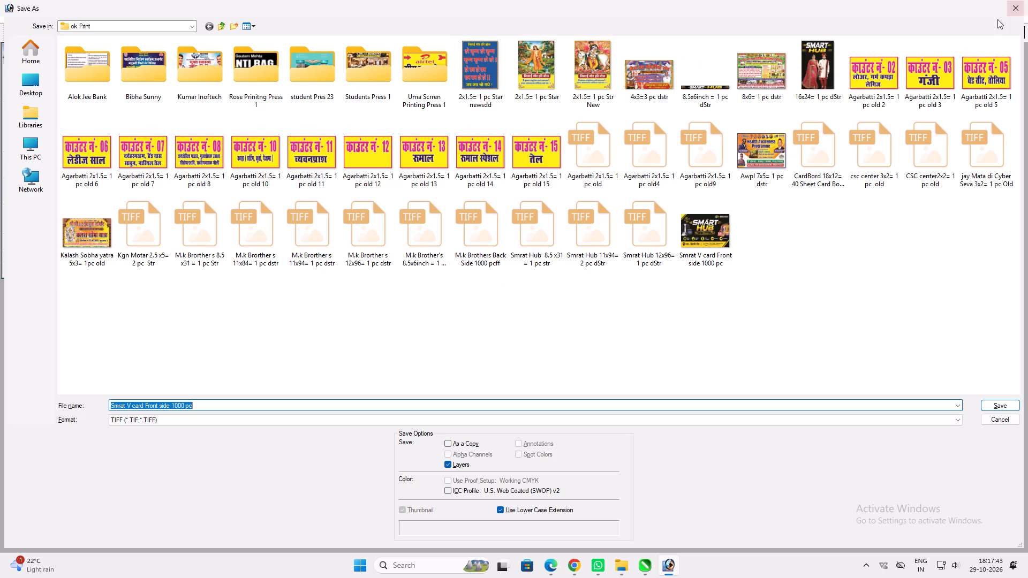
key("ctrl+w")
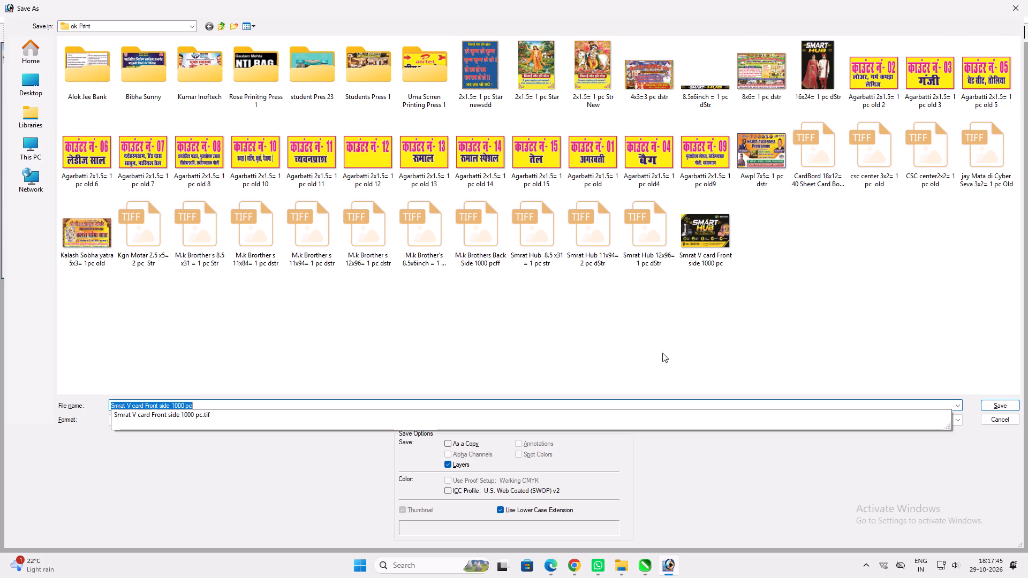
left_click(1027, 0)
Look through the 29.10.2026 folder's Awpl, Kali Pooja Ramauli and ok Print subfolders for a design file to open.
key("ctrl+o")
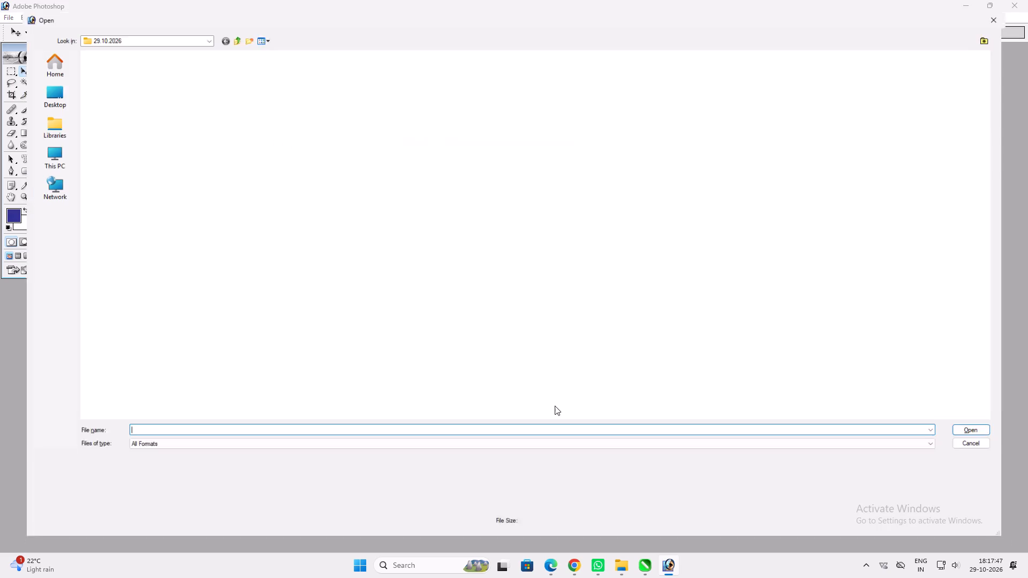
double_click(132, 81)
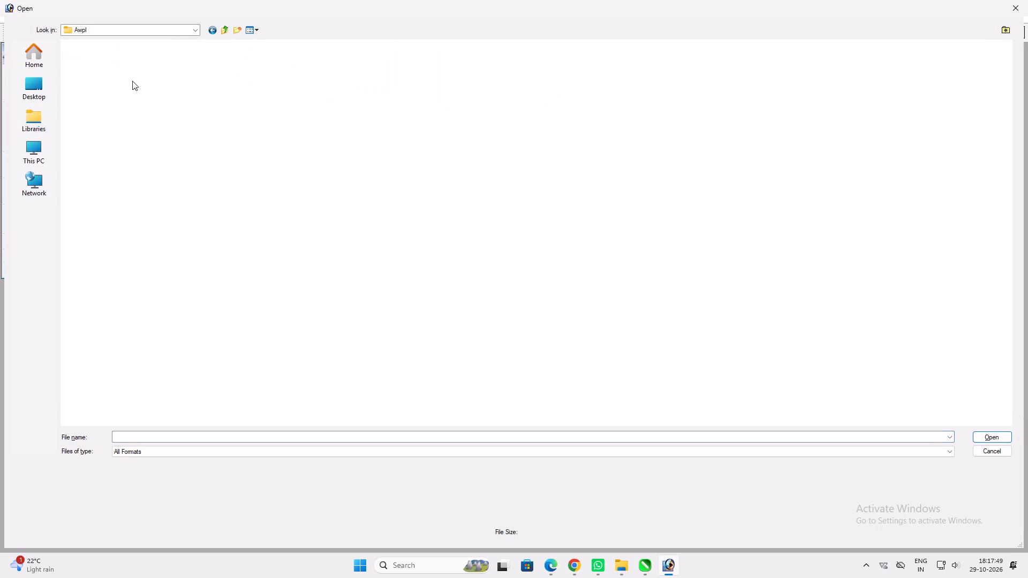
left_click(224, 28)
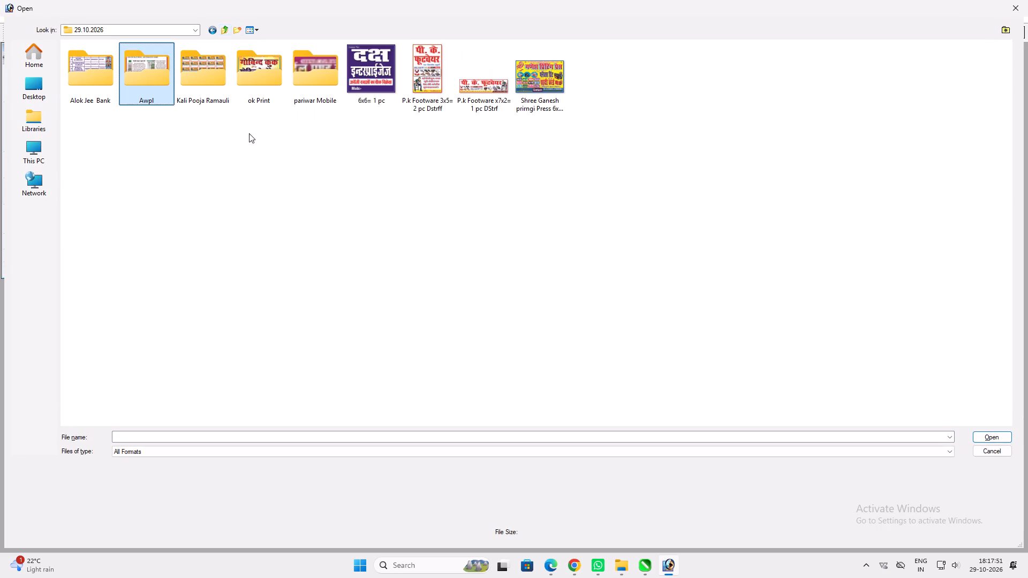
double_click(197, 83)
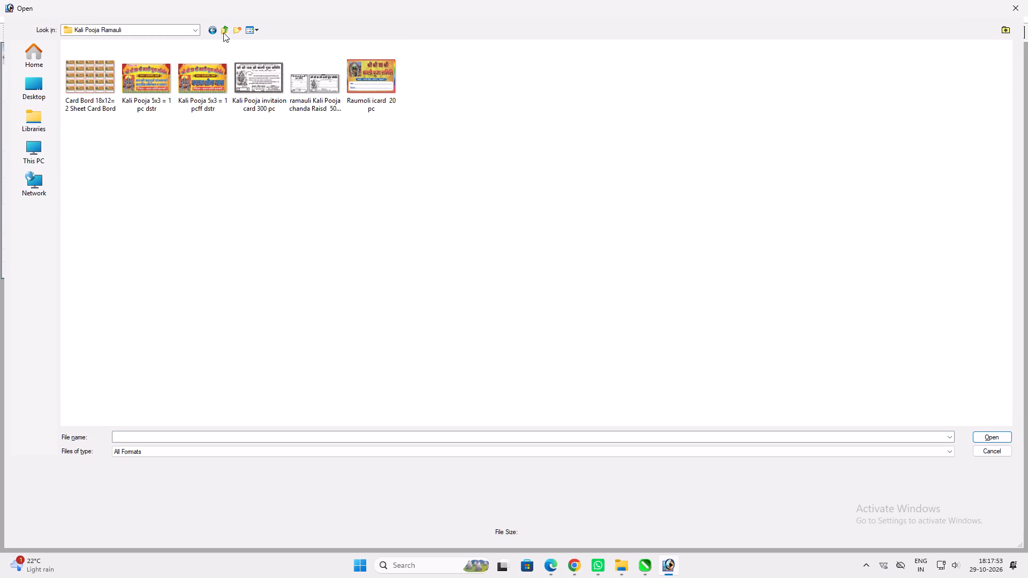
left_click(223, 31)
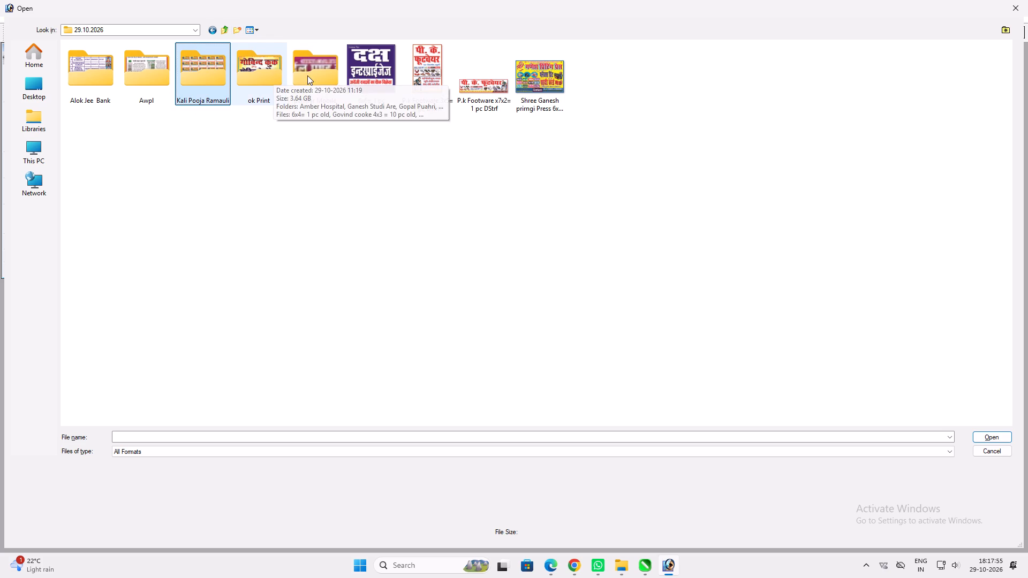
left_click(265, 73)
left_click(265, 73)
left_click(265, 73)
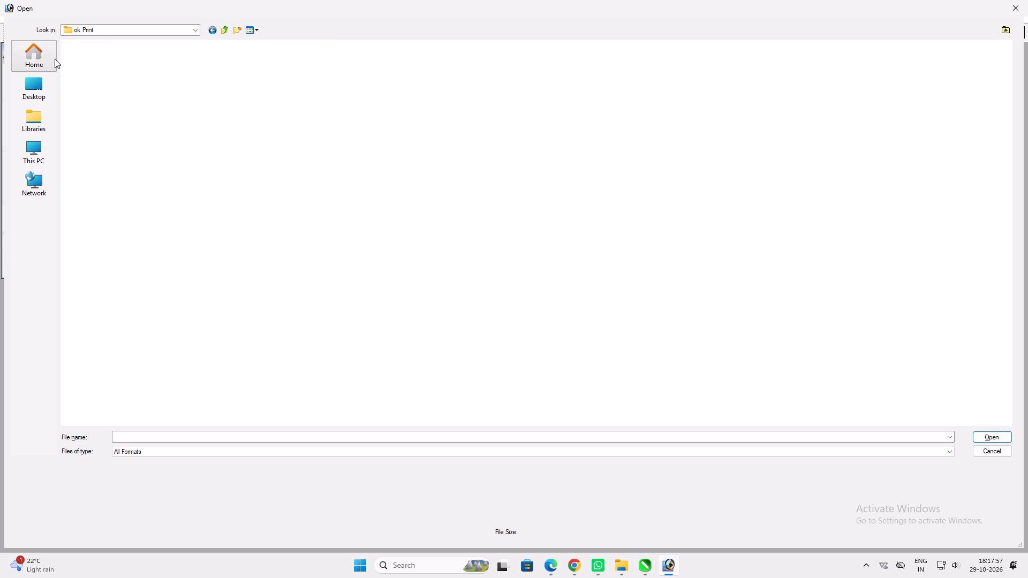
left_click(91, 67)
Check the contents of the Ganesh Studi Are folder and delete that folder from ok Print.
left_click(130, 68)
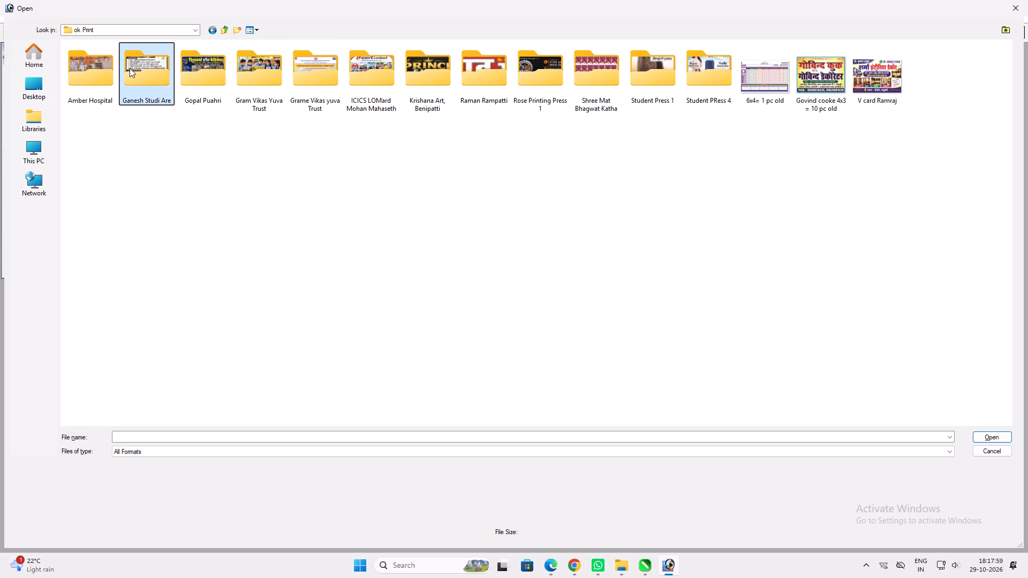
double_click(130, 68)
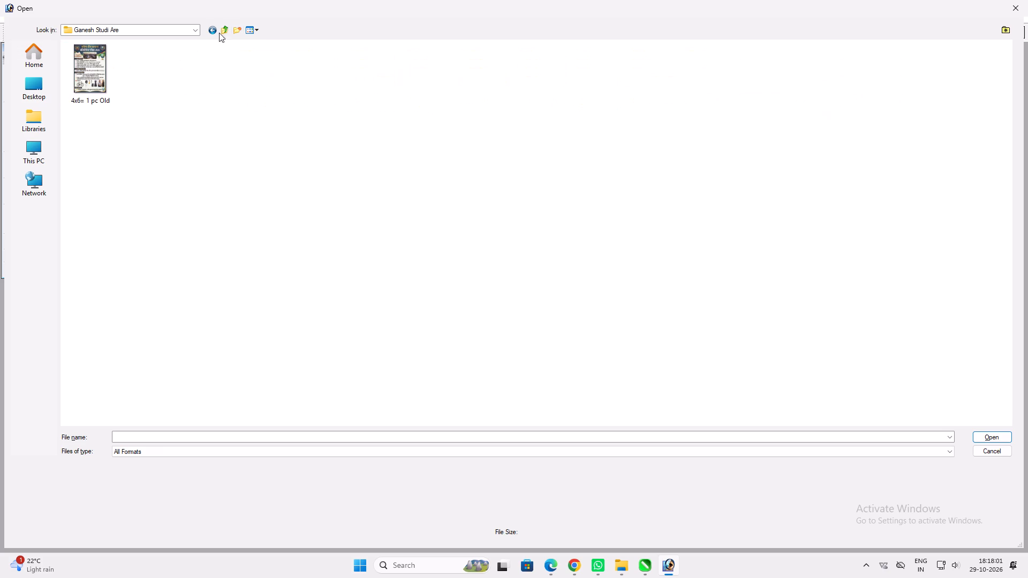
left_click(225, 29)
left_click(142, 74)
key("Delete")
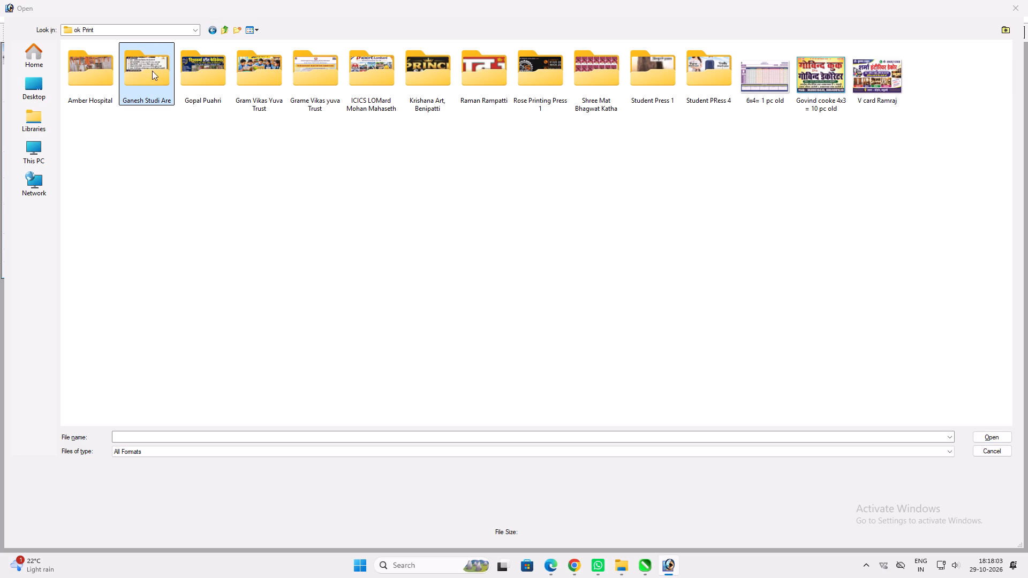
double_click(161, 74)
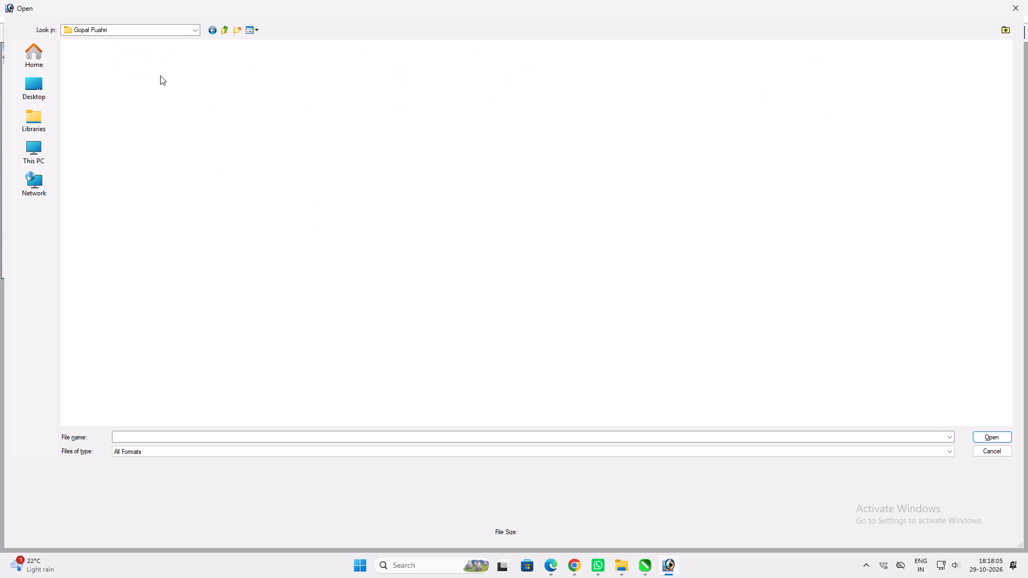
left_click(114, 78)
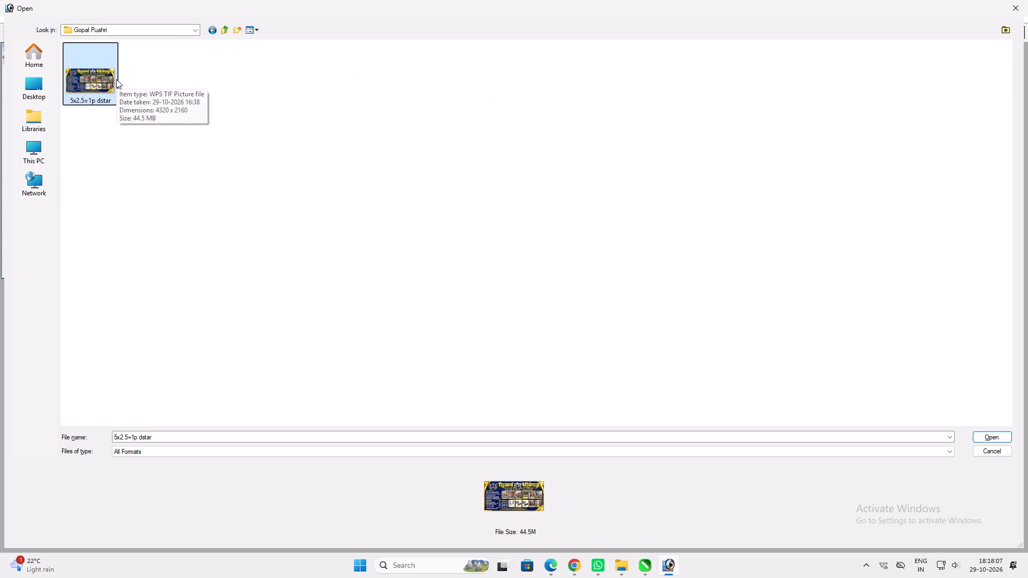
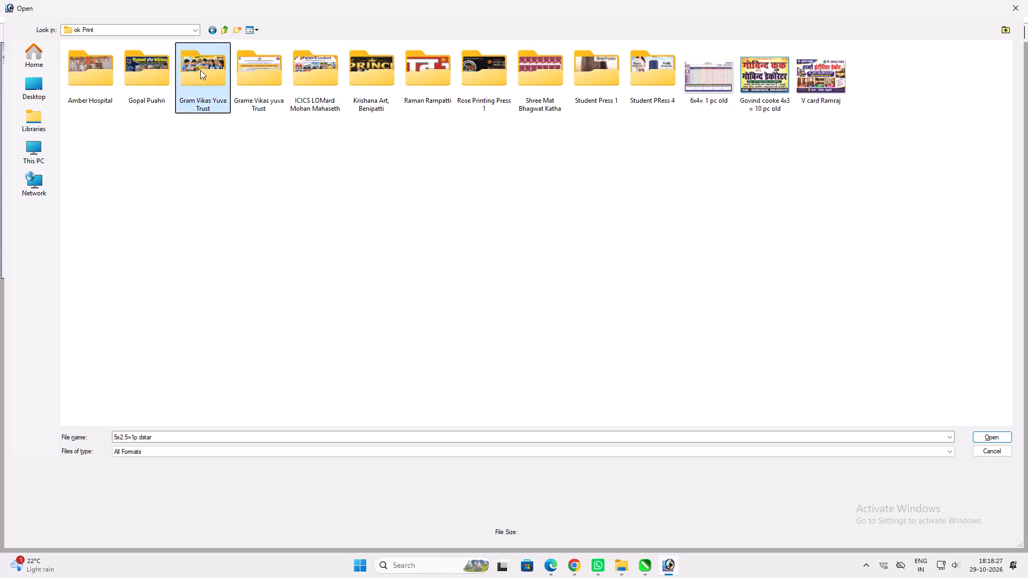
Look through ok Print's Gram Vikas Yuva Trust and Grame Vikas yuva Trust folders, checking the 10x6= 1 pc old design.
left_click(221, 31)
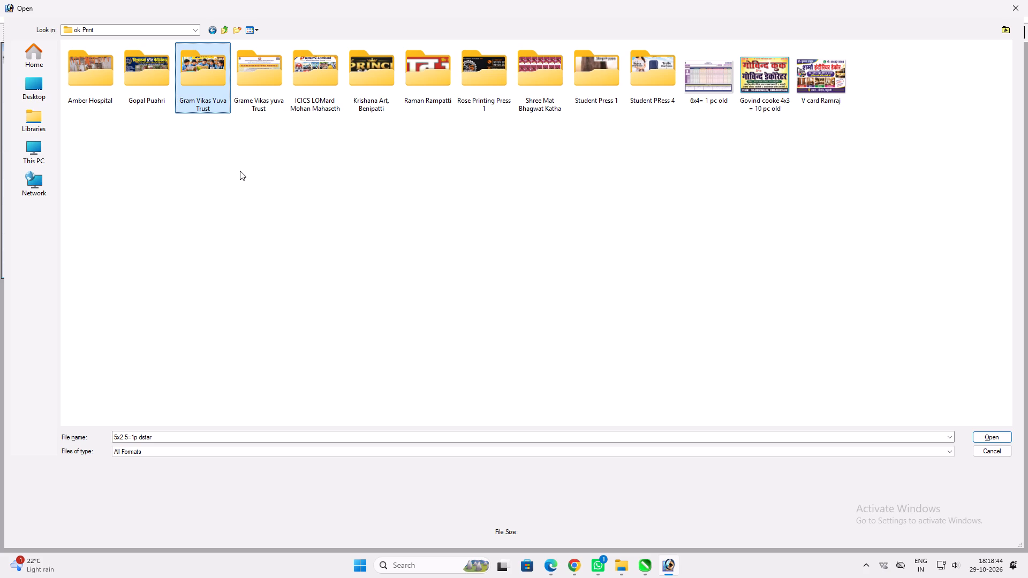
left_click(240, 171)
double_click(216, 88)
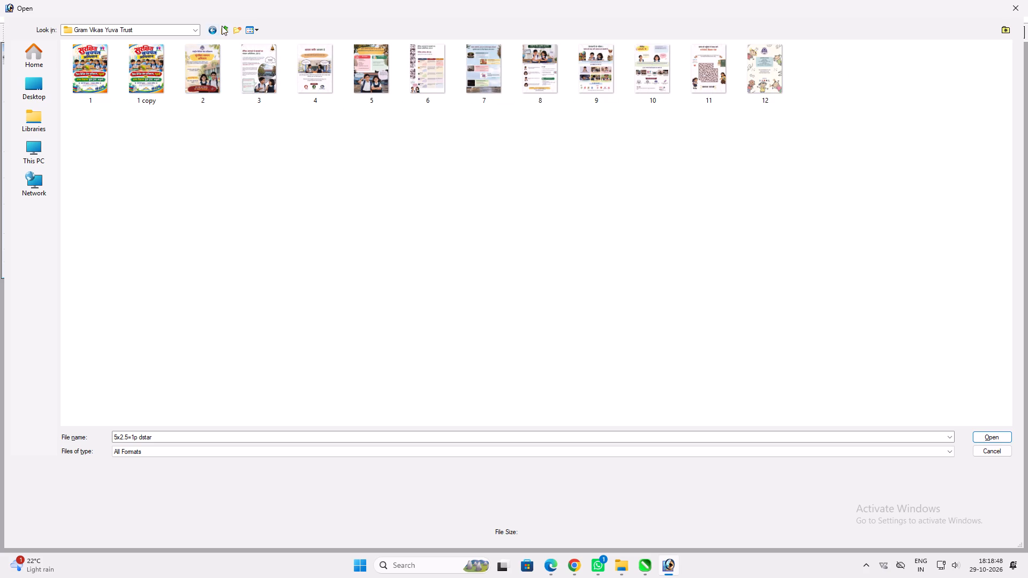
left_click(222, 26)
left_click(263, 122)
double_click(263, 109)
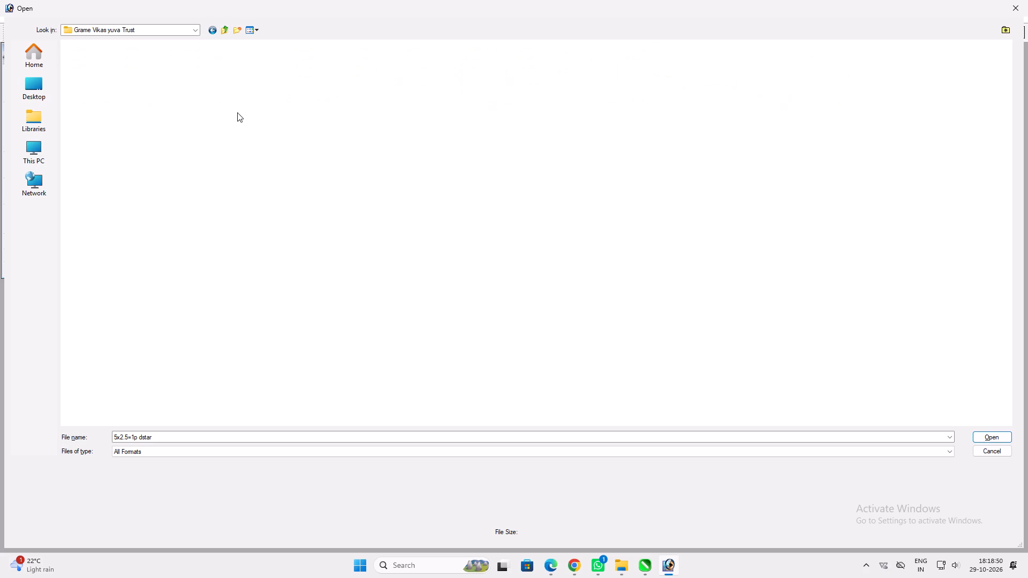
left_click(111, 89)
left_click(227, 34)
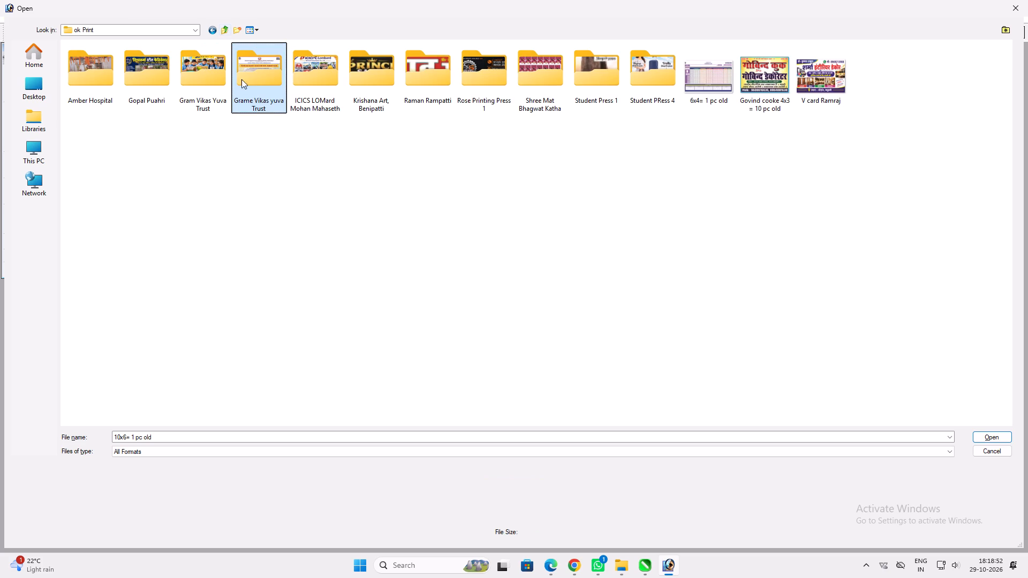
Examine the designs in ok Print's ICICS LOMard folder and return to ok Print.
left_click(280, 95)
left_click(302, 76)
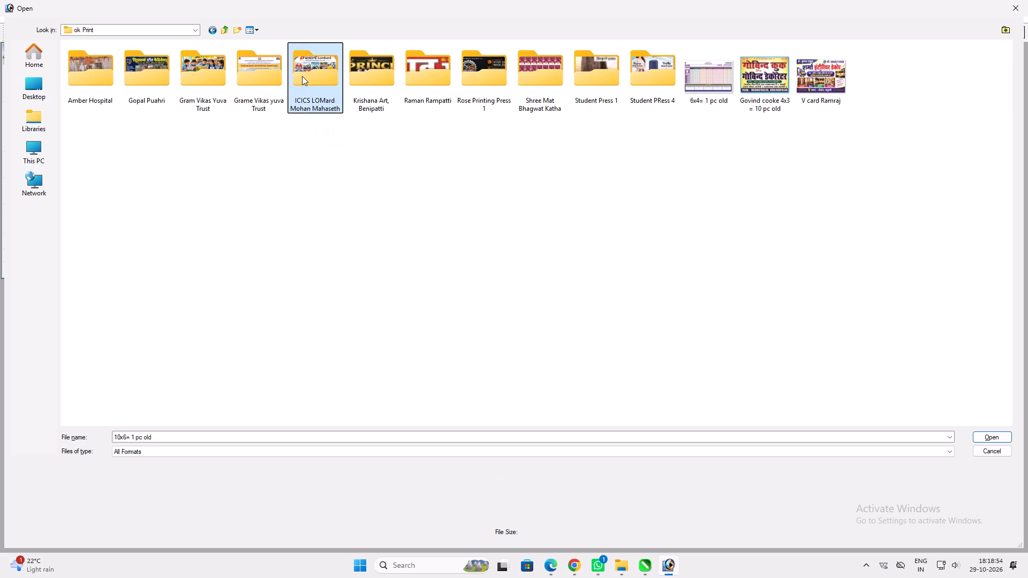
left_click(306, 129)
double_click(307, 108)
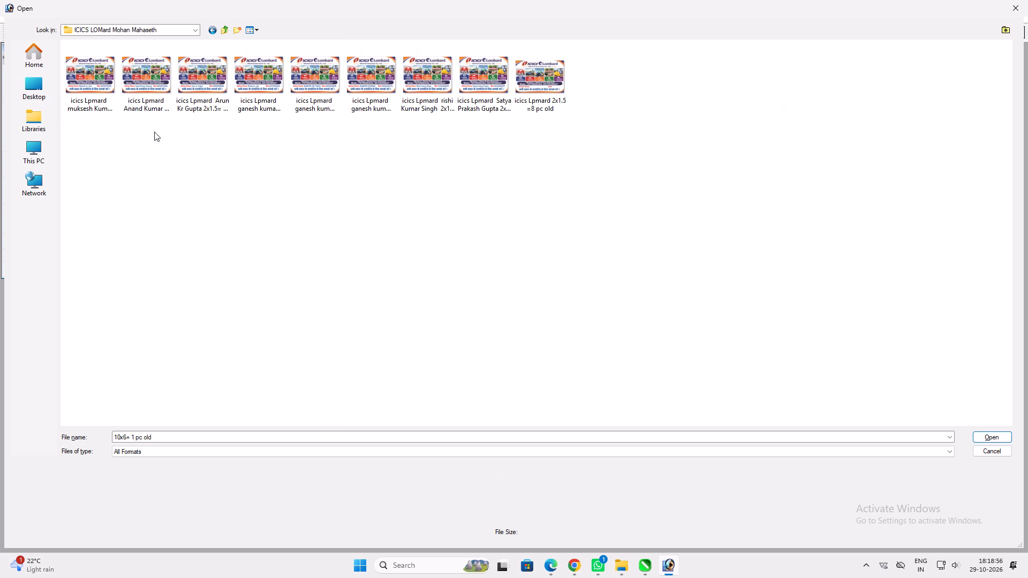
left_click(219, 26)
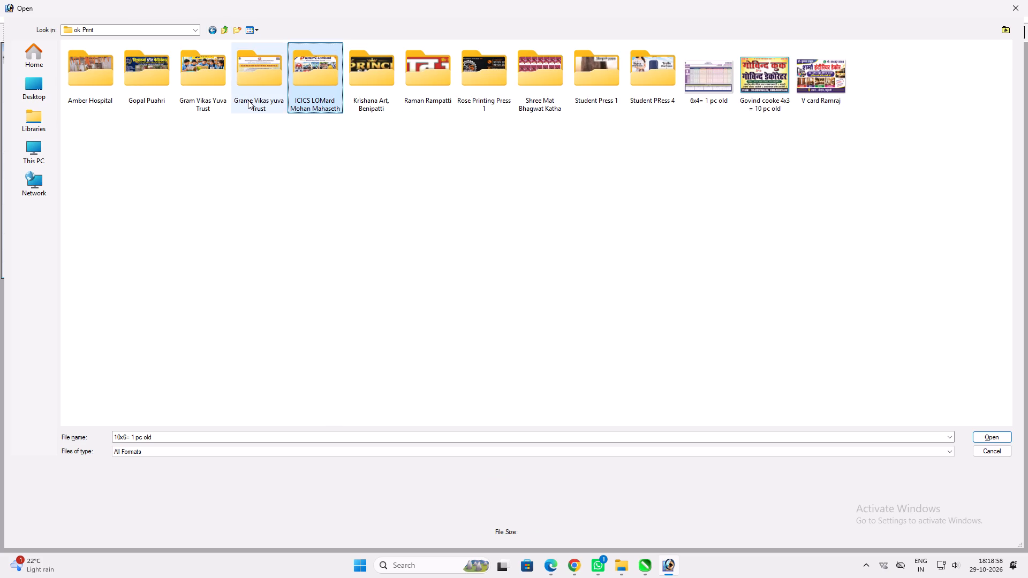
Re-examine the Gram Vikas Yuva Trust pages, preview design 12, and go back to the ok Print folders.
left_click(248, 100)
double_click(209, 92)
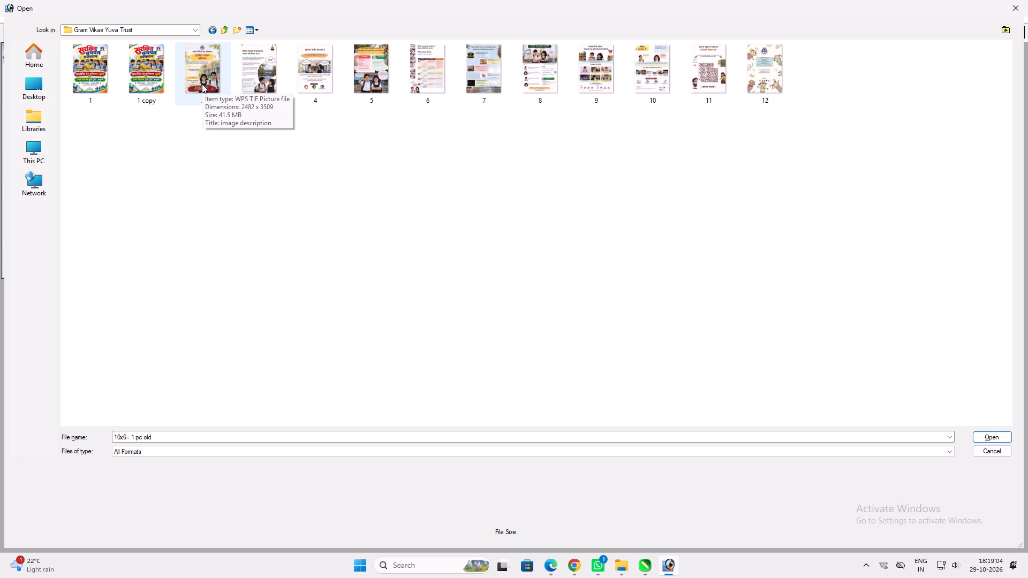
left_click(748, 71)
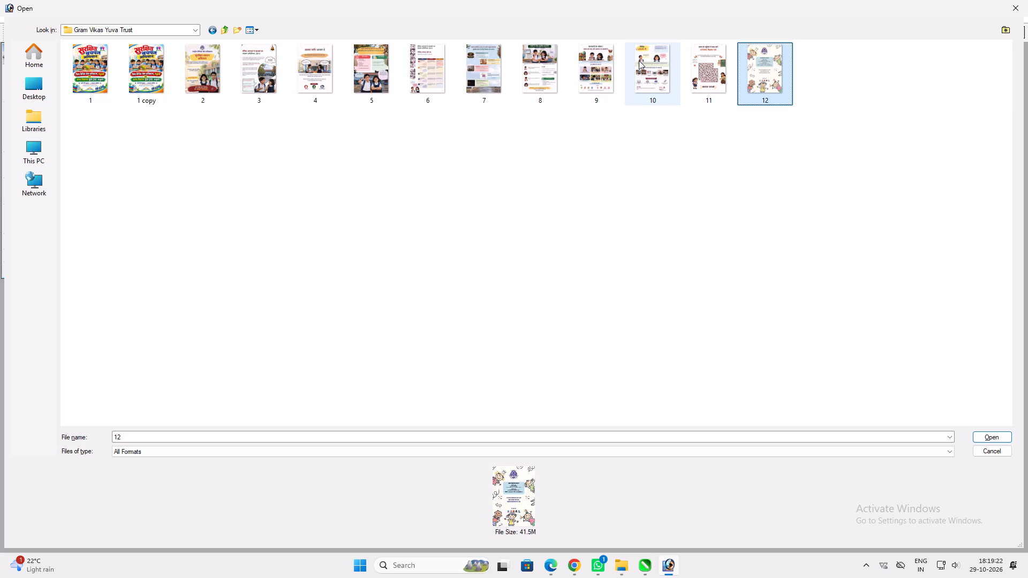
left_click(220, 27)
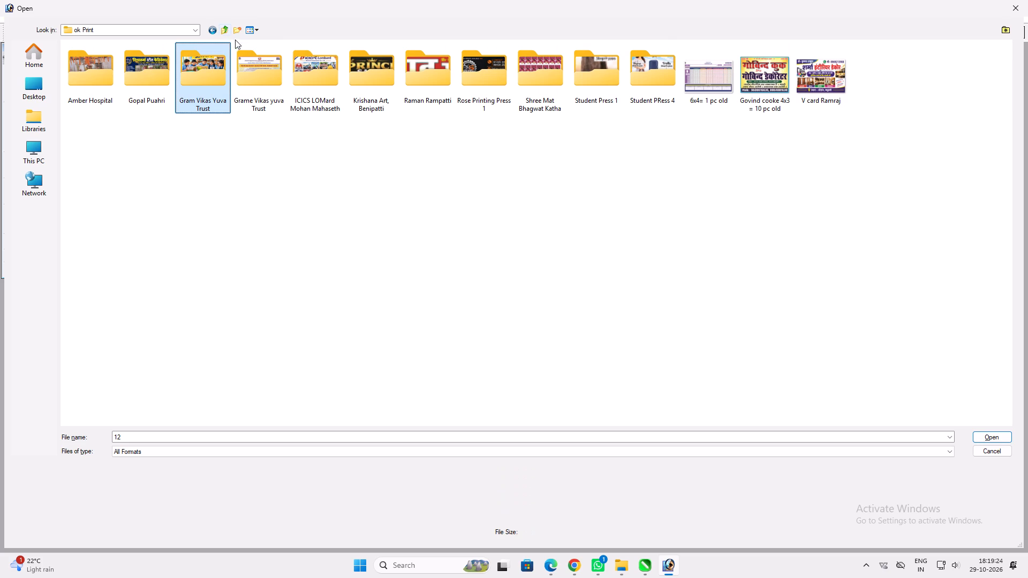
left_click(313, 128)
left_click(267, 96)
left_click(306, 95)
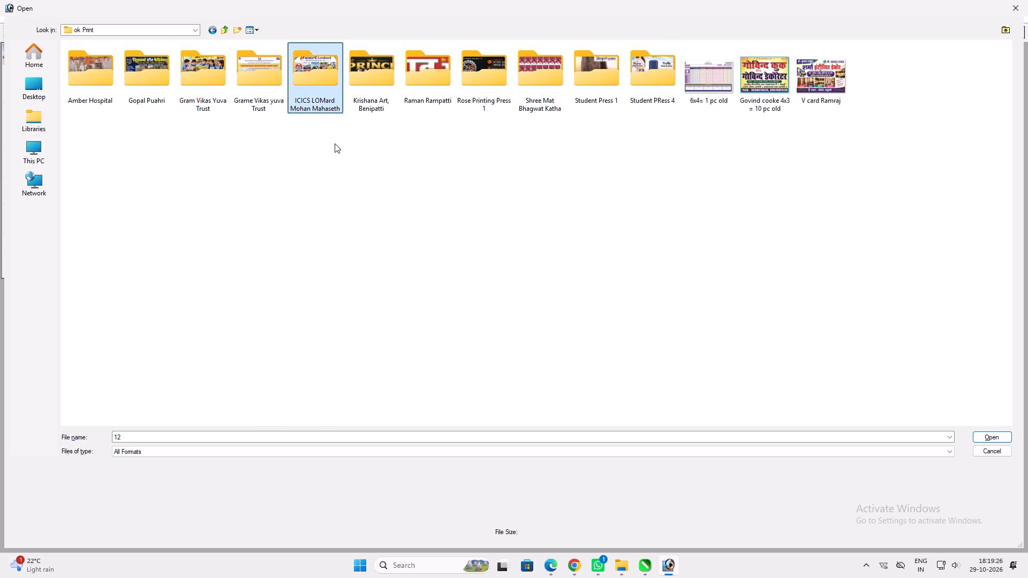
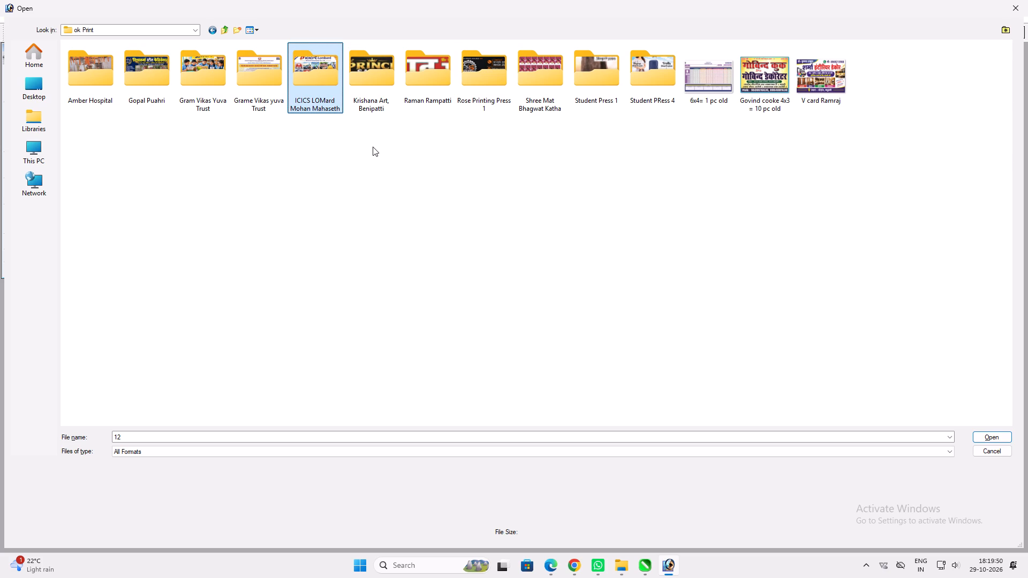
Browse ok Print's ICICS LOMard, Krishana Art and Rampatti folders, previewing the first ICICS design and the 12.5x33"=1 dtsar banner.
double_click(321, 88)
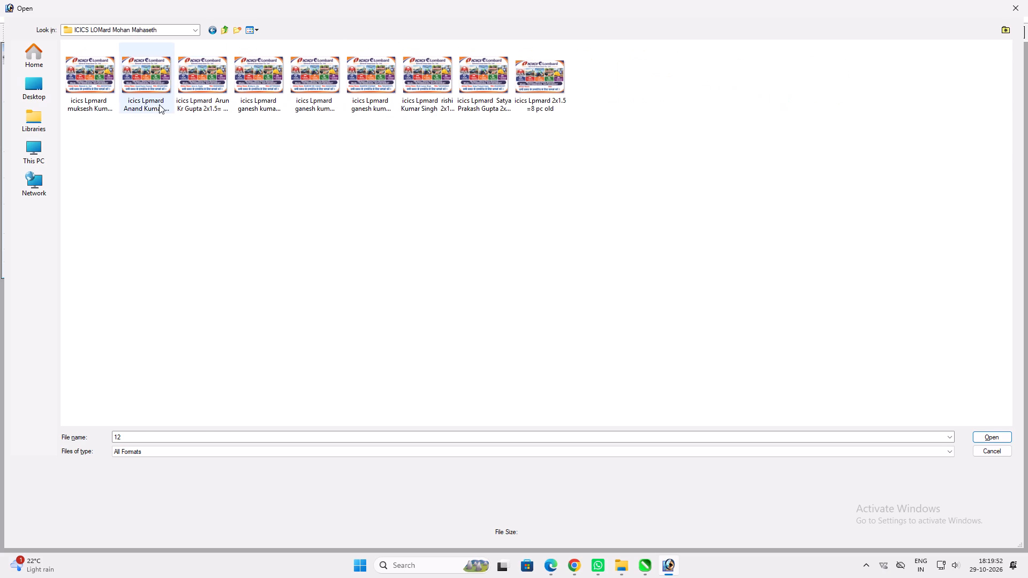
left_click(99, 84)
left_click(223, 31)
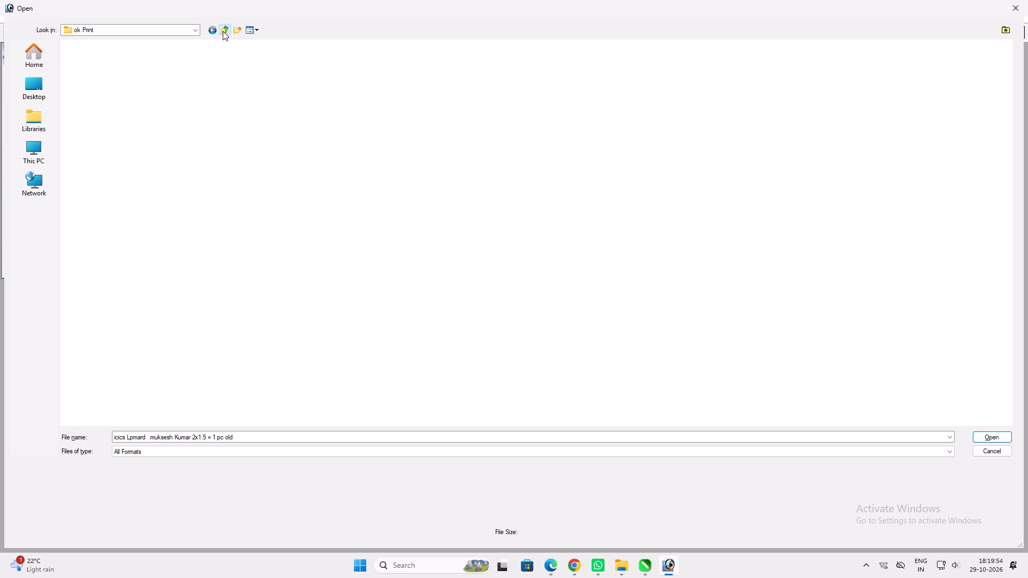
left_click(480, 179)
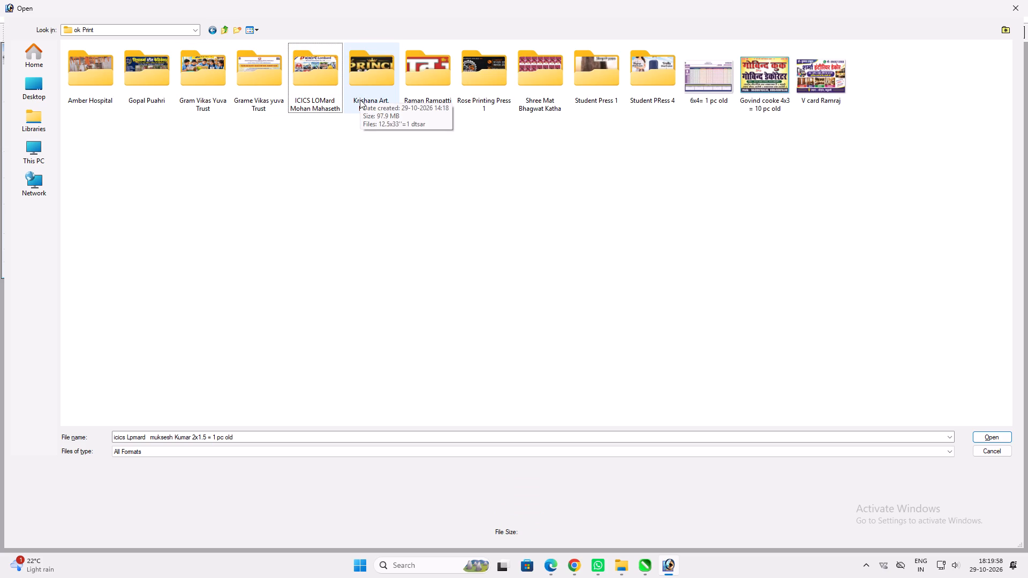
double_click(360, 100)
left_click(107, 88)
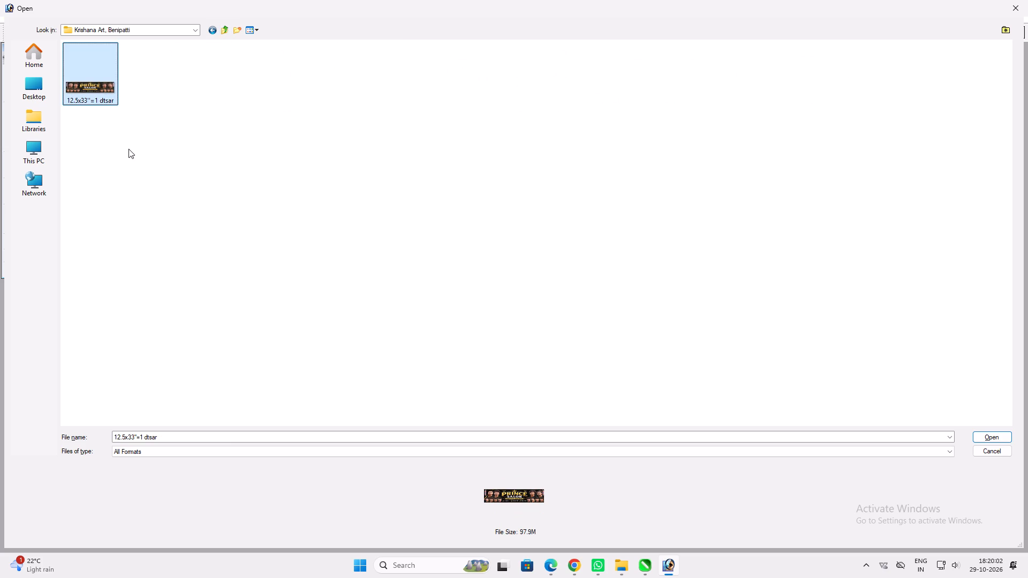
left_click(224, 31)
double_click(435, 104)
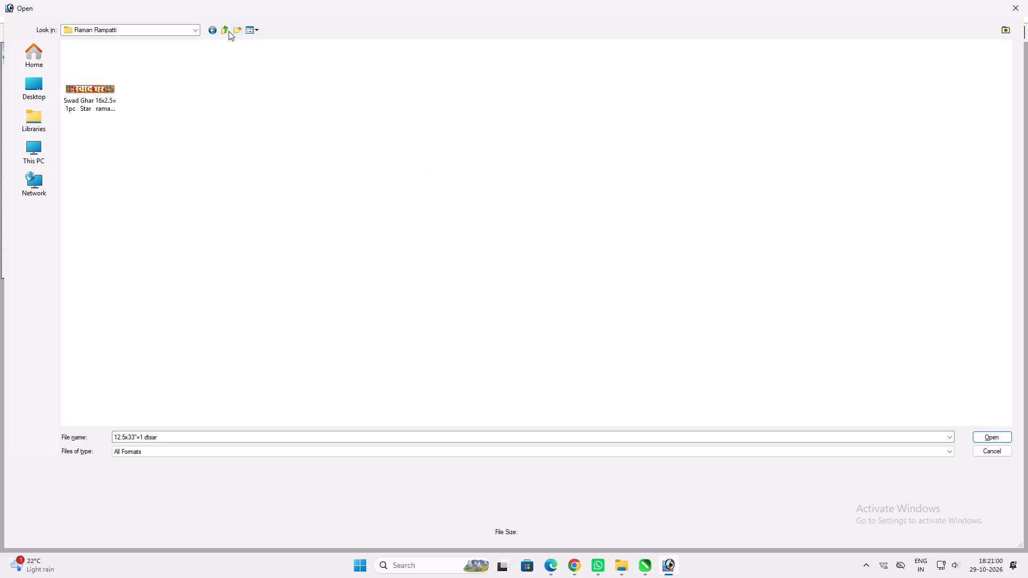
Go to ok Print's Rose Printing Press 1 folder and preview the 4X2.5=2 Dstar design and both AK Enterprises designs.
left_click(220, 30)
double_click(498, 84)
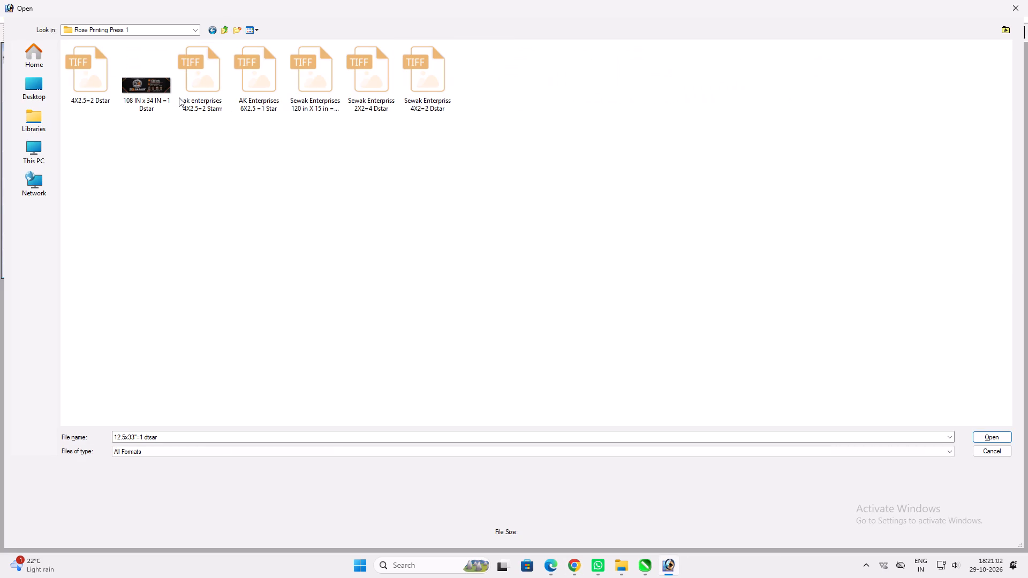
left_click(105, 73)
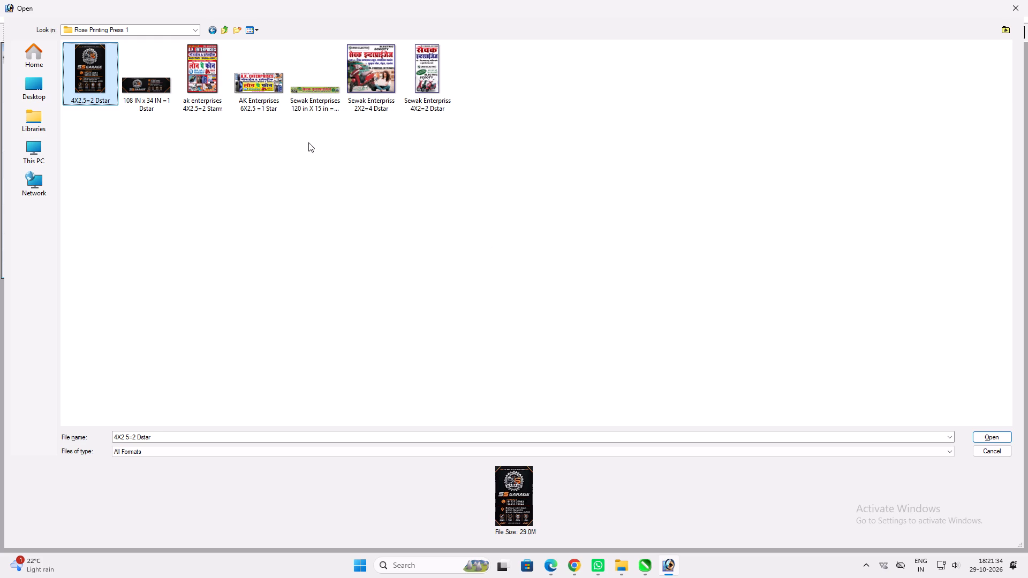
left_click(205, 88)
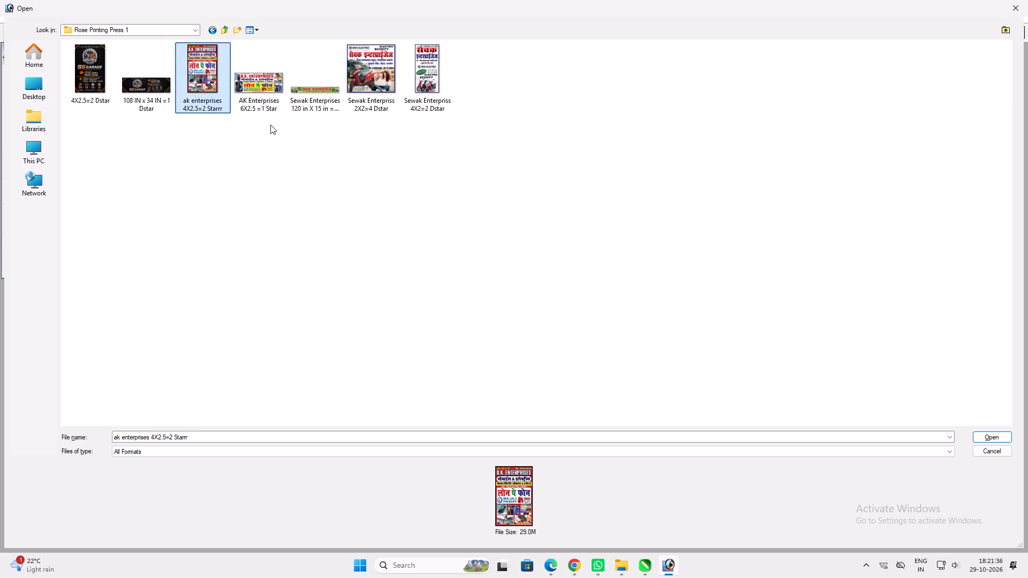
left_click(262, 100)
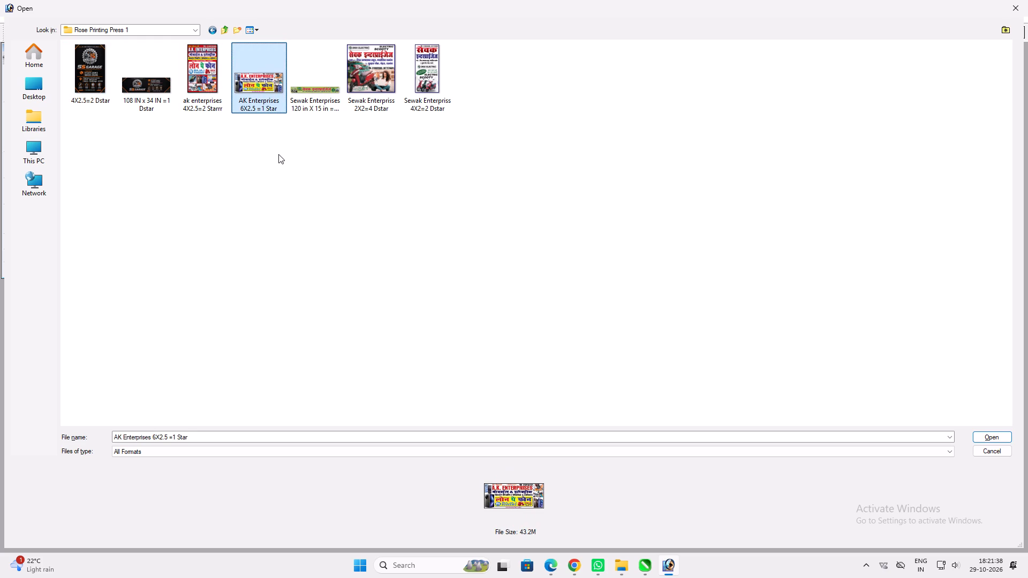
Open the ak enterprises 4X2.5=2 Starrr design to view it at full size, and close it.
left_click(202, 86)
key("Return")
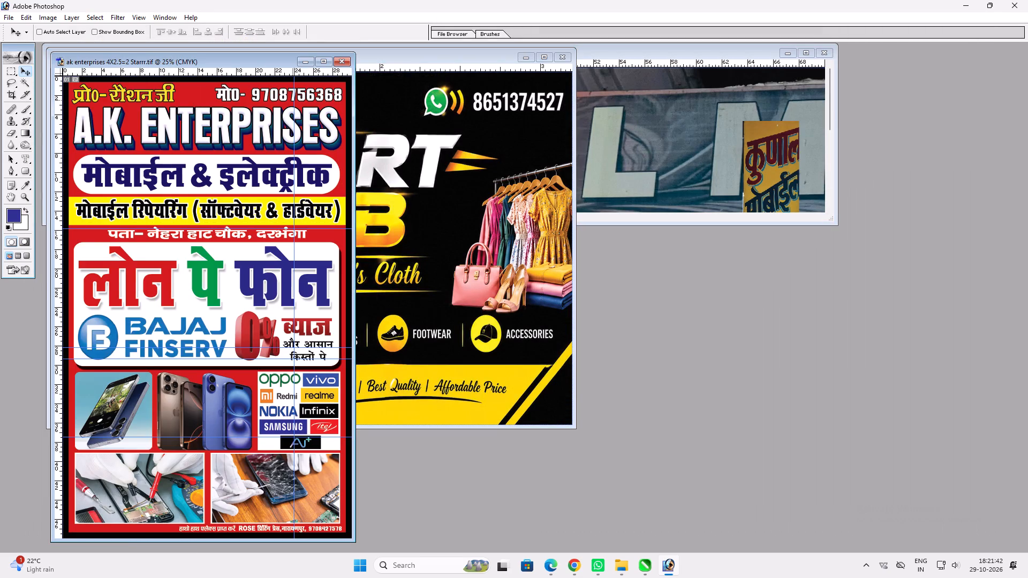
left_click(352, 60)
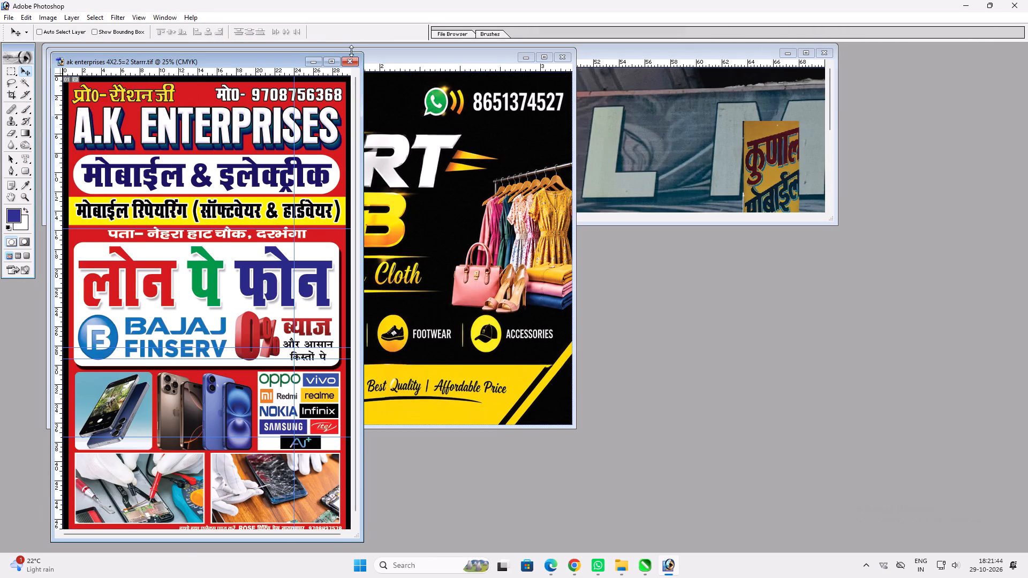
left_click(350, 58)
Reopen the Rose Printing Press 1 files and compare previews of the Sewak Enterprises 120 in X 15 in and 2X2=4 Dstar designs.
double_click(684, 279)
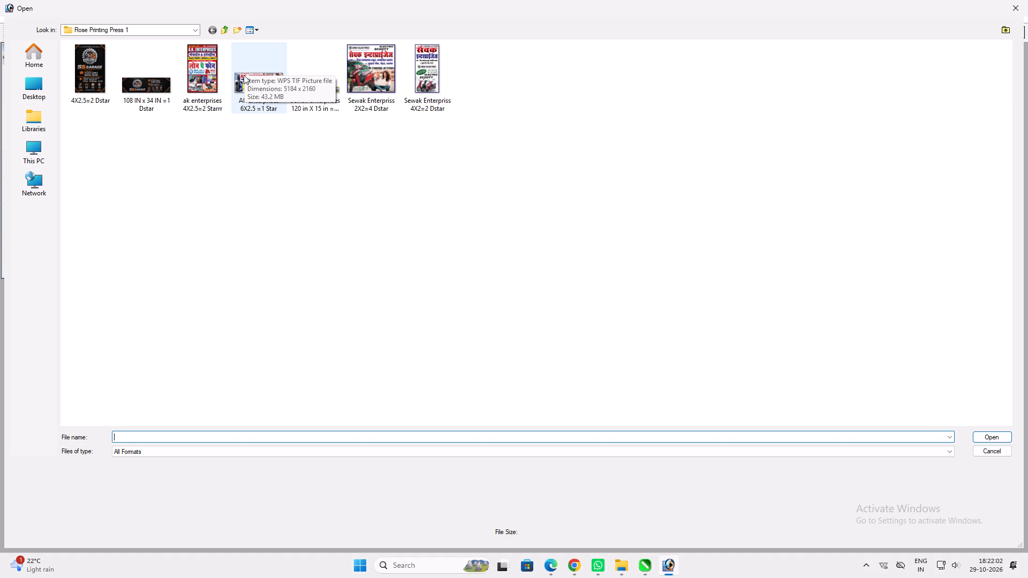
left_click(289, 105)
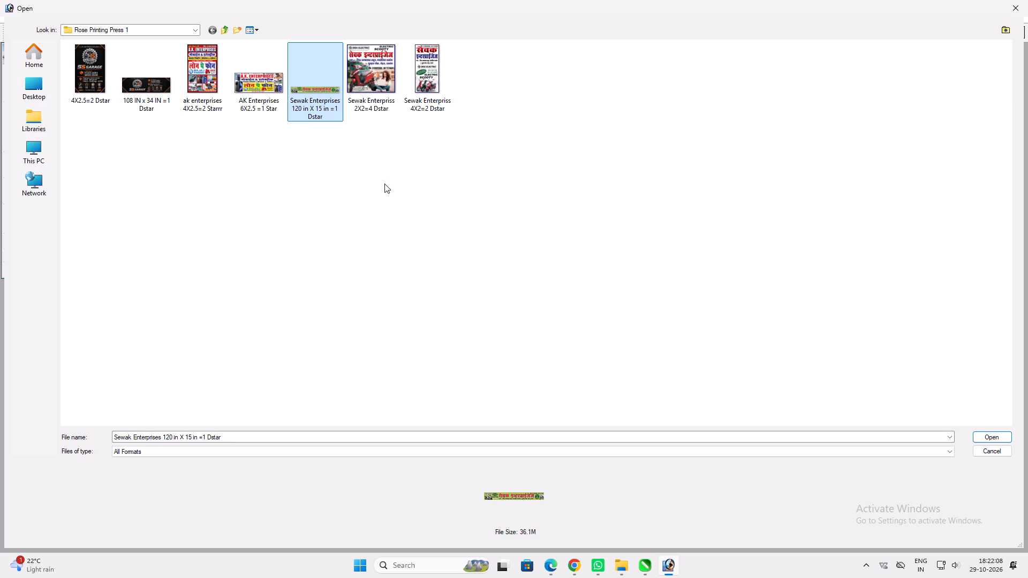
left_click(364, 106)
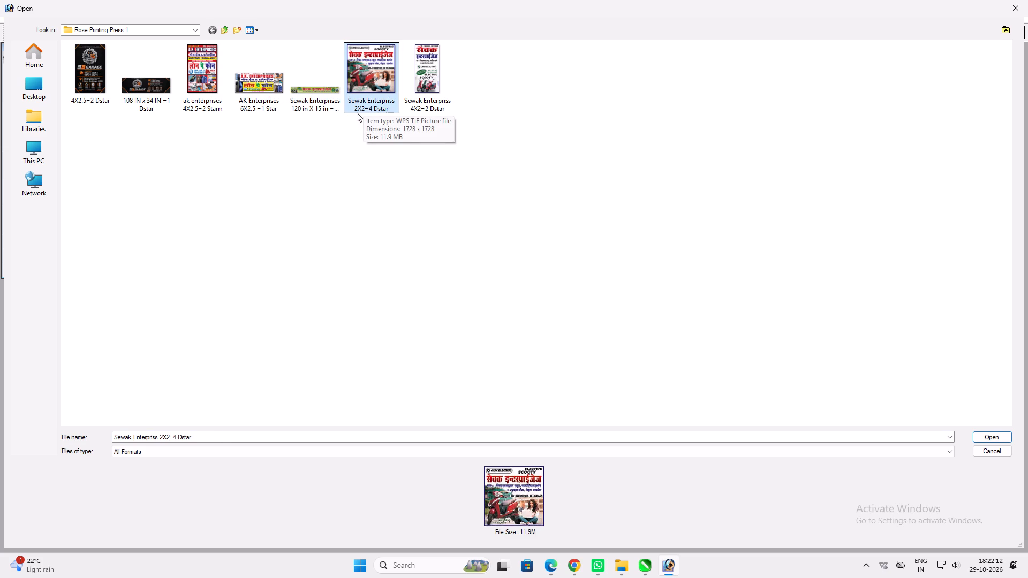
left_click(414, 184)
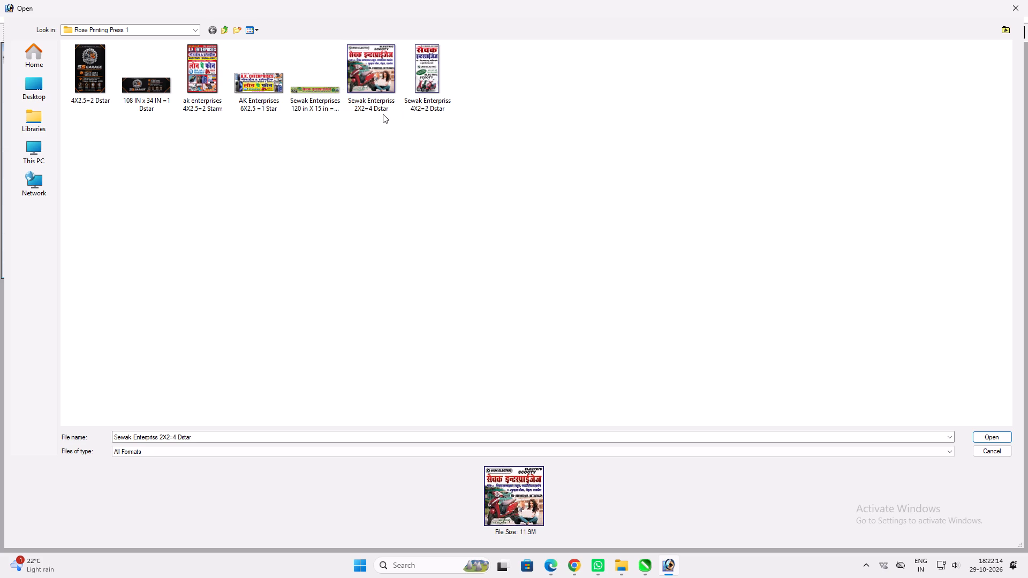
left_click(383, 114)
left_click(330, 106)
left_click(374, 103)
left_click(320, 100)
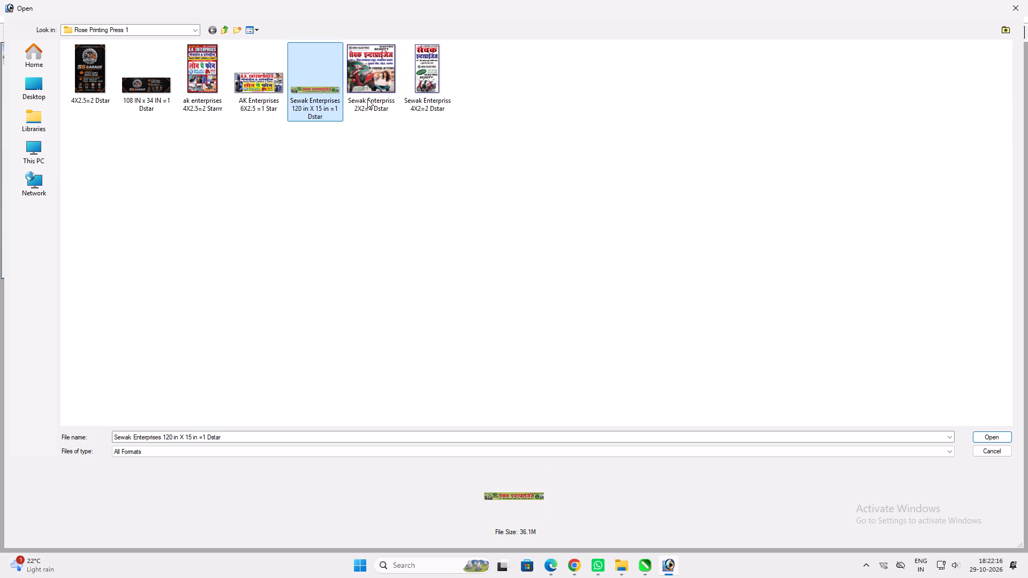
left_click(367, 99)
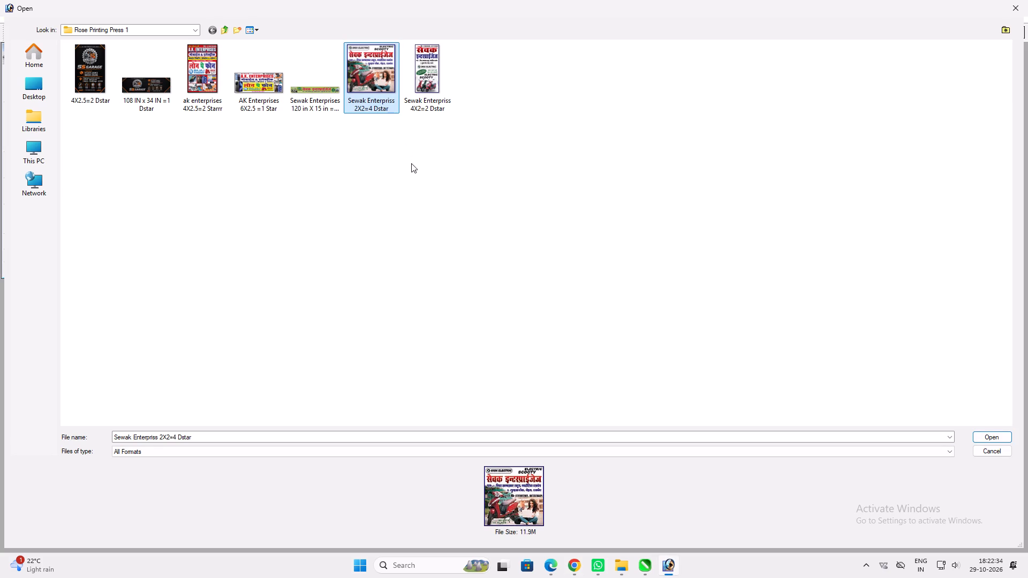
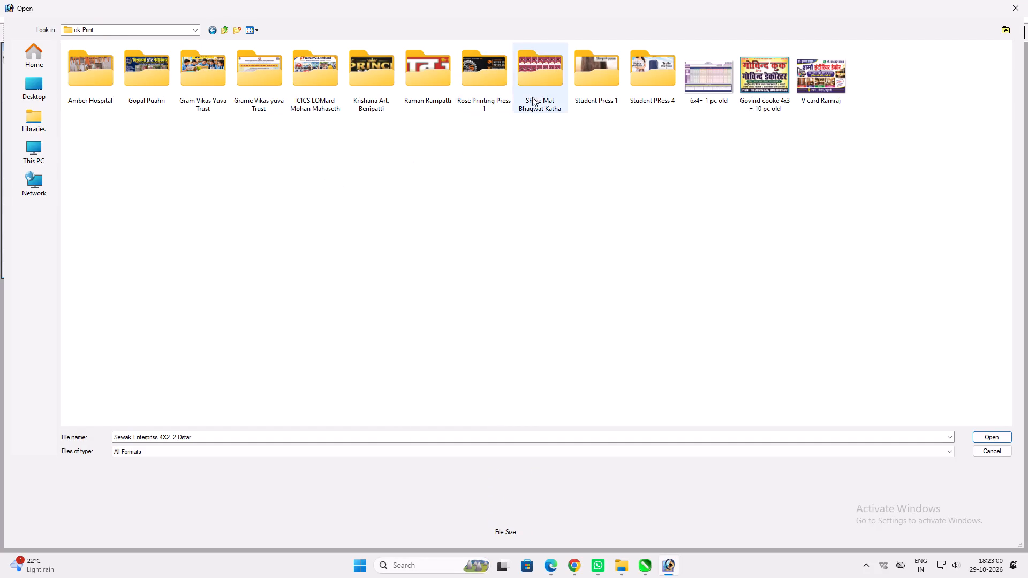
Look through the designs in ok Print's Shree Mat Bhagwat Katha folder.
double_click(536, 82)
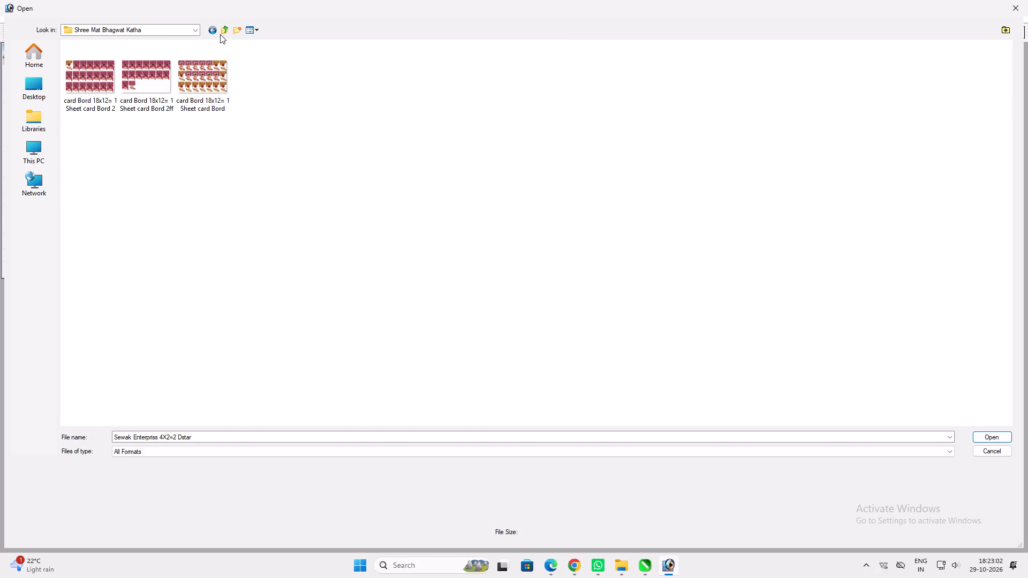
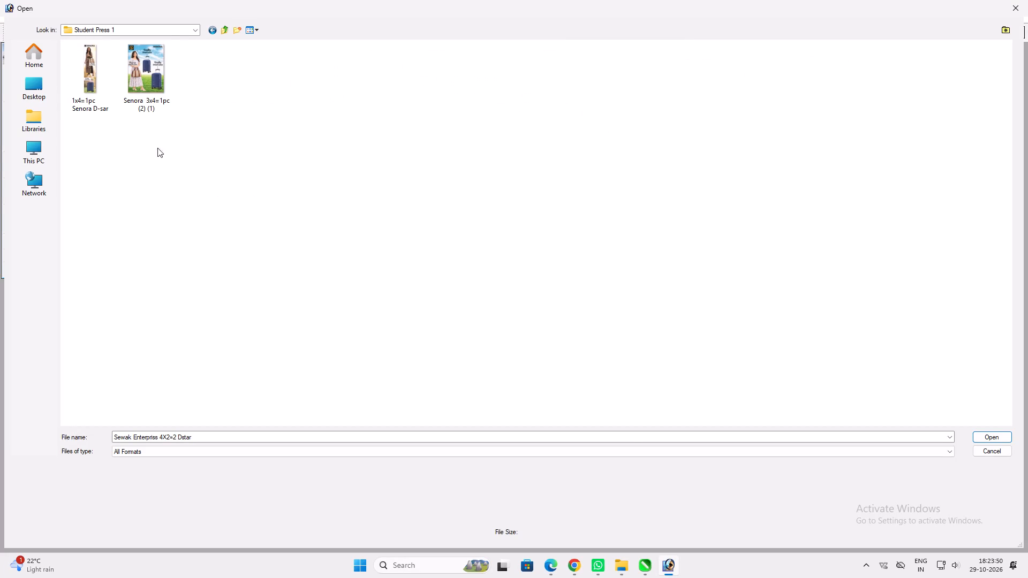
Look through the designs in the Student Press 1 and Student PRess 4 folders and the loose banner files in ok Print.
left_click(102, 70)
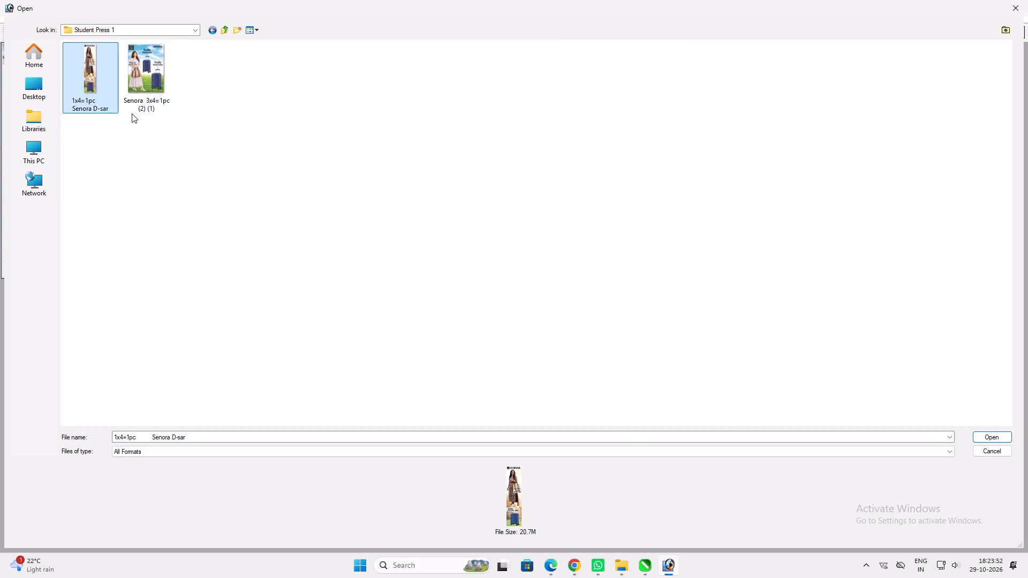
left_click(146, 98)
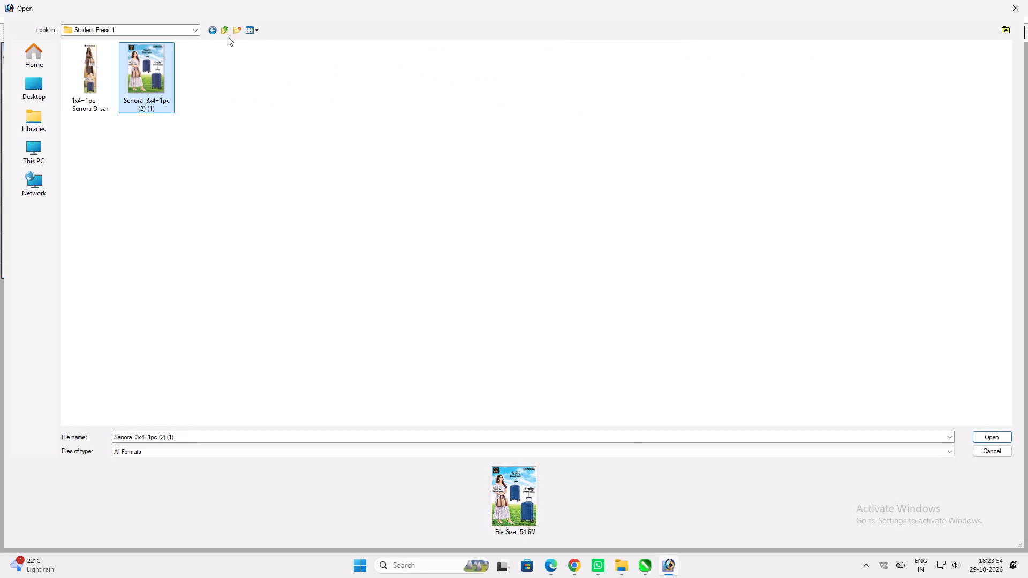
left_click(223, 32)
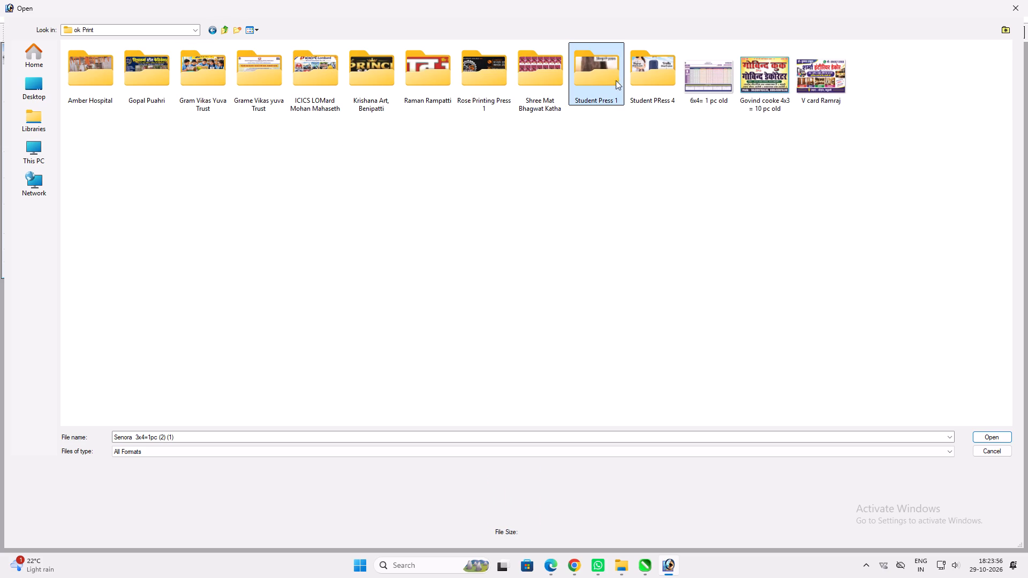
double_click(641, 67)
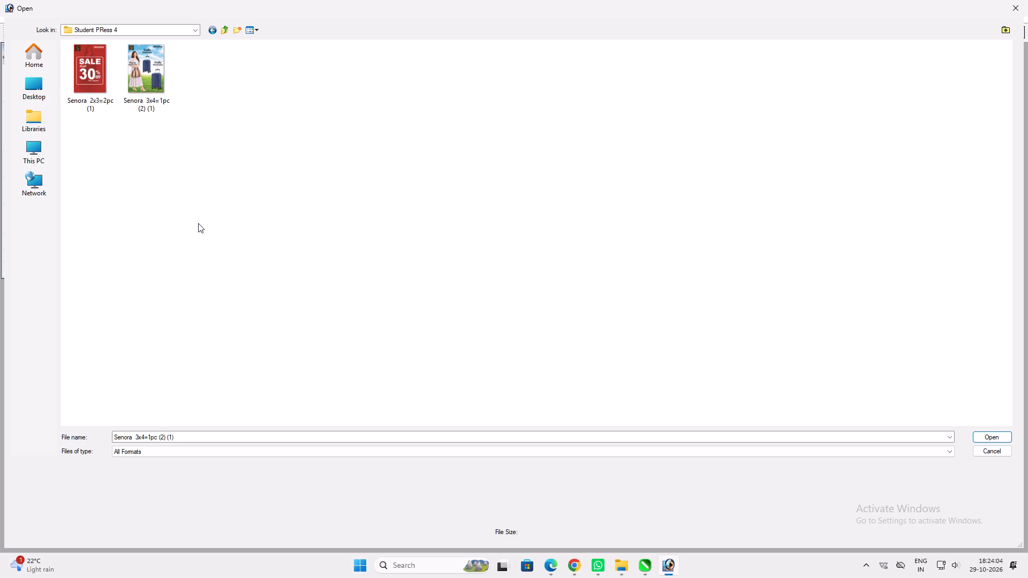
left_click(225, 30)
left_click(569, 185)
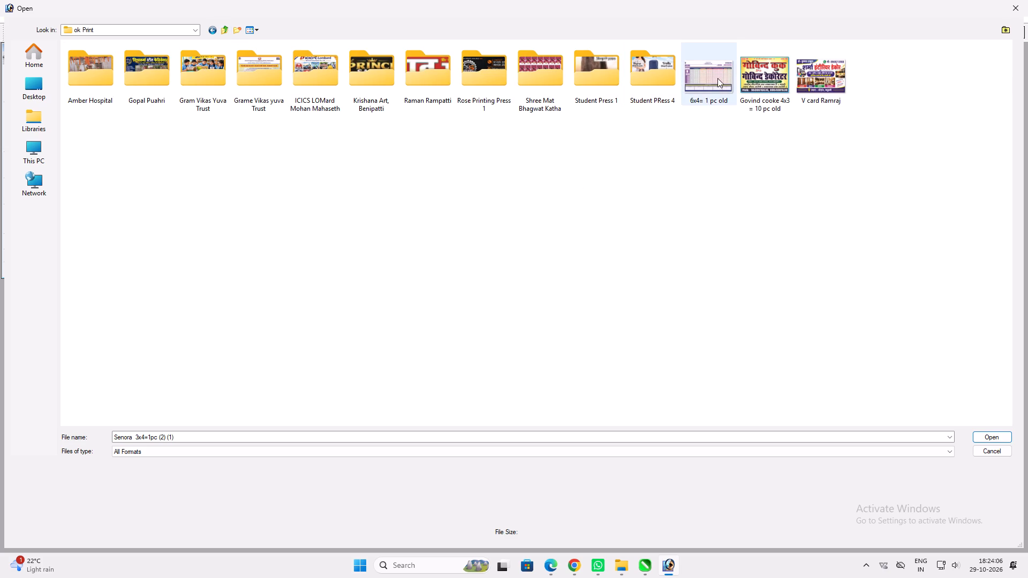
left_click(713, 74)
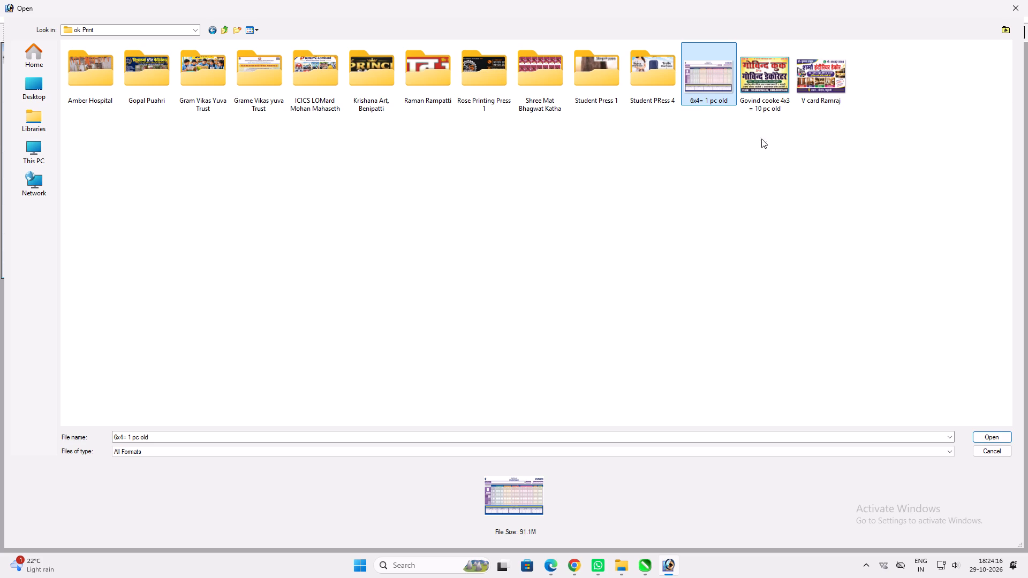
left_click(747, 74)
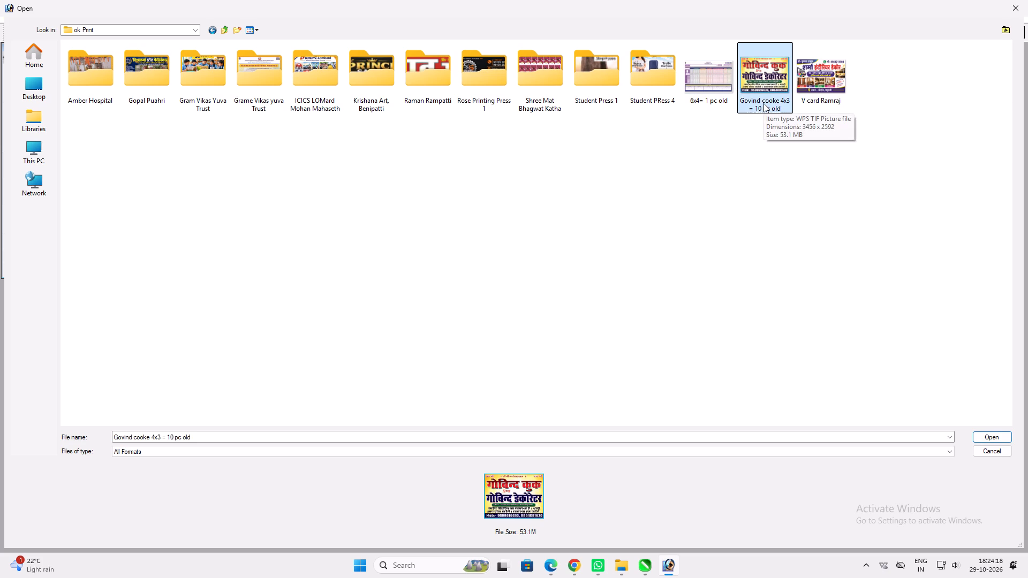
Delete the V card Ramraj file from the ok Print folder.
left_click(814, 62)
key("Delete")
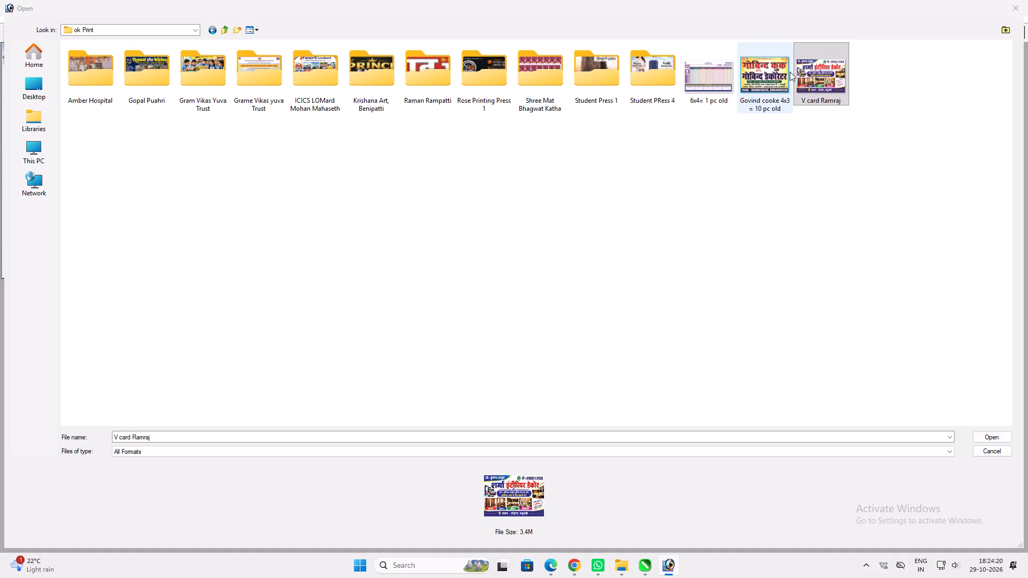
left_click(665, 352)
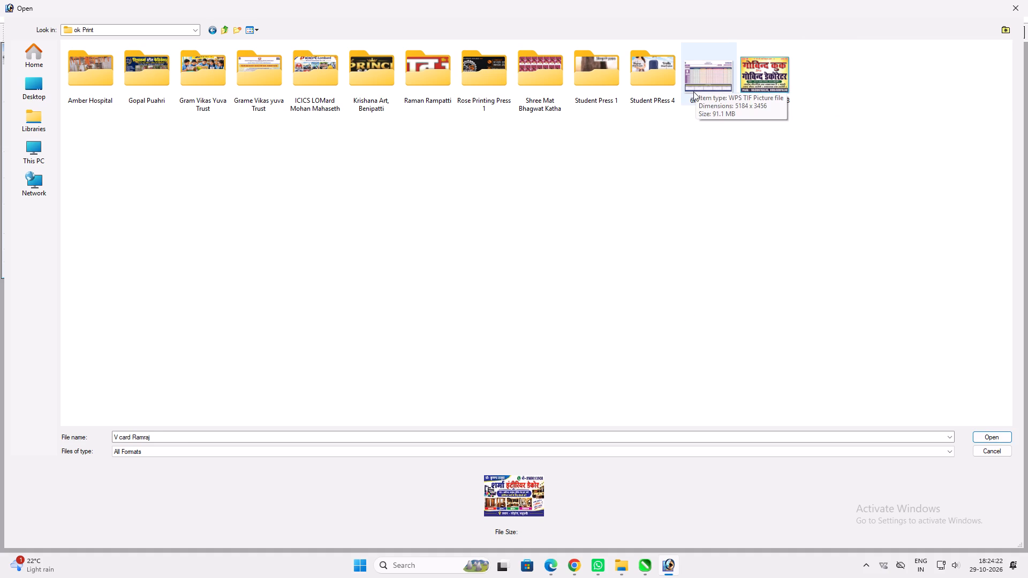
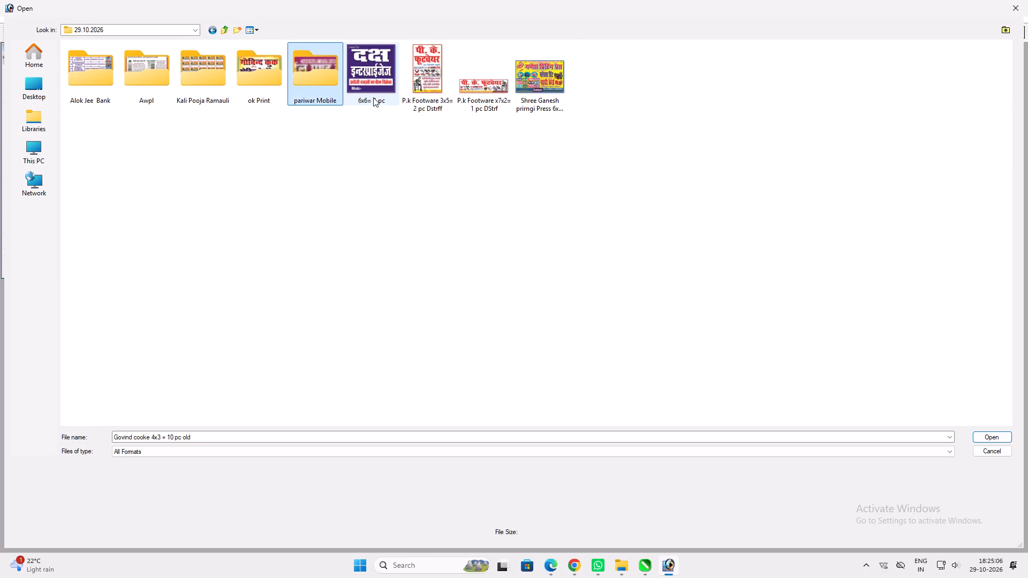
Check the 6x6= 1 pc design in the 29.10.2026 folder and try to open the Alok Jee Bank folder.
left_click(374, 97)
left_click(99, 97)
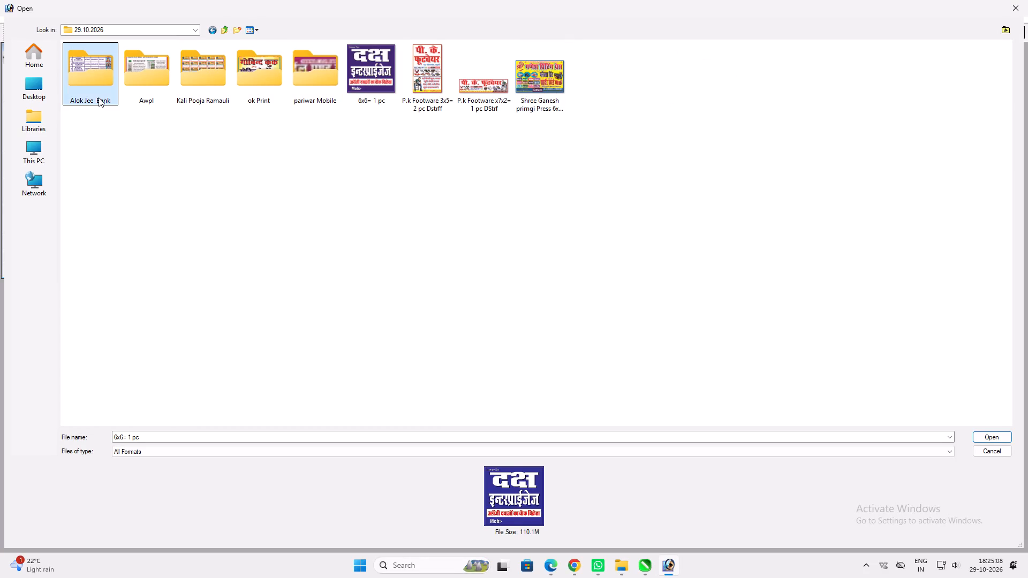
left_click(99, 97)
double_click(99, 97)
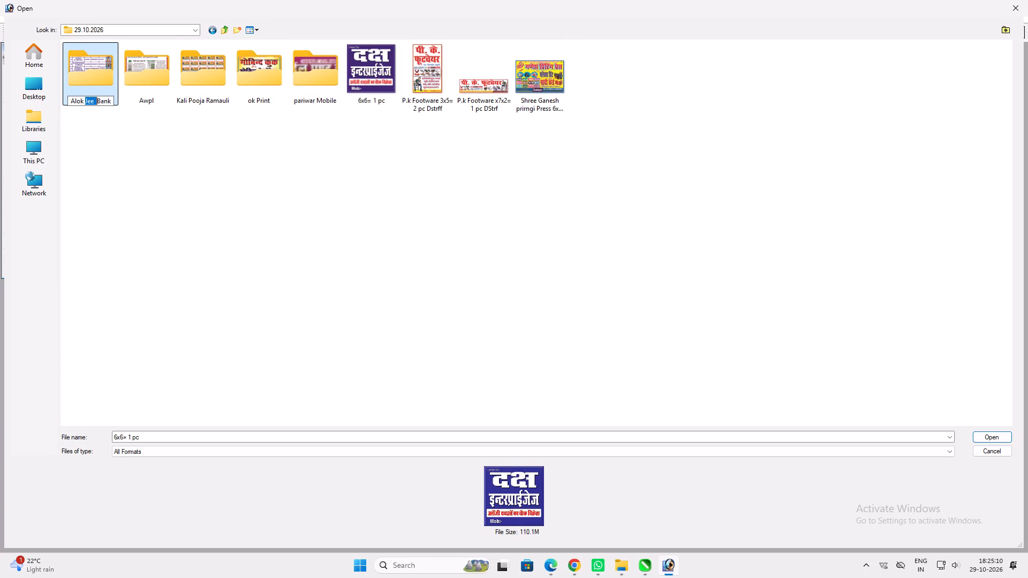
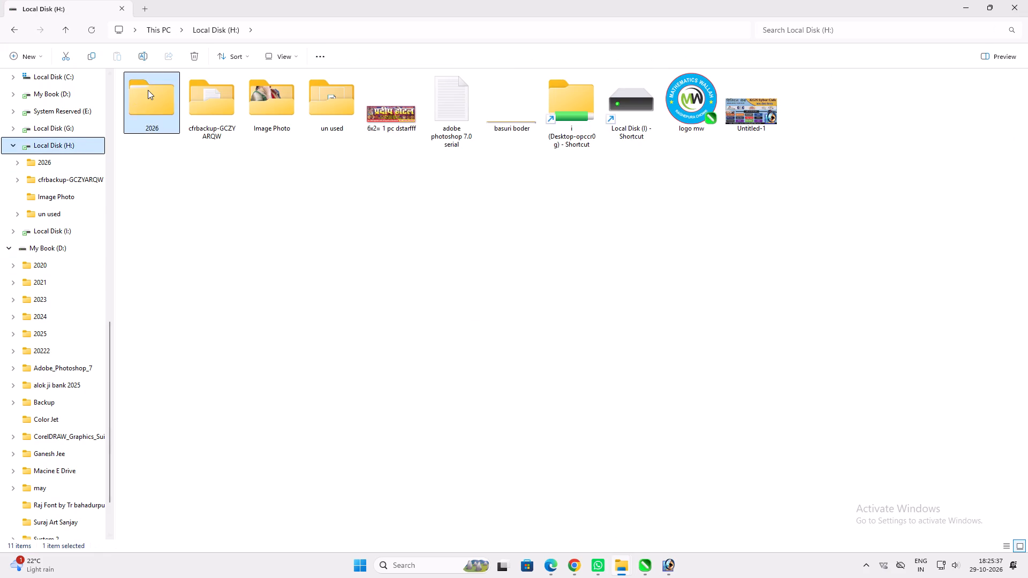
Search the 2026 Septmber folder for "mar" and for "smar".
key("s")
key("Return")
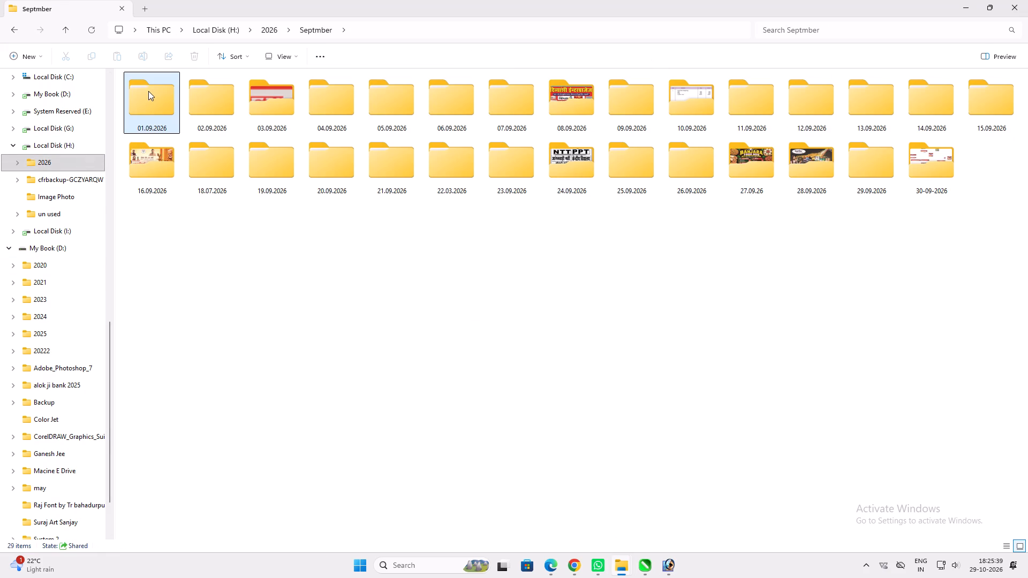
left_click(851, 29)
type("mar")
key("ctrl+a")
key("s")
key("a")
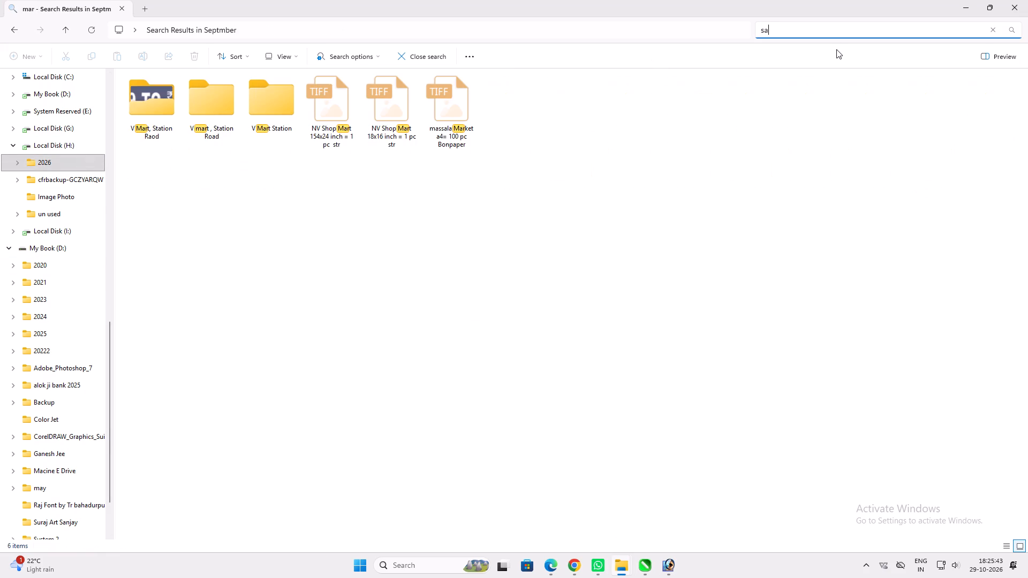
key("BackSpace")
type("mar")
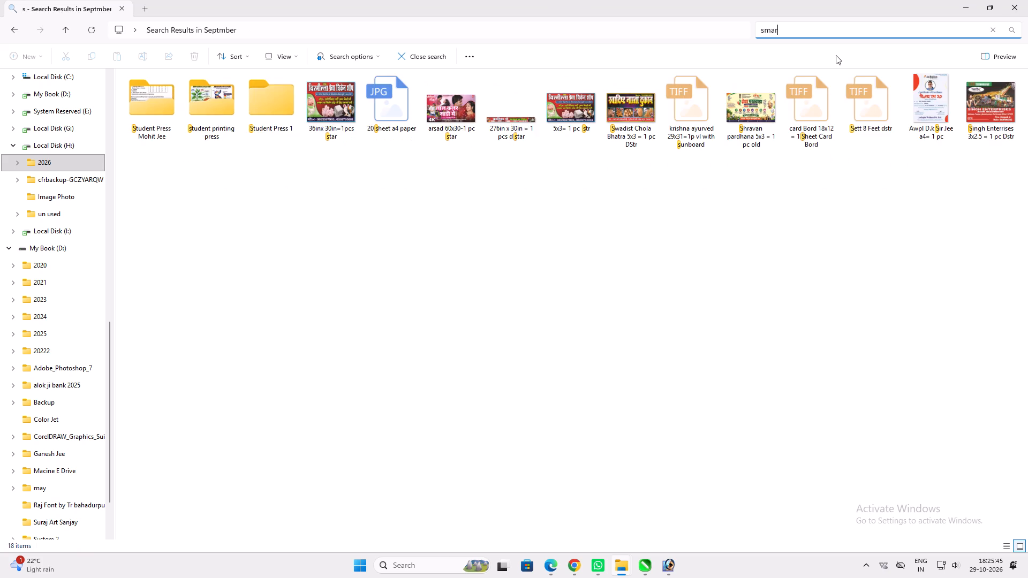
Switch to Photoshop and close the Smrat V card front side design.
left_click(668, 558)
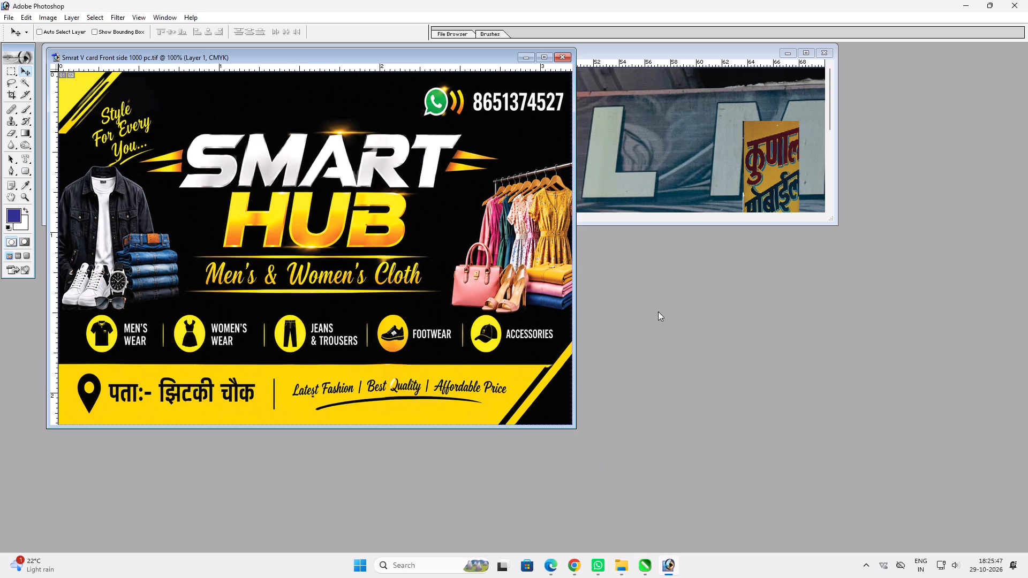
key("ctrl+w")
In the Alok Jee Bank folder, rename the Csp List Bank file as "Csp List Bank 3x4= 1 pic Vinal".
double_click(713, 340)
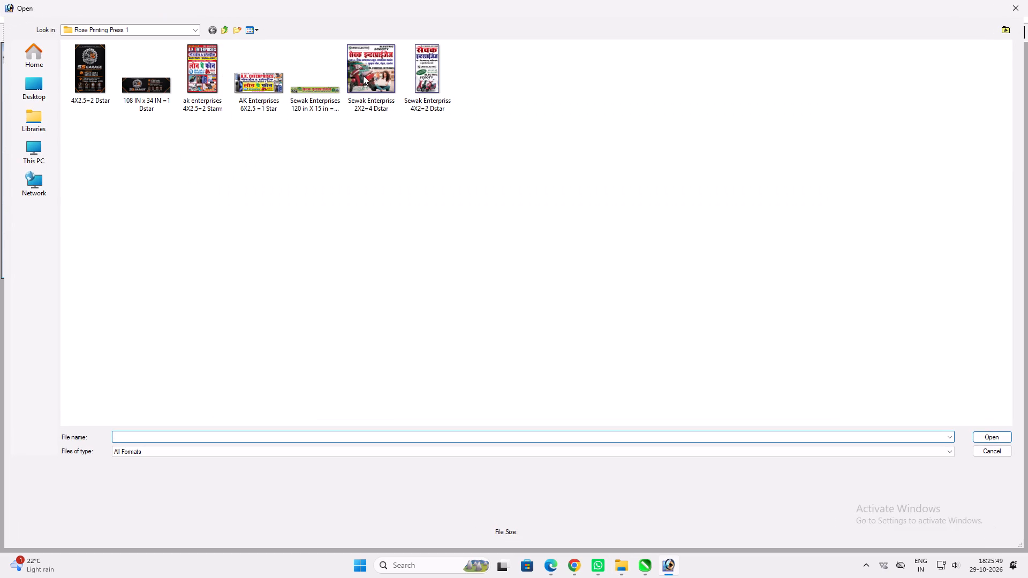
left_click(224, 29)
left_click(224, 29)
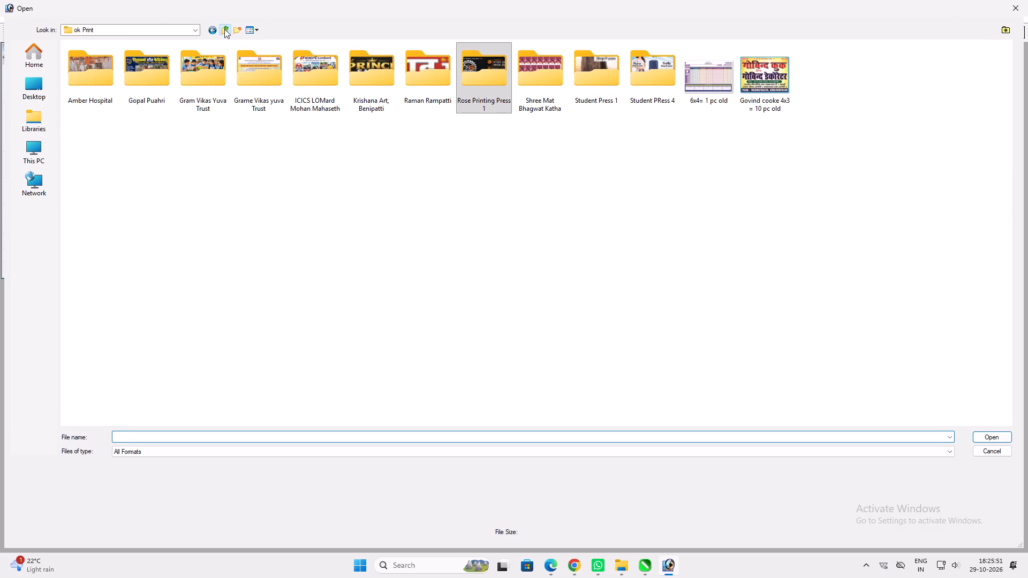
double_click(109, 80)
left_click(222, 60)
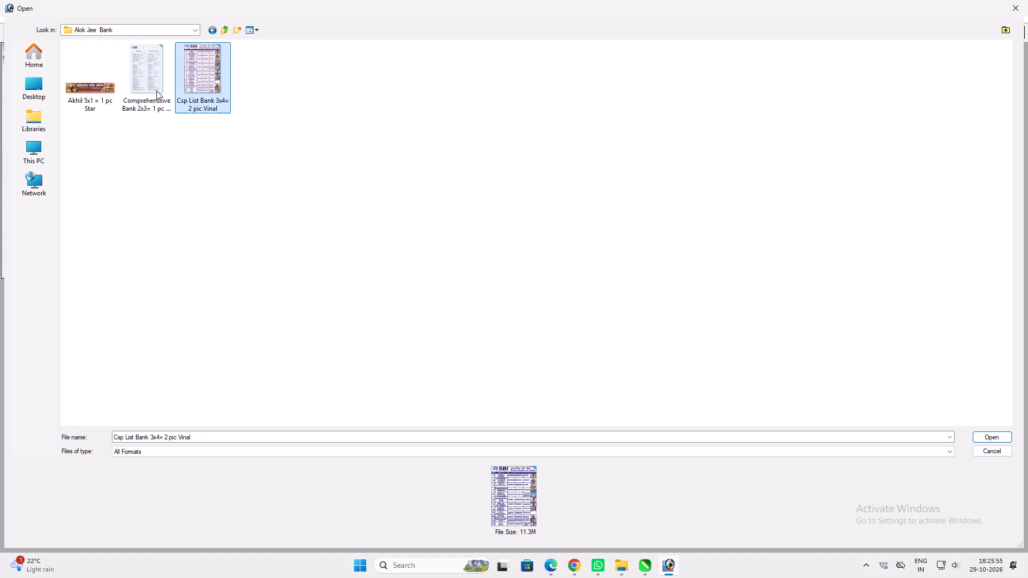
left_click(106, 90)
left_click(209, 73)
key("F2")
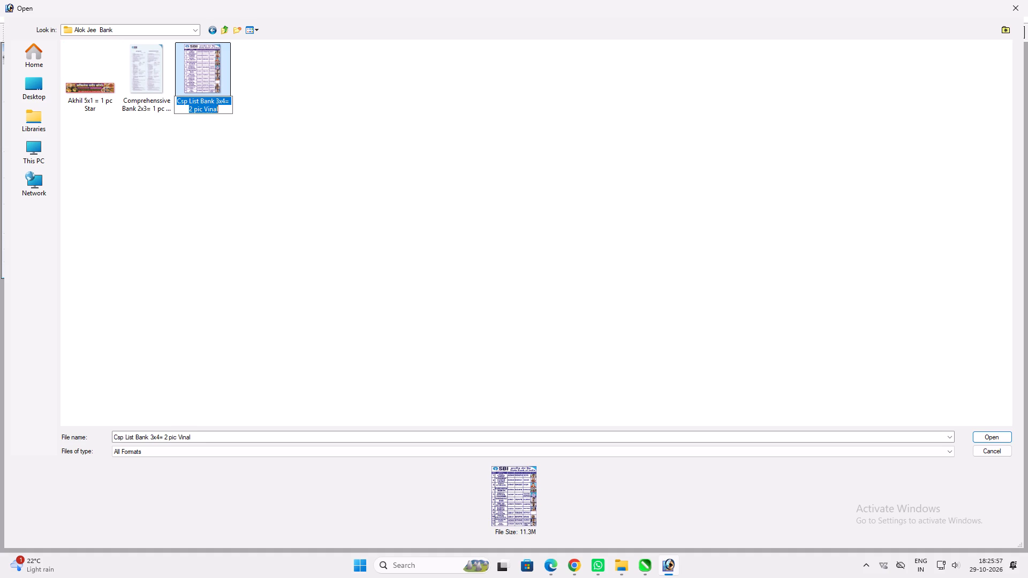
left_click(190, 105)
key("1")
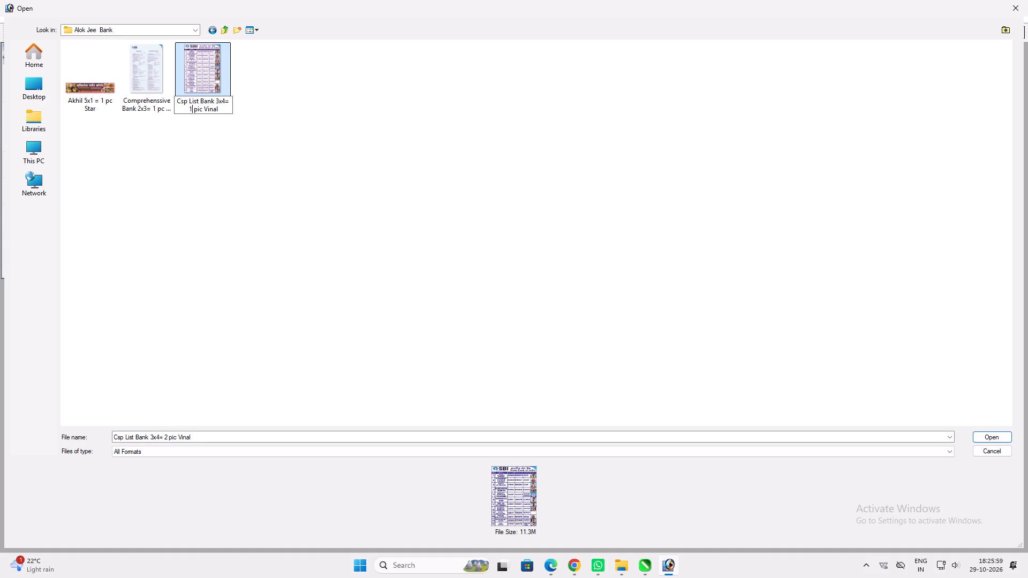
left_click(266, 188)
left_click(216, 75)
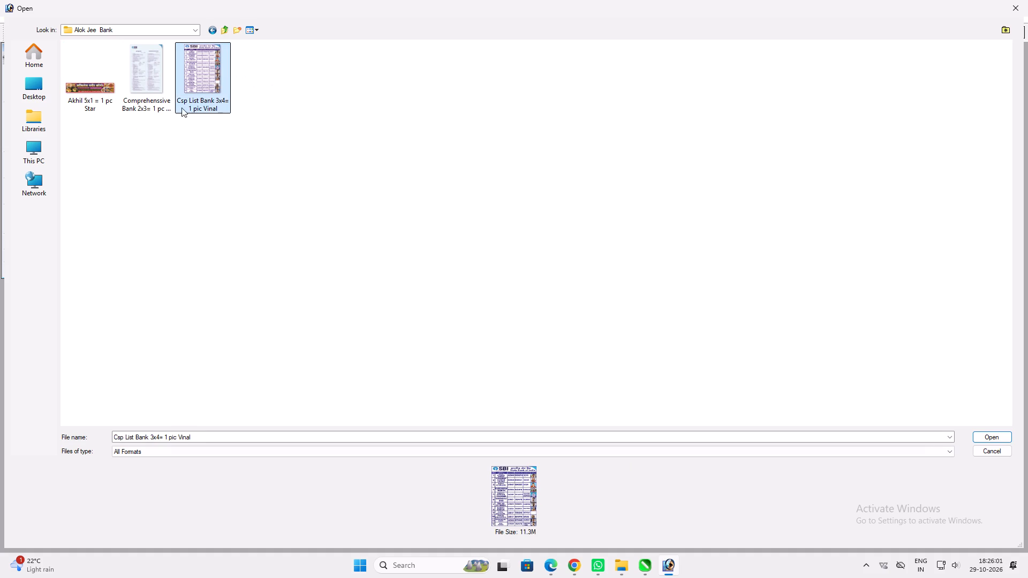
left_click_drag(125, 160, 73, 58)
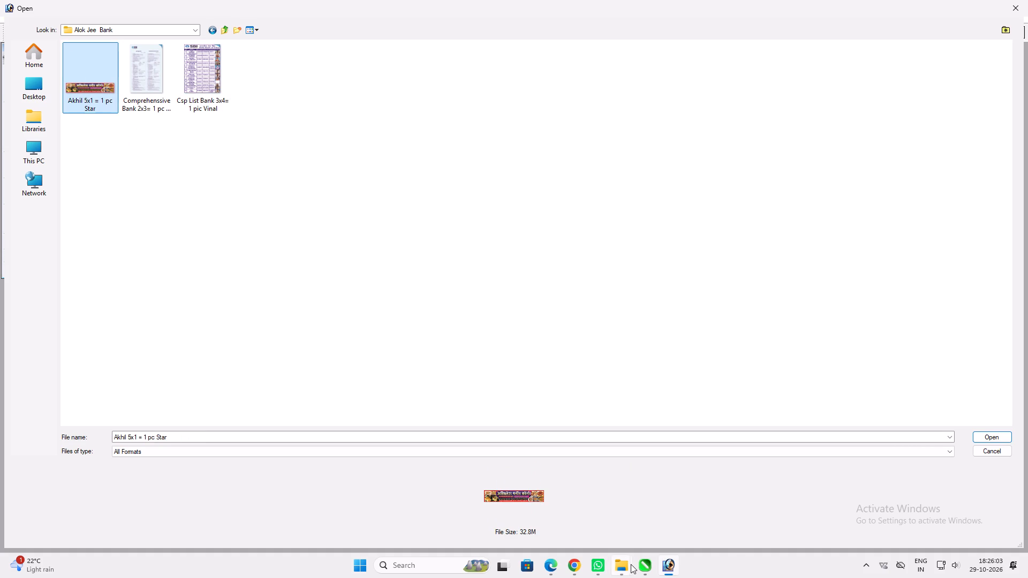
left_click(631, 564)
left_click(217, 93)
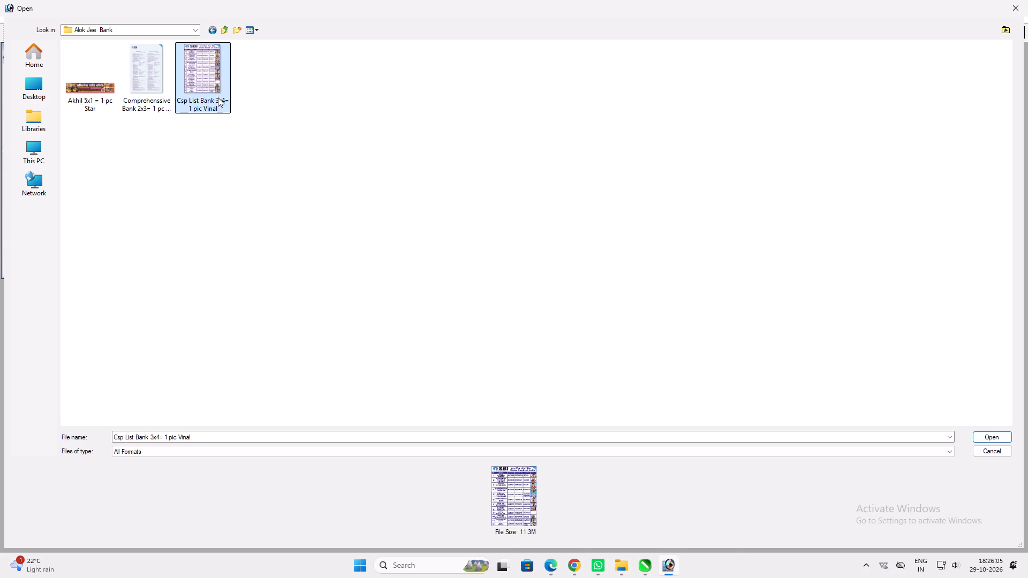
In File Explorer, search the 2026 Septmber folder on drive H for "sm" and show the results as thumbnails.
left_click(618, 565)
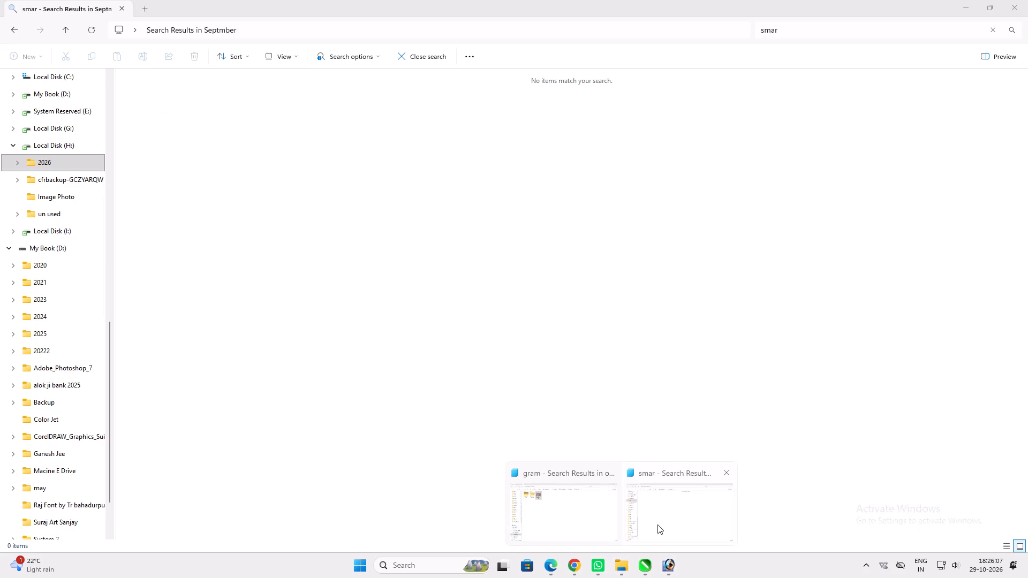
left_click(608, 527)
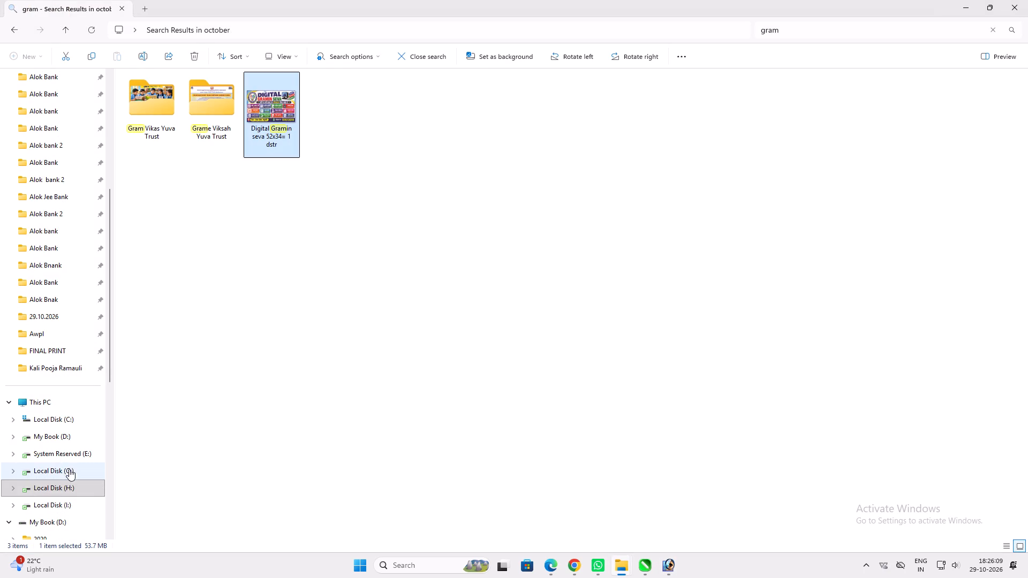
left_click(63, 489)
double_click(146, 101)
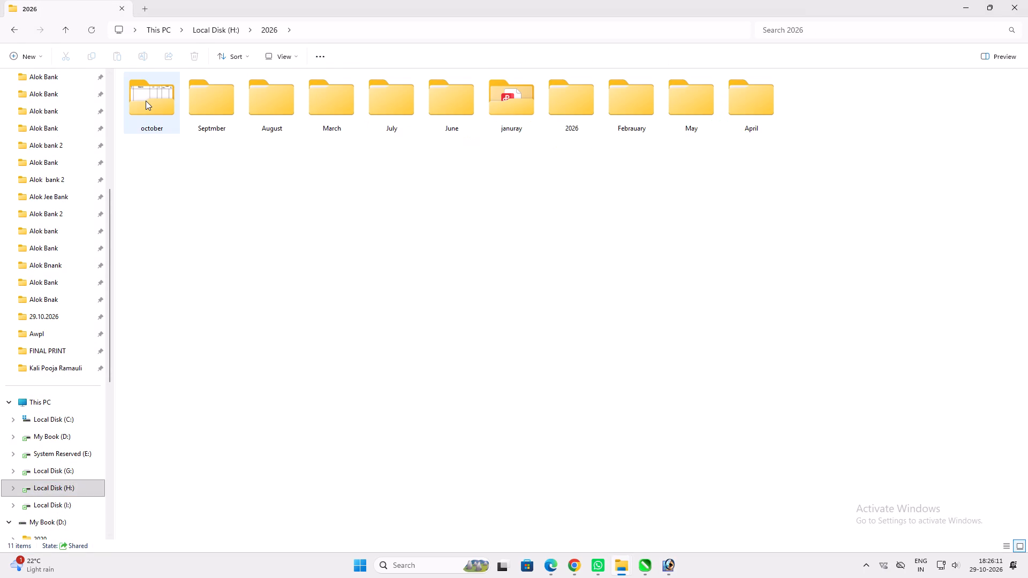
left_click(147, 104)
double_click(208, 116)
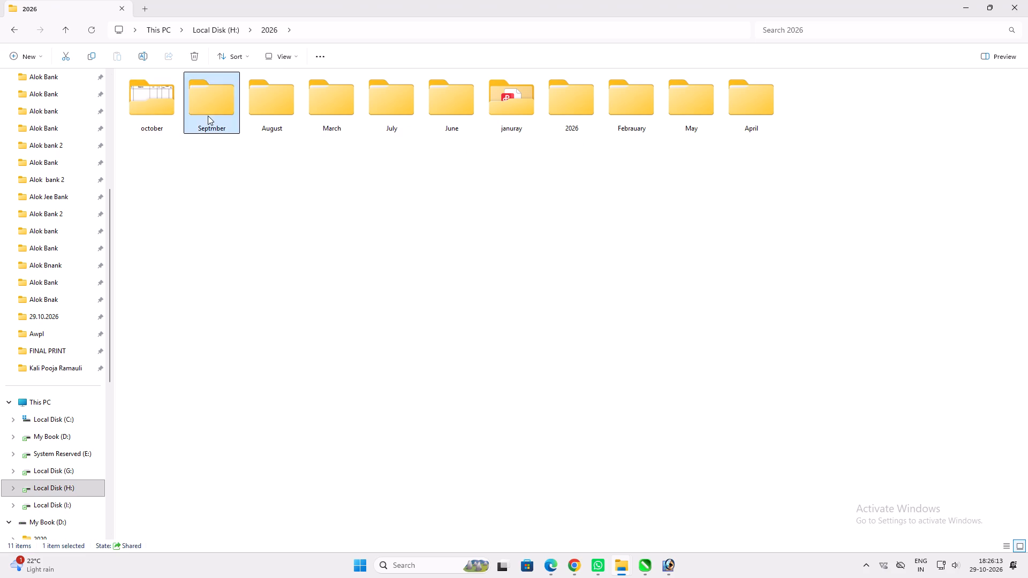
left_click(791, 30)
key("s")
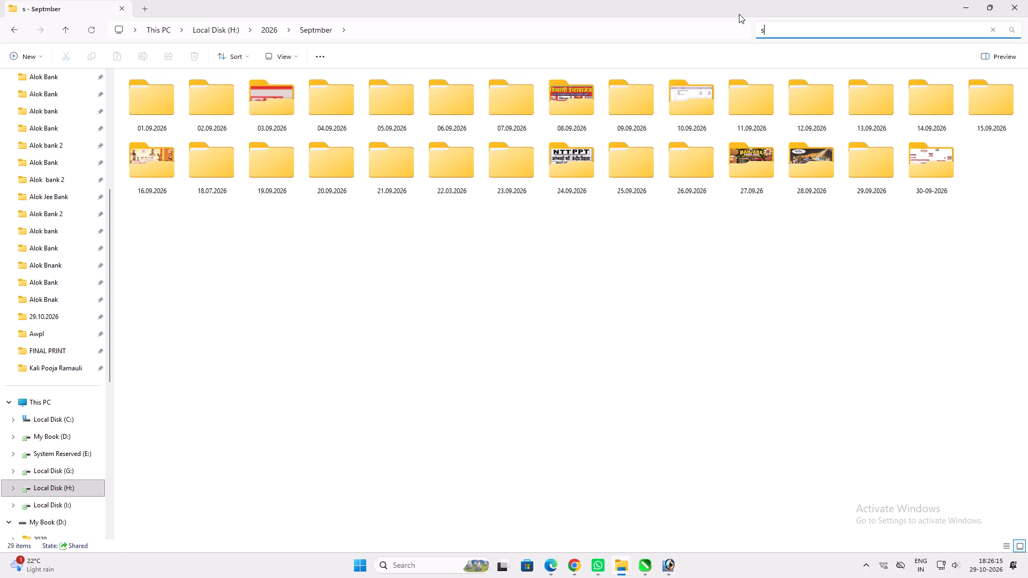
key("m")
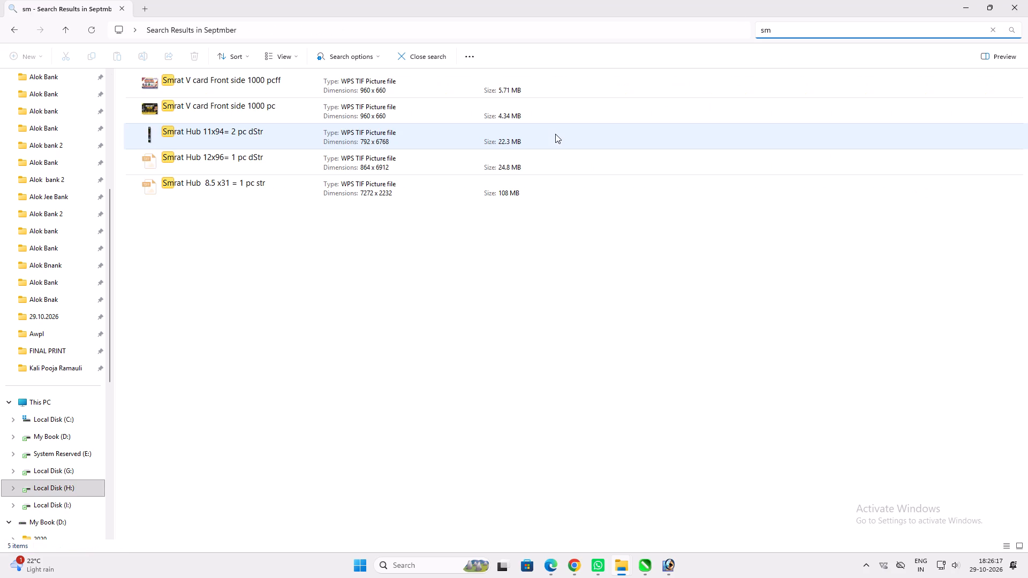
left_click(297, 56)
left_click(309, 93)
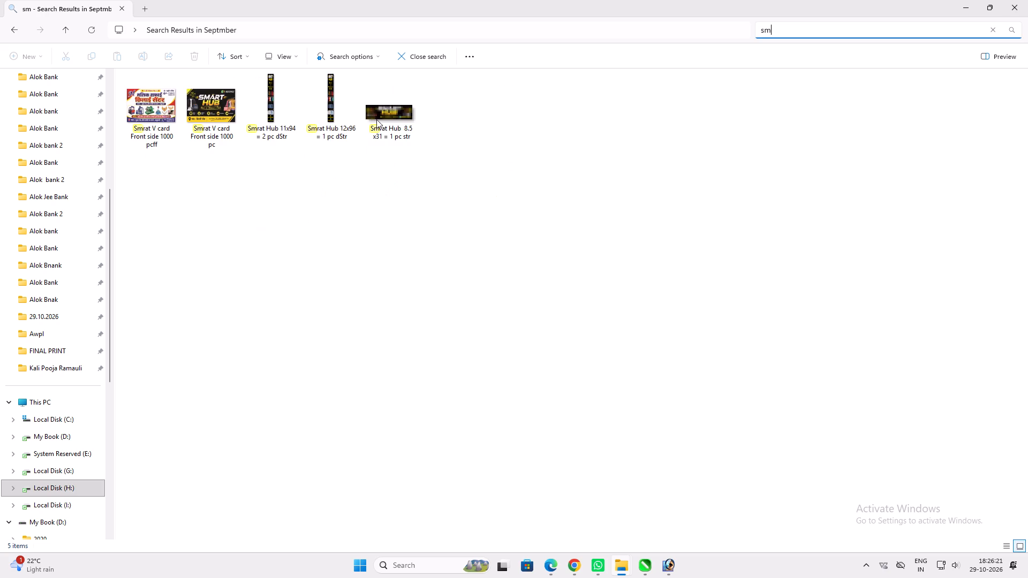
Open the "Smrat Hub 8.5 x31 = 1 pc str" design from the search results in Photoshop.
left_click_drag(380, 111, 669, 559)
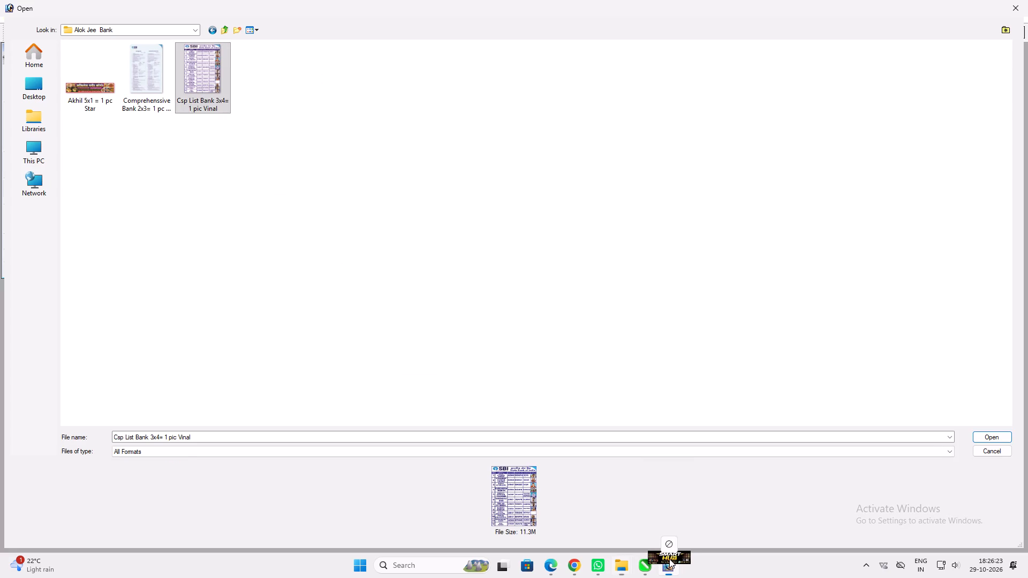
left_click_drag(669, 559, 672, 558)
left_click(1027, 0)
left_click(619, 569)
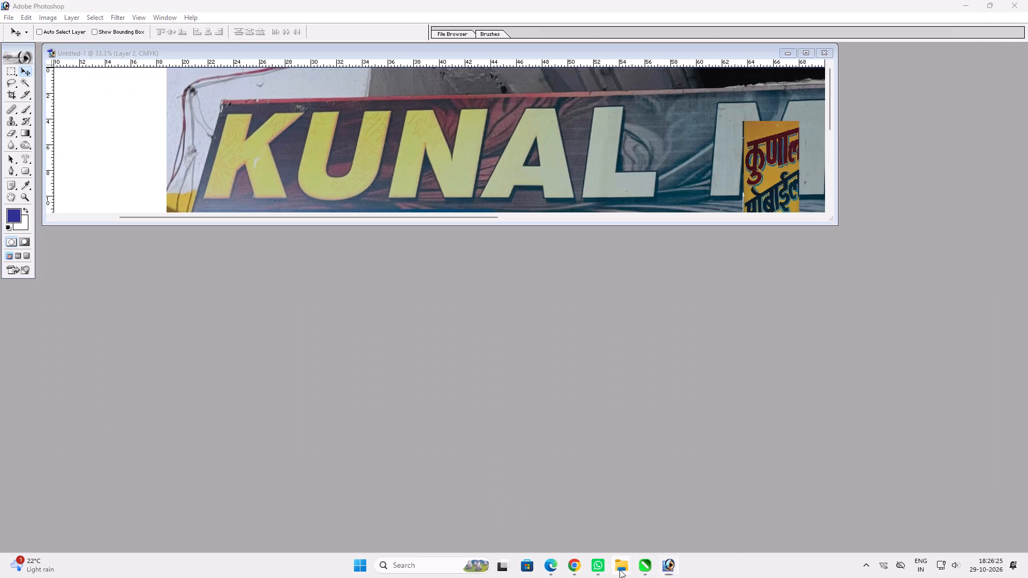
left_click(537, 511)
left_click_drag(385, 116, 643, 577)
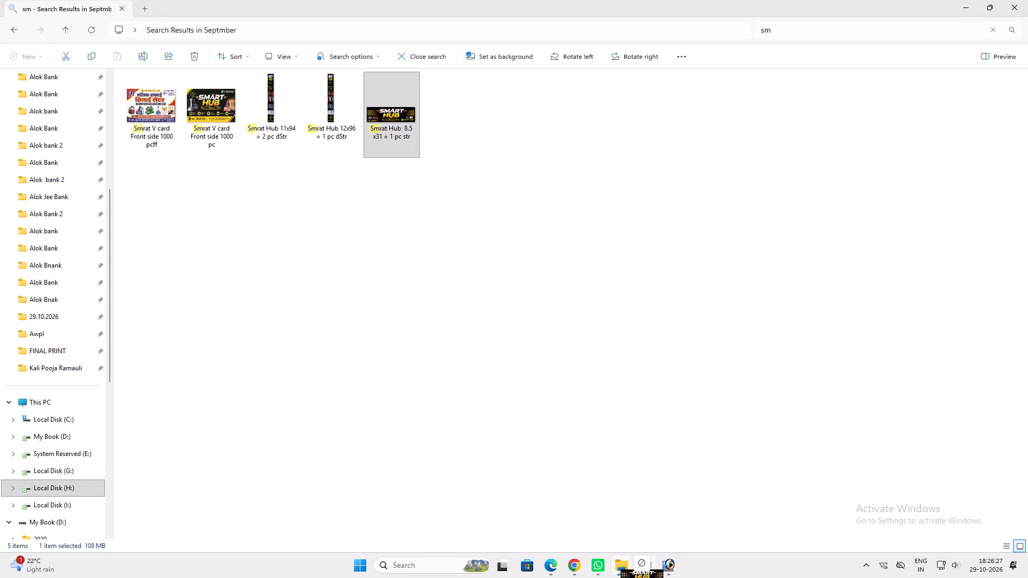
left_click_drag(643, 577, 634, 385)
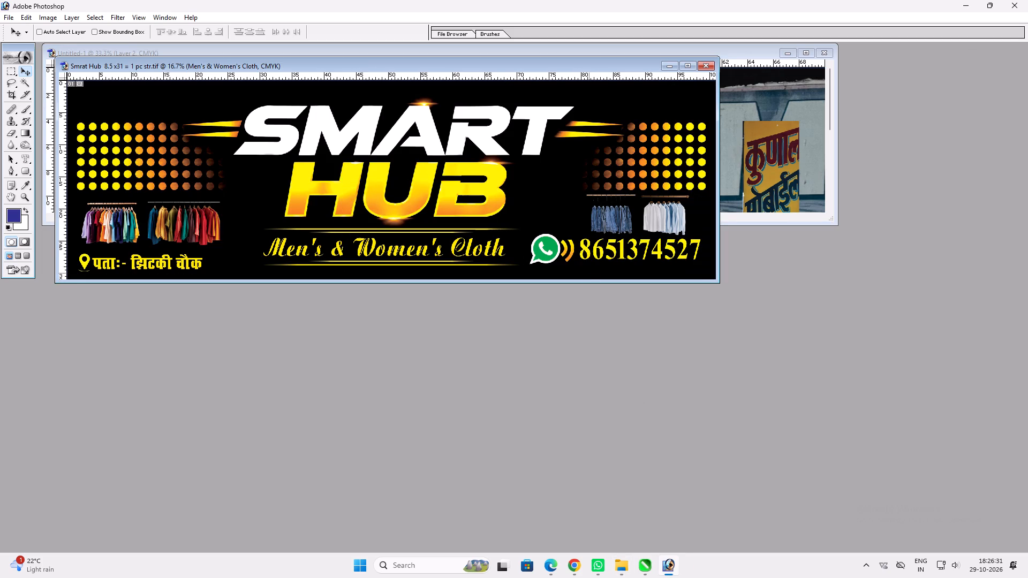
Browse the design's ok Print folder under 19.09.2026 for related files, and close the Smrat Hub design without saving a copy.
key("ctrl+shift+s")
left_click(223, 24)
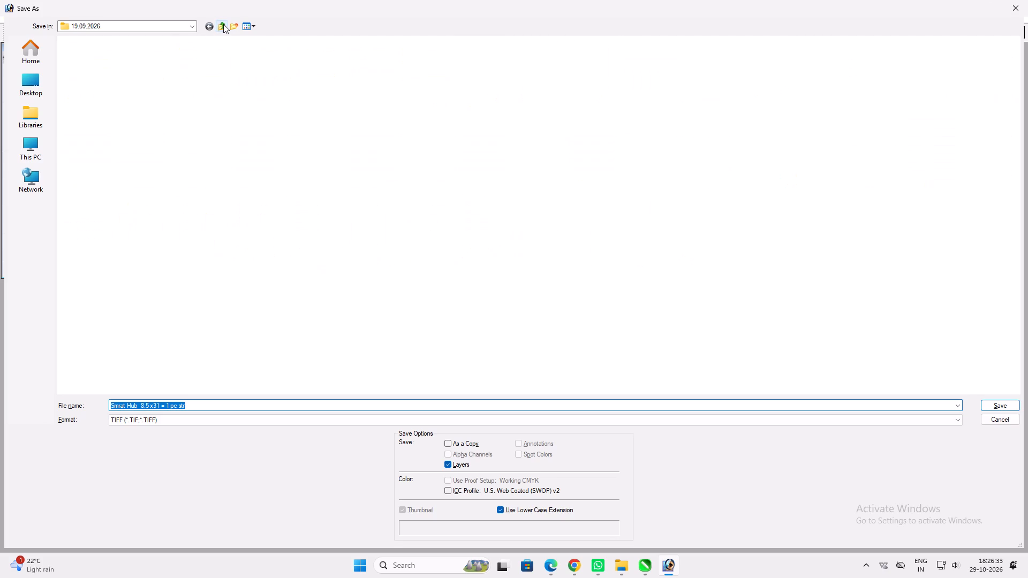
double_click(124, 59)
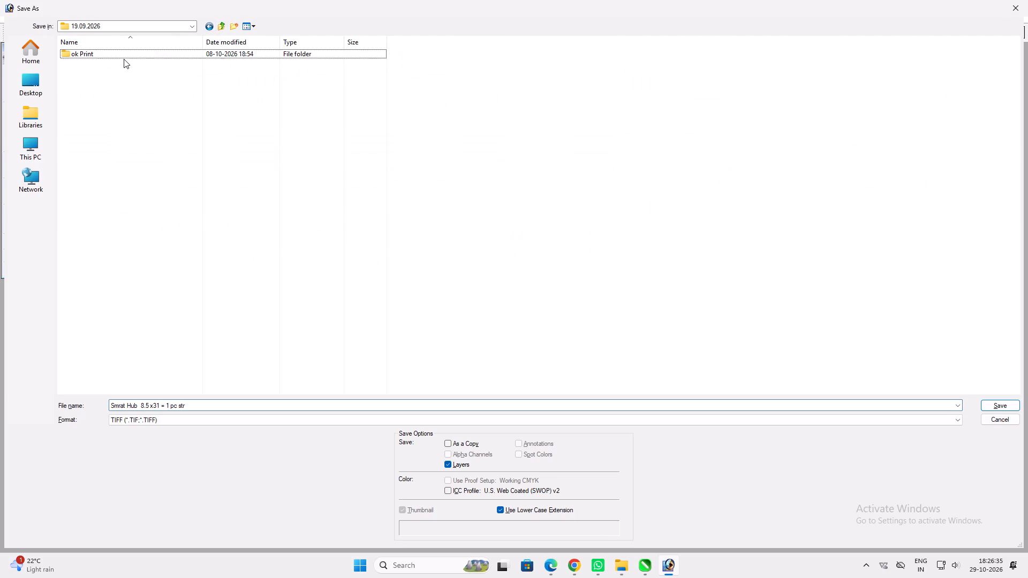
double_click(119, 56)
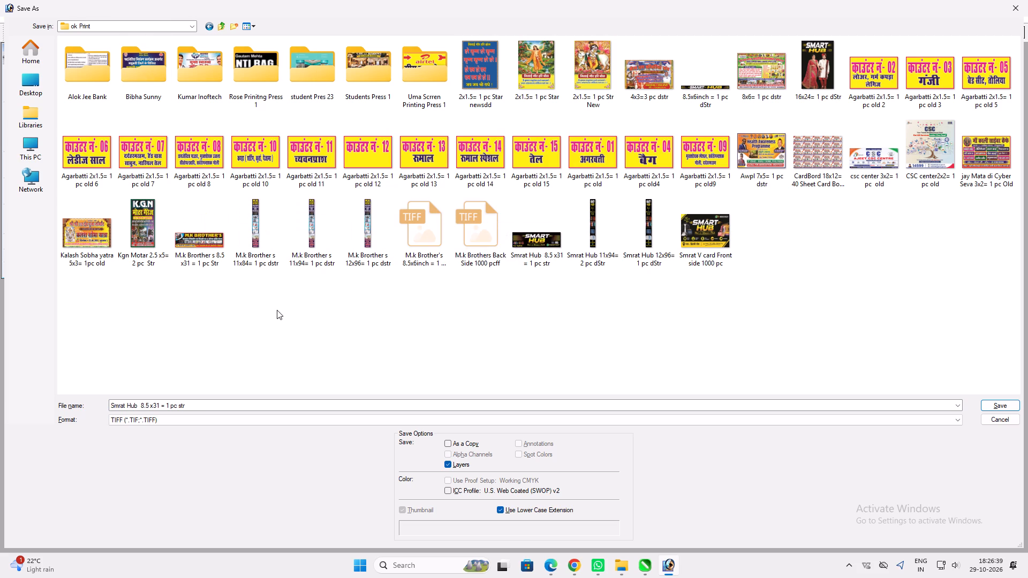
left_click(1027, 26)
left_click(1027, 0)
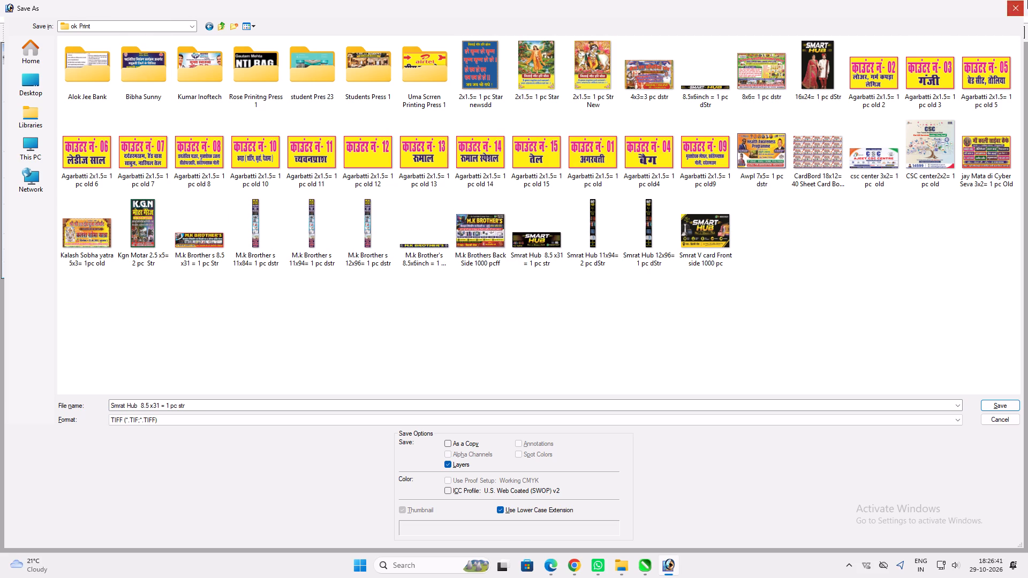
key("ctrl+w")
In File Explorer, search the 2026 Septmber folder on drive H for "M.k".
left_click(617, 576)
left_click(537, 510)
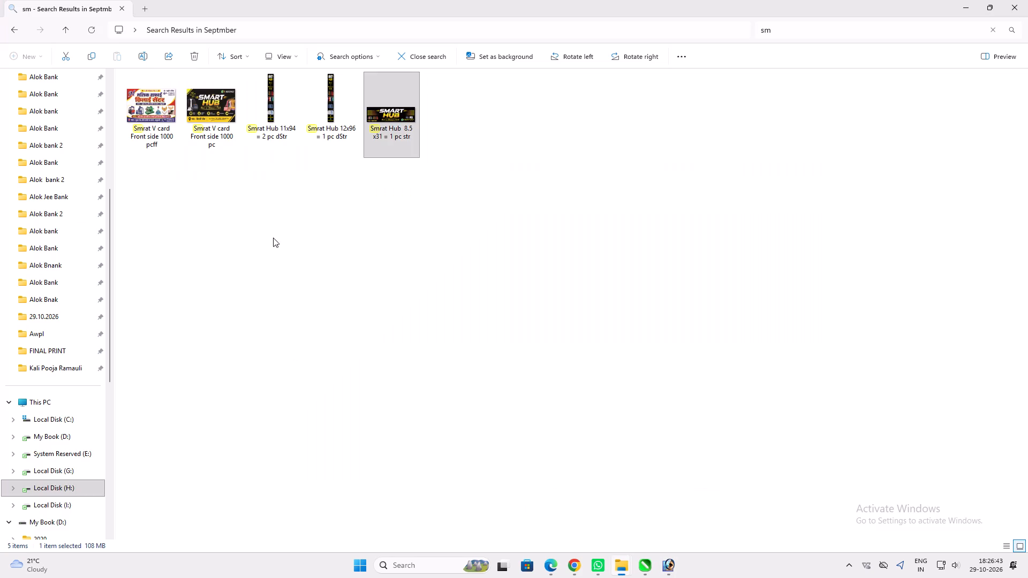
left_click(51, 489)
double_click(161, 107)
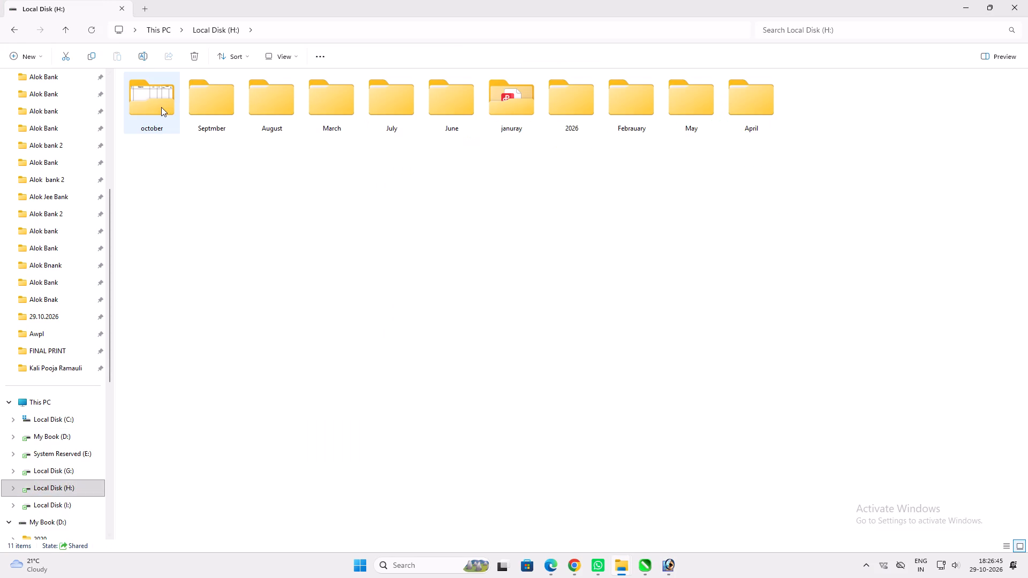
left_click(841, 32)
double_click(222, 101)
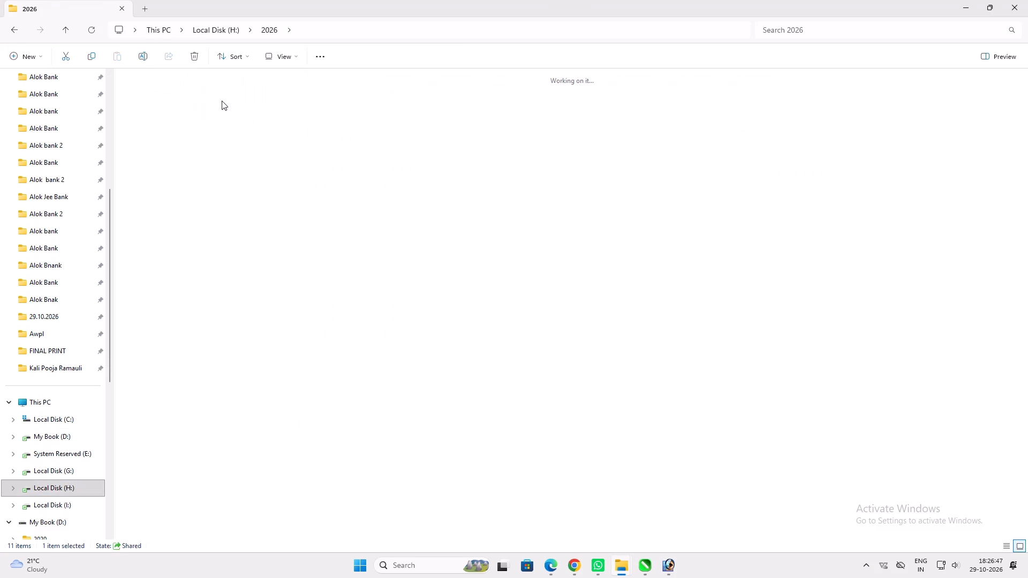
left_click(852, 33)
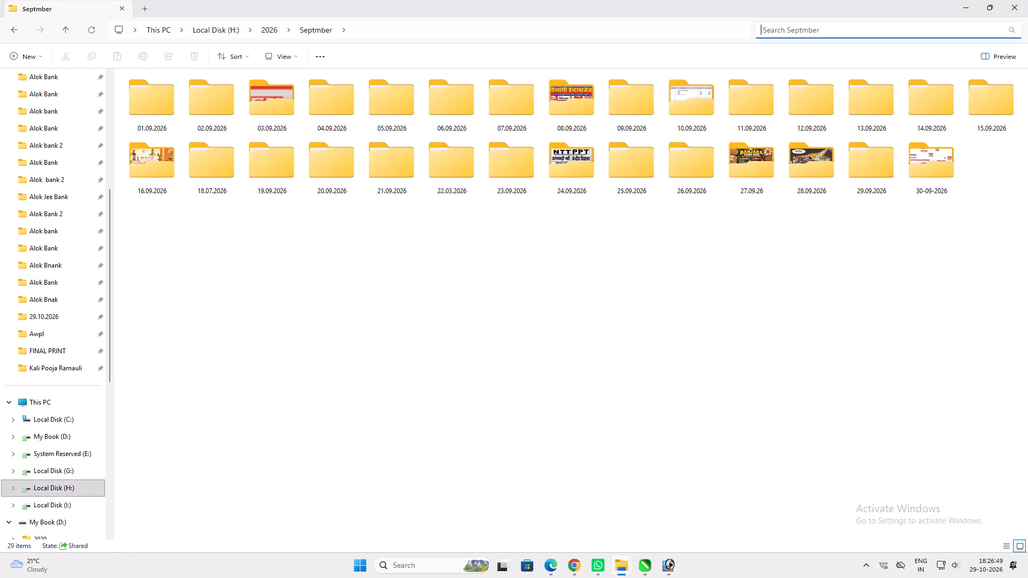
type("M.")
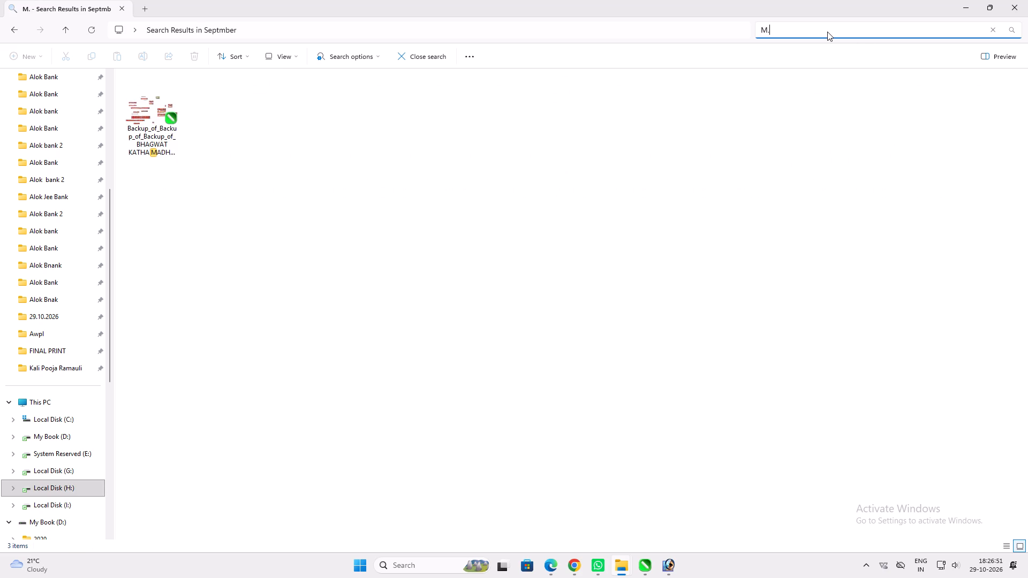
key("k")
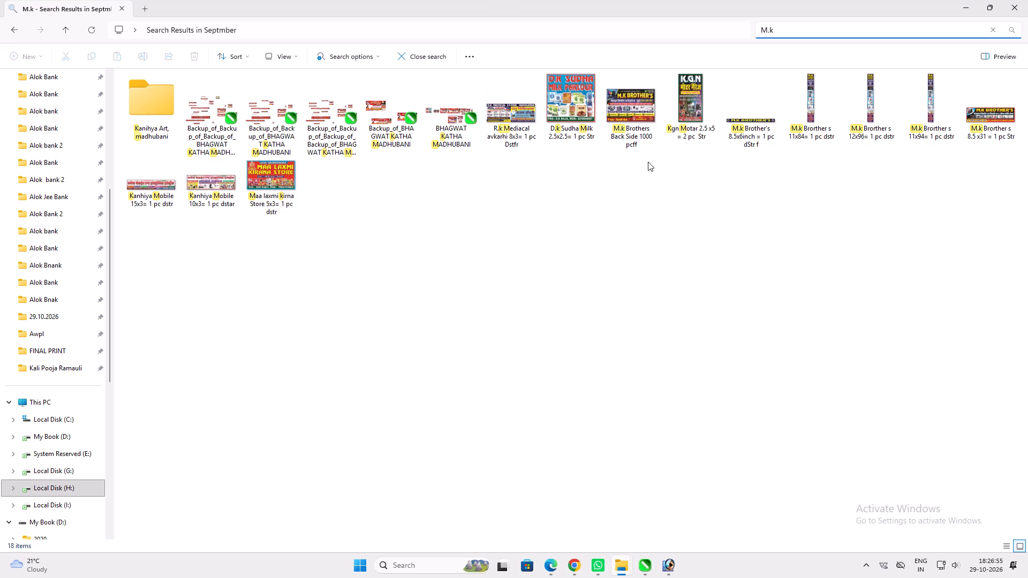
Open the "M.k Brorther s 8.5 x31 = 1 pc Str" design in Photoshop and move its window lower over the KUNAL banner.
left_click_drag(1002, 107, 674, 426)
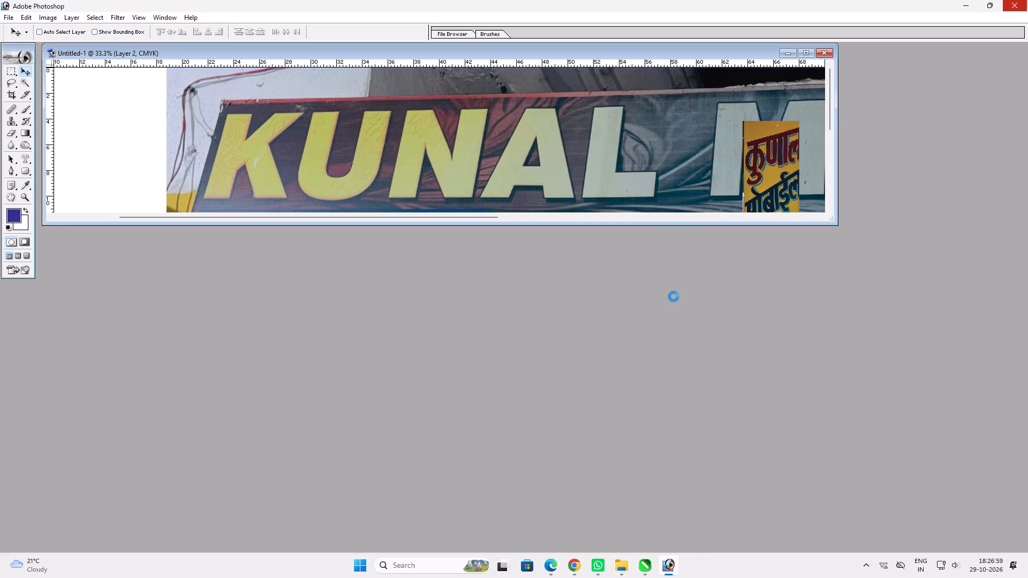
key("v")
left_click_drag(453, 65, 465, 140)
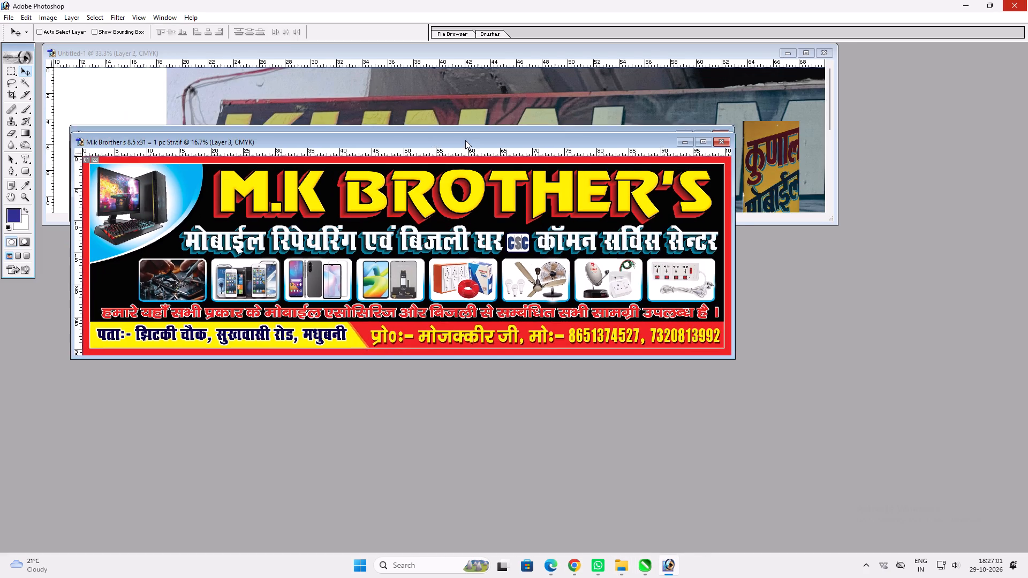
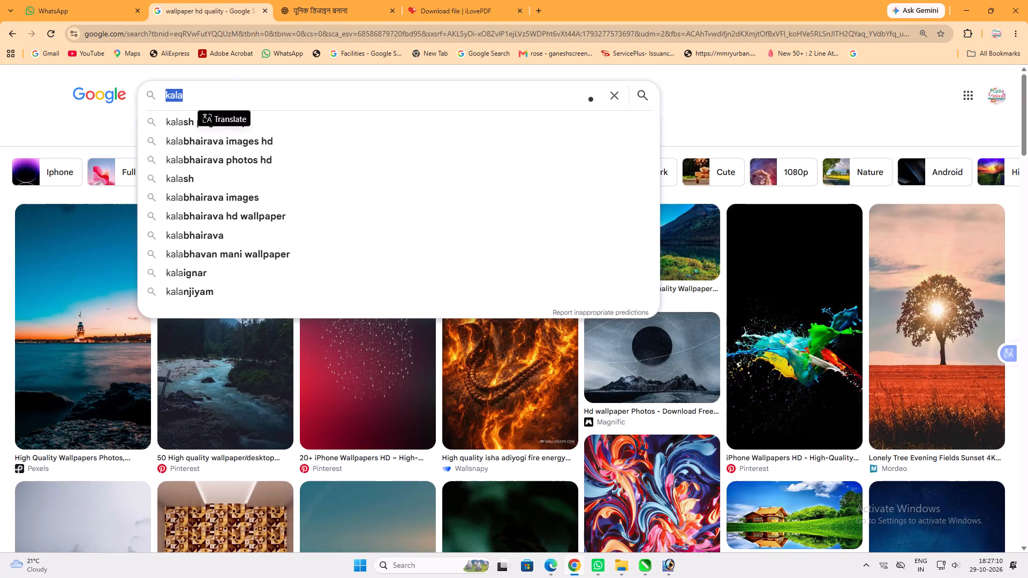
Search Google Images in Chrome for "red dark background hd".
type("red da")
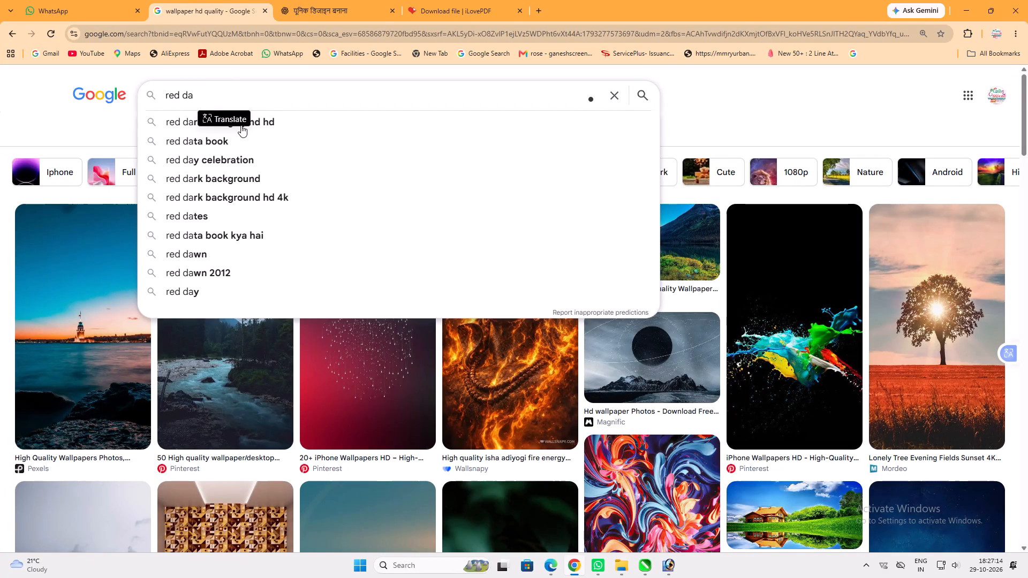
left_click(270, 120)
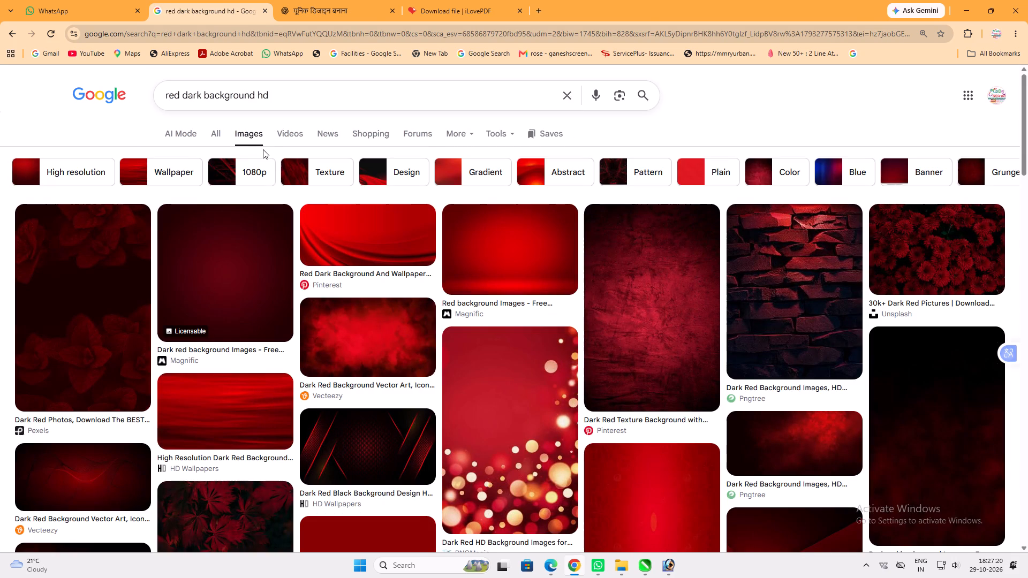
Browse the dark red background results and the images related to the Pexels one for a suitable banner background.
scroll(303, 240, "down", 2)
scroll(291, 225, "up", 1)
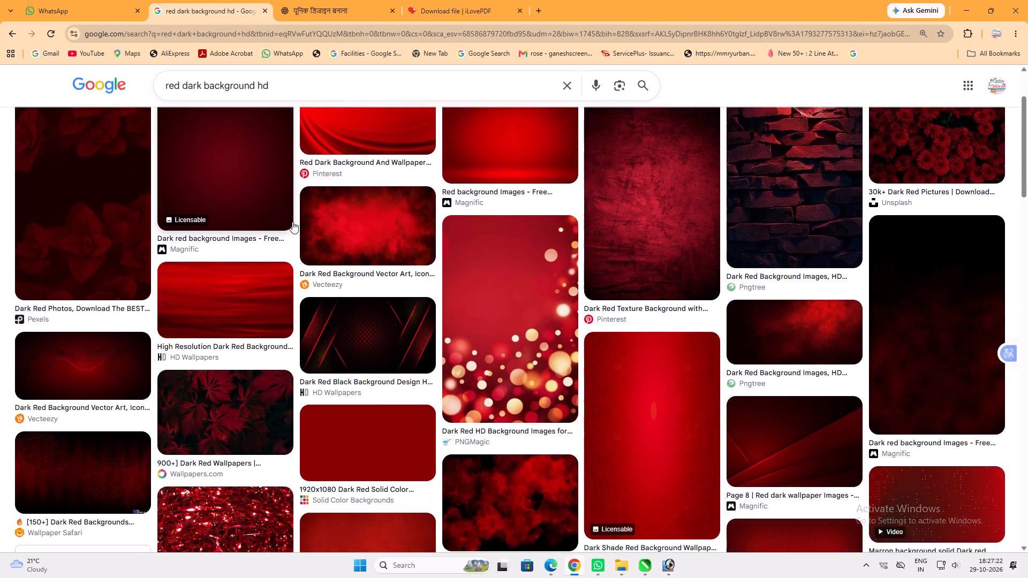
scroll(301, 220, "down", 4)
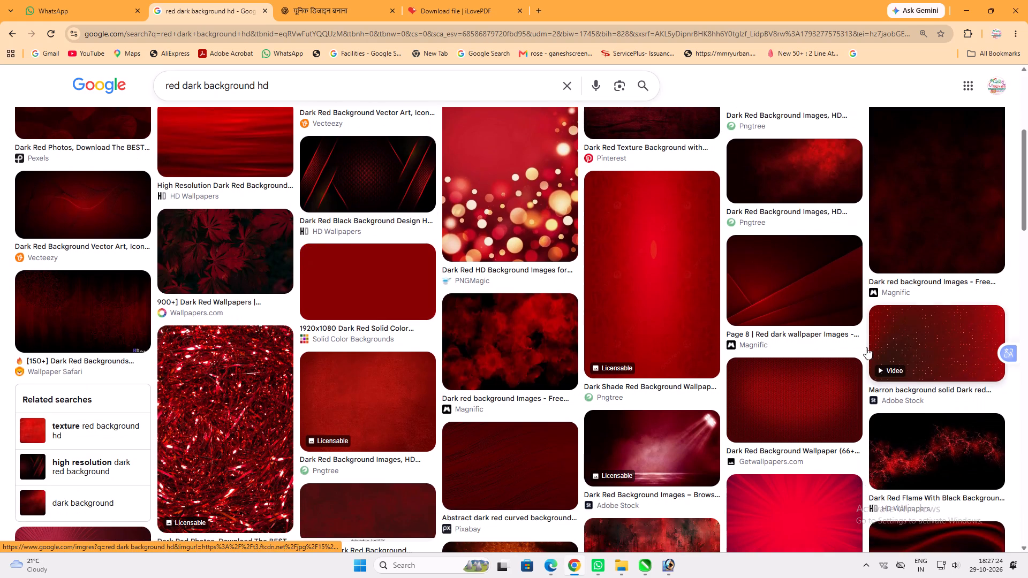
scroll(672, 296, "down", 1)
scroll(554, 245, "down", 7)
scroll(421, 270, "down", 3)
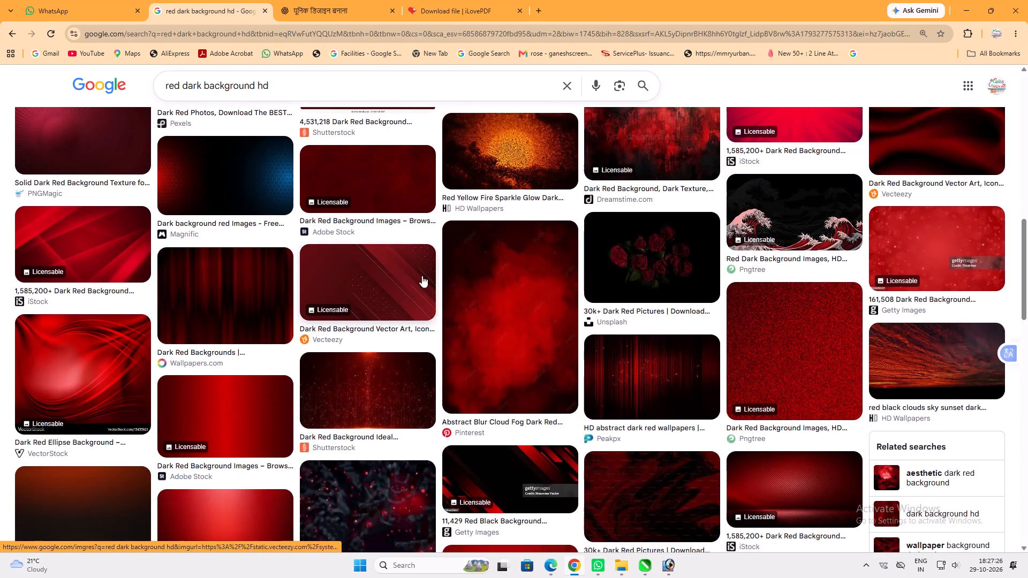
scroll(422, 276, "down", 9)
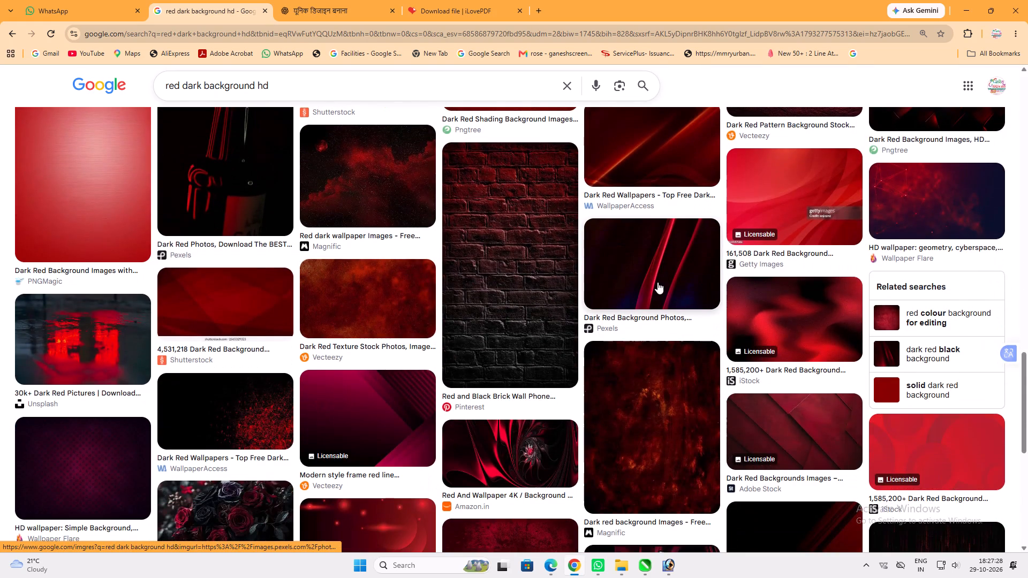
left_click(657, 282)
scroll(874, 262, "down", 5)
scroll(435, 277, "down", 6)
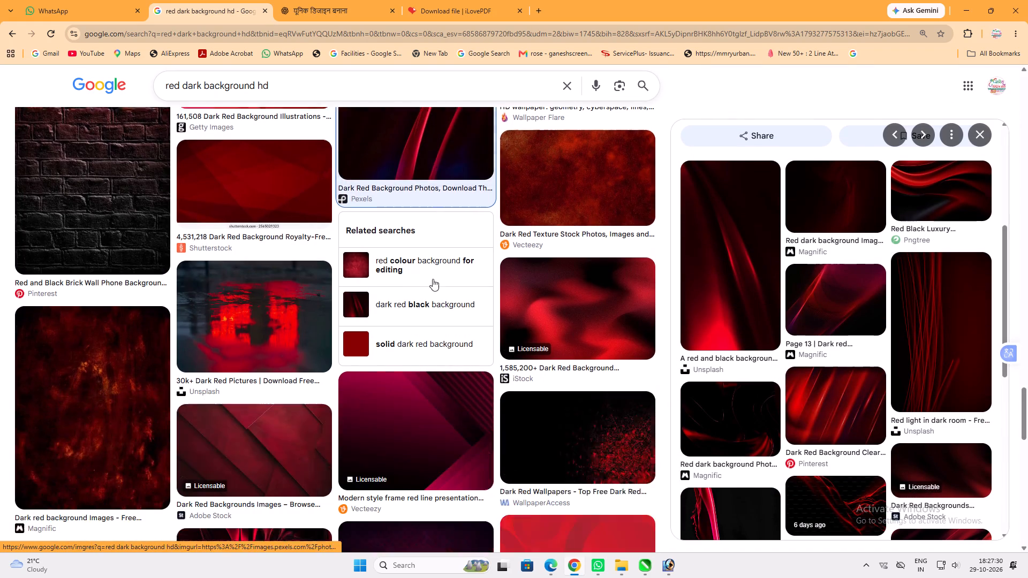
scroll(433, 279, "down", 18)
scroll(436, 286, "down", 5)
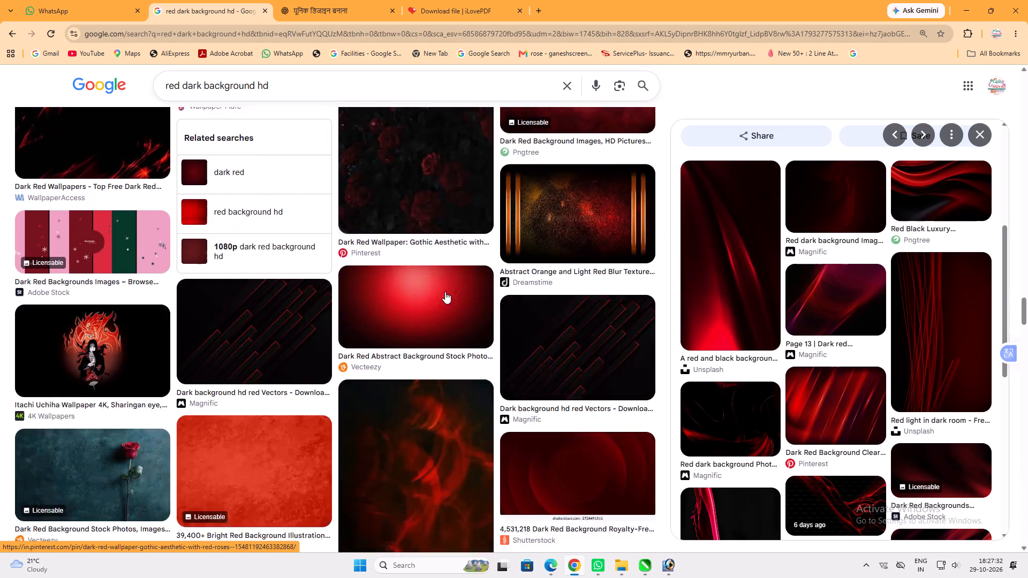
scroll(455, 295, "down", 10)
left_click(767, 393)
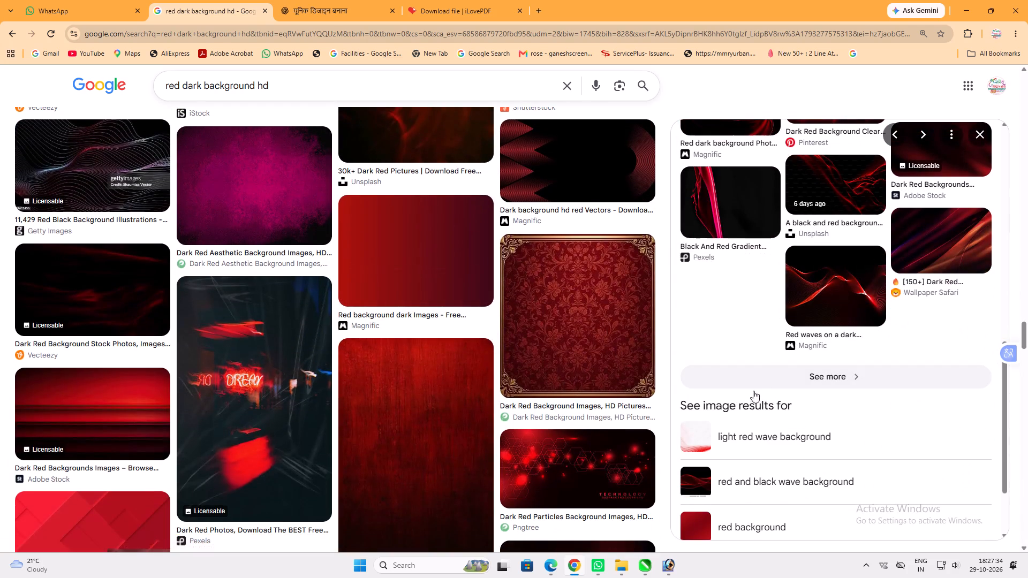
left_click(753, 391)
left_click(740, 376)
scroll(468, 318, "down", 2)
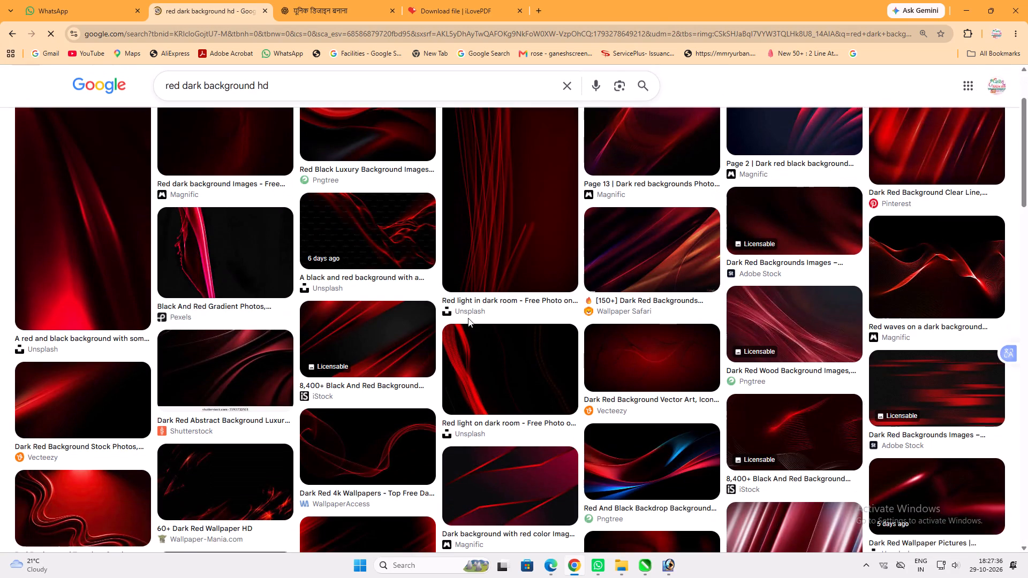
scroll(468, 318, "down", 4)
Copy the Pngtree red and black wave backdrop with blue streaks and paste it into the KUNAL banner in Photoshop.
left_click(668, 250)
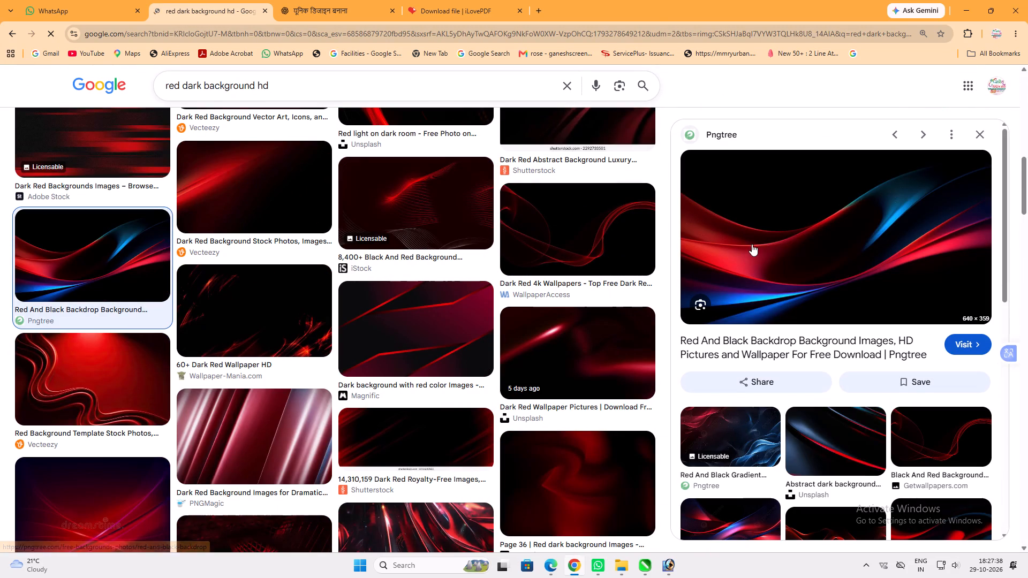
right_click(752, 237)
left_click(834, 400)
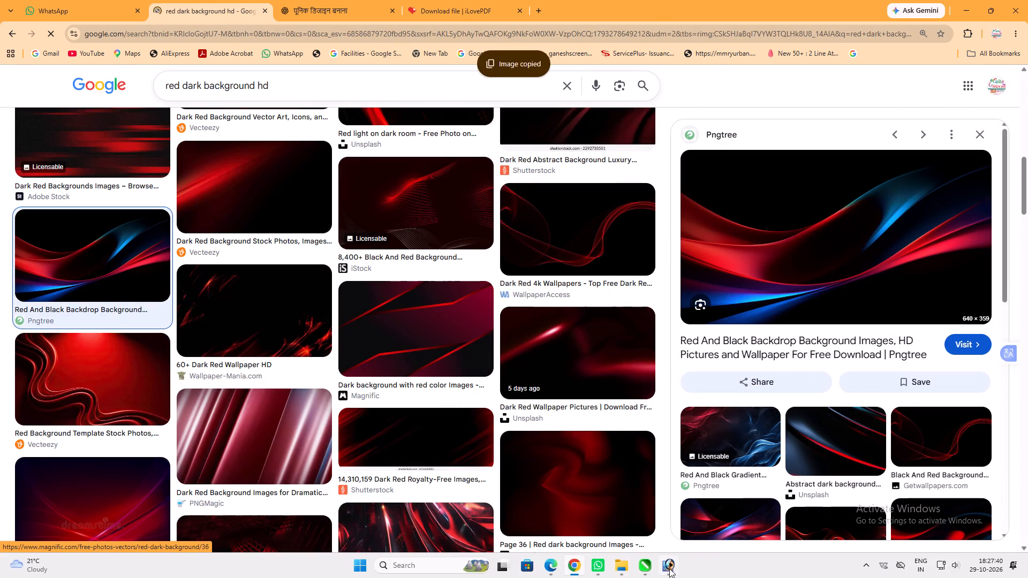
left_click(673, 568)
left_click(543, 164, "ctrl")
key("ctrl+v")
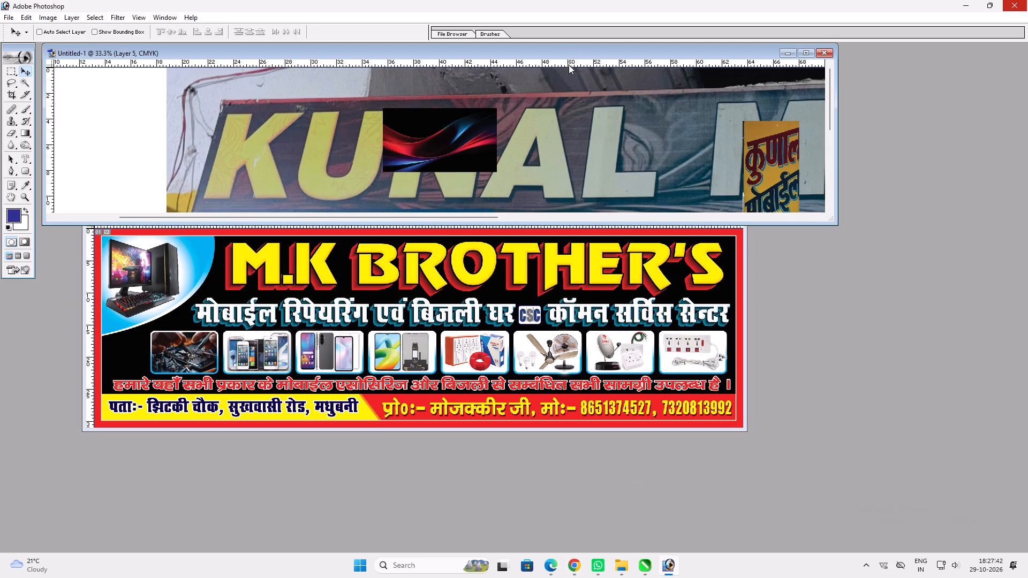
Maximise the KUNAL banner's document window.
left_click(561, 44)
double_click(547, 54)
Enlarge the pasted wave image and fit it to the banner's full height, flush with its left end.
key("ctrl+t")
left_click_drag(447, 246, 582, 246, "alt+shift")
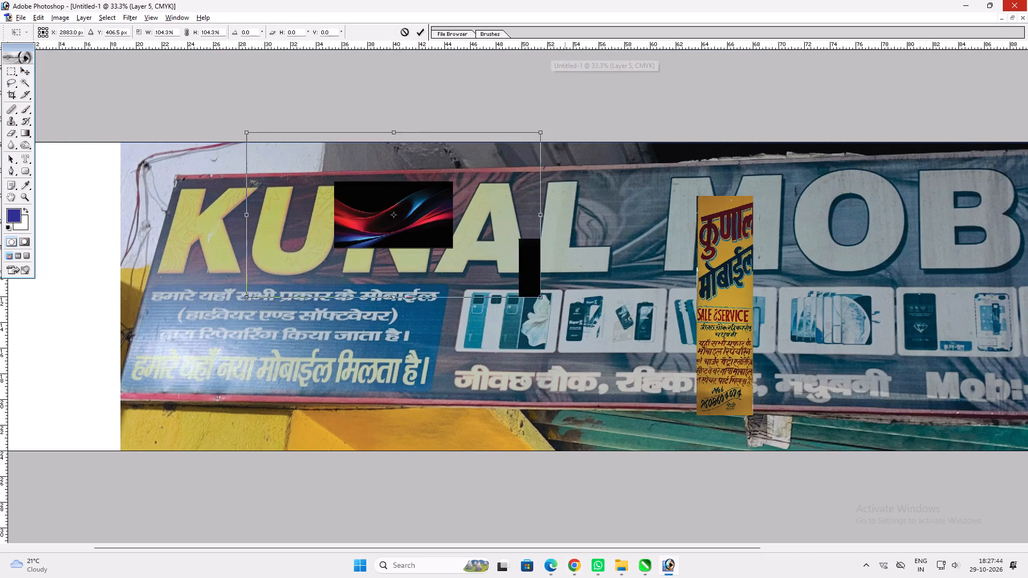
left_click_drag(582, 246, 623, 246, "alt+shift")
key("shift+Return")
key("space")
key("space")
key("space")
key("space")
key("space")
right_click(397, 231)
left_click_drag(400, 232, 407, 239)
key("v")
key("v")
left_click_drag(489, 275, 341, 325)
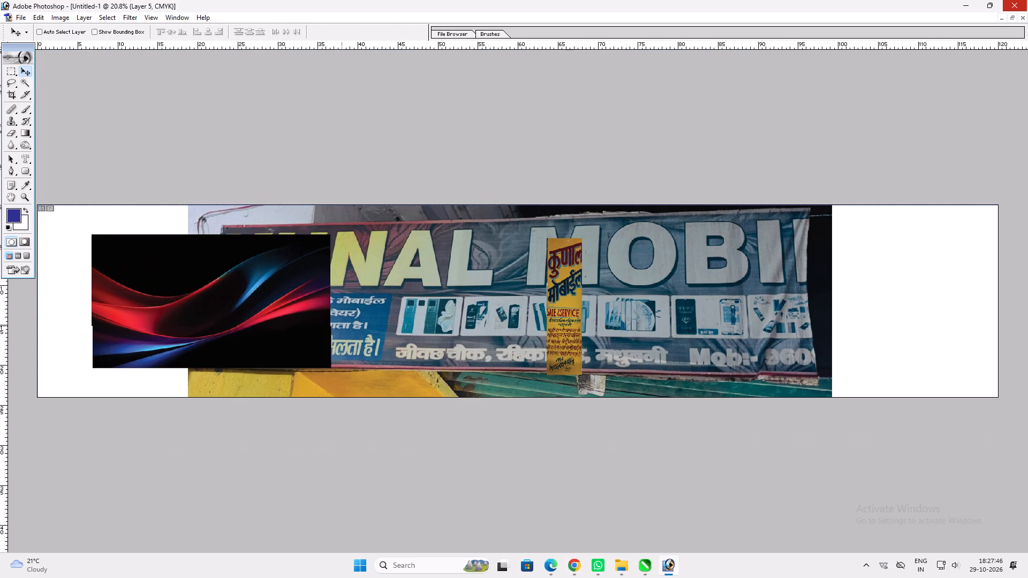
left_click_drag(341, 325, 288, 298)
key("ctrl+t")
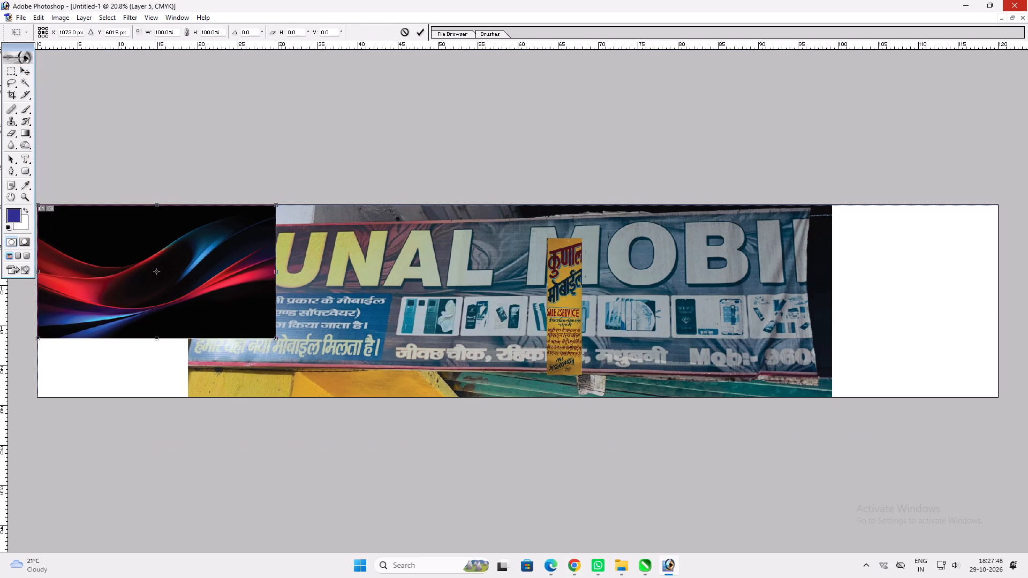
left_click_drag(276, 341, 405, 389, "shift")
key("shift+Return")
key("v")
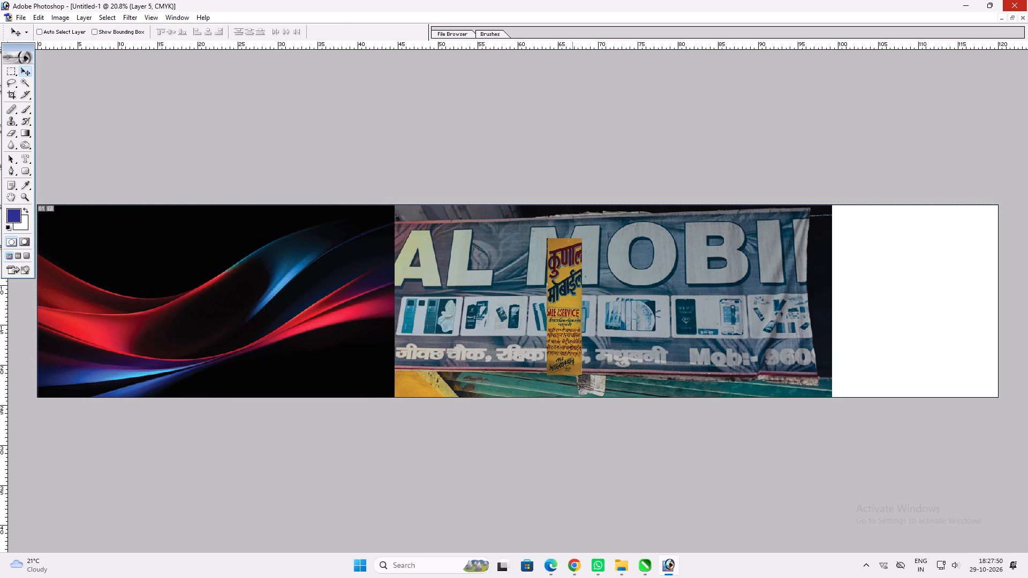
In Chrome, copy Magnific's "Dark background with red color" image from the search results.
left_click(572, 555)
scroll(313, 255, "down", 3)
scroll(403, 281, "up", 2)
left_click(425, 269)
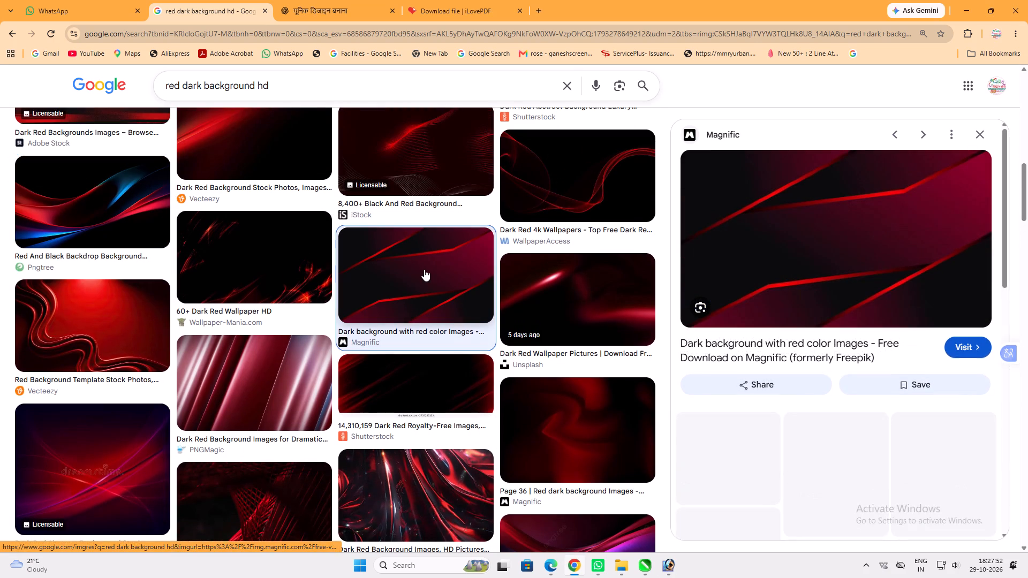
right_click(798, 219)
left_click(851, 386)
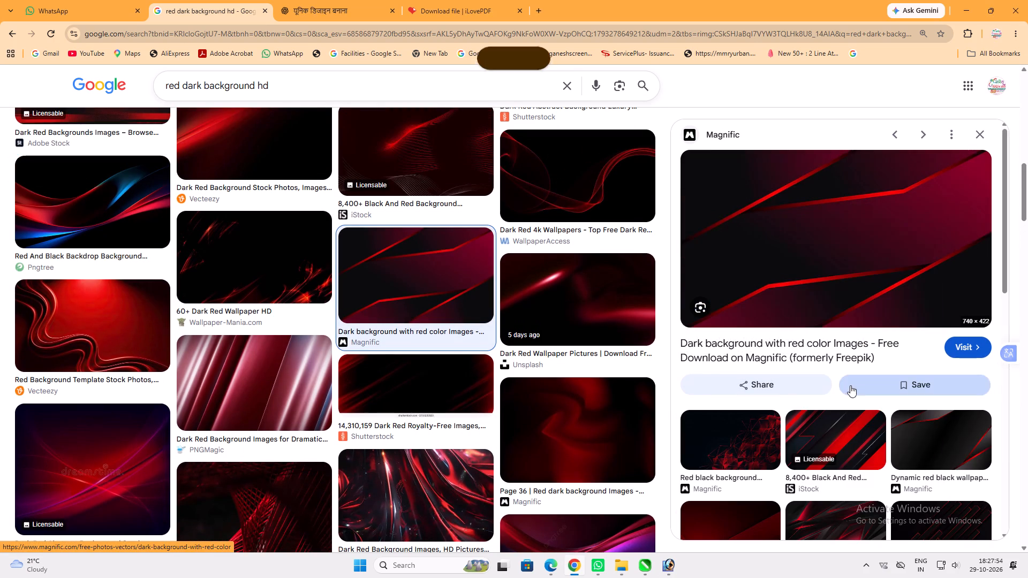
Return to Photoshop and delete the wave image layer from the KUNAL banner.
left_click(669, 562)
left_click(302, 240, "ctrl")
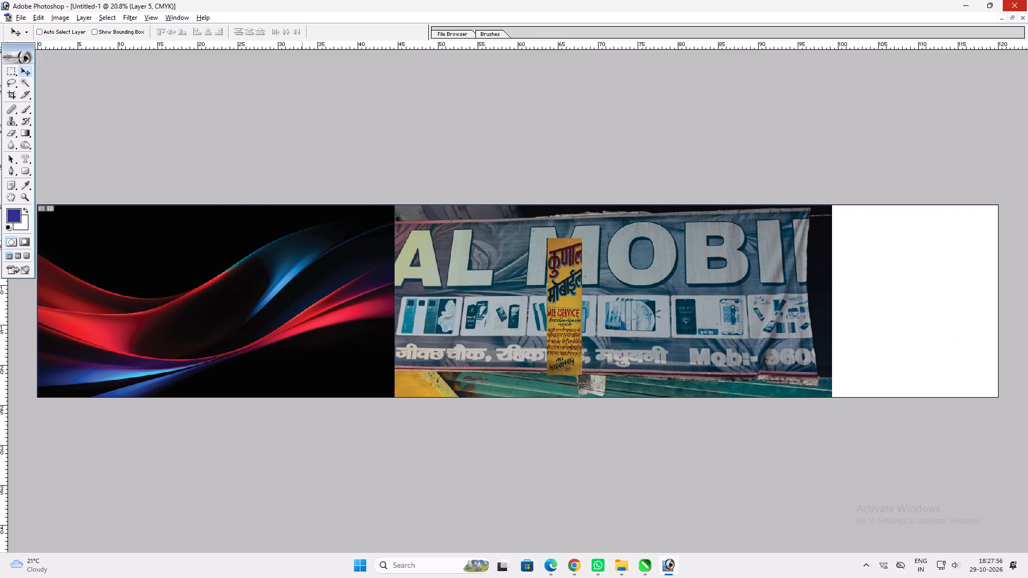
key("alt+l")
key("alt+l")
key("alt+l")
Paste the dark red image, align it to the banner's top-left corner, and scale it to about 412% to fill the height.
key("ctrl+v")
key("v")
key("ctrl+a")
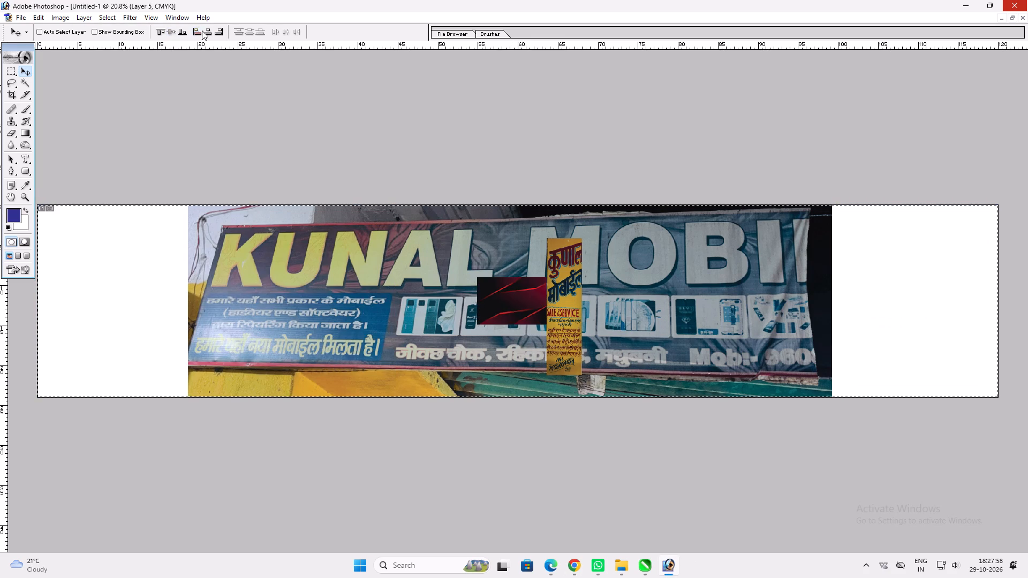
left_click(198, 33)
left_click(157, 34)
key("ctrl+d")
key("ctrl+t")
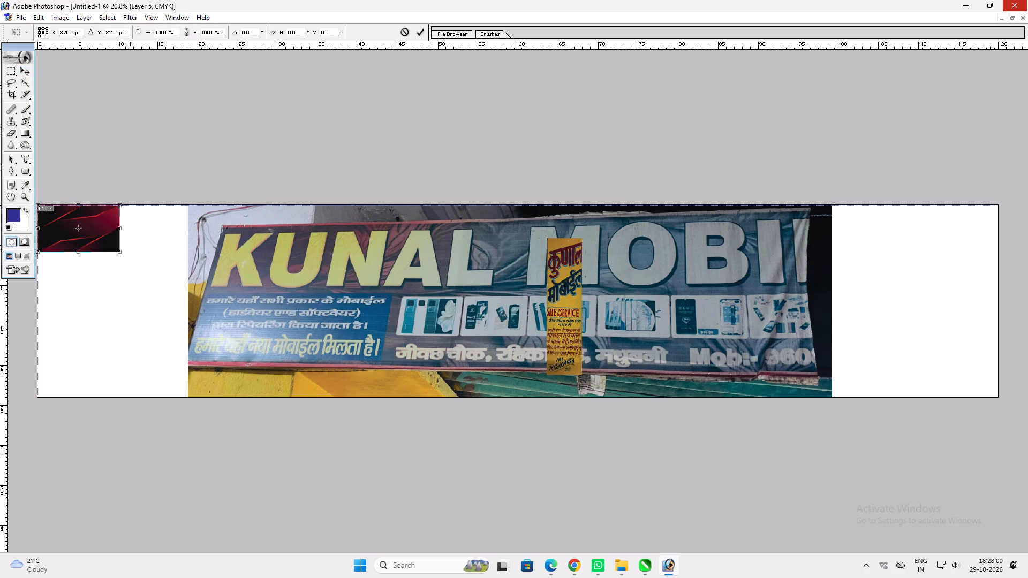
left_click_drag(123, 253, 393, 375, "shift")
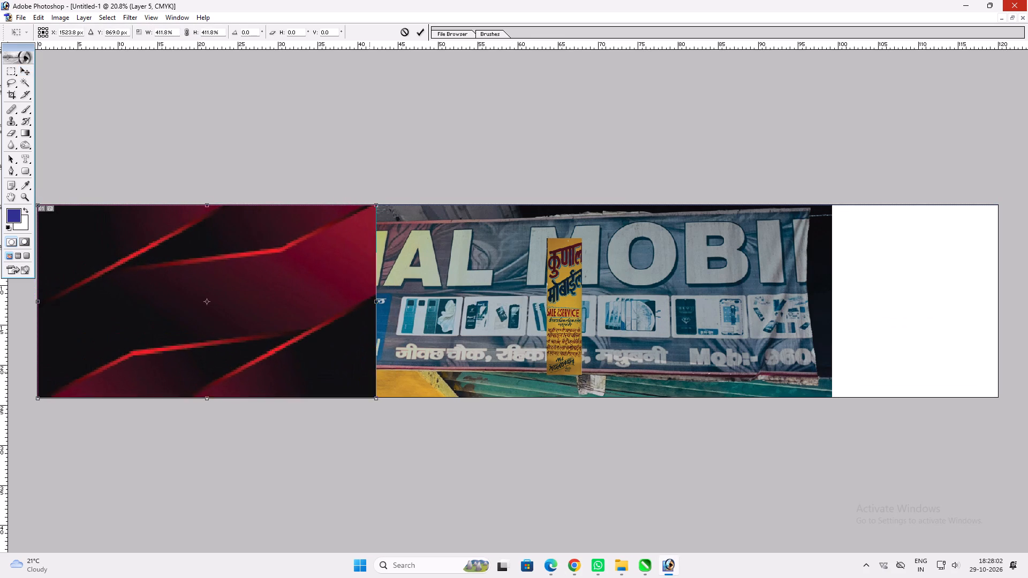
key("Return")
Duplicate the dark red image to its right, flip the copy horizontally, and butt it against the original as a mirror image.
left_click_drag(291, 347, 623, 310, "alt+shift")
key("ctrl+t")
right_click(510, 271, "ctrl")
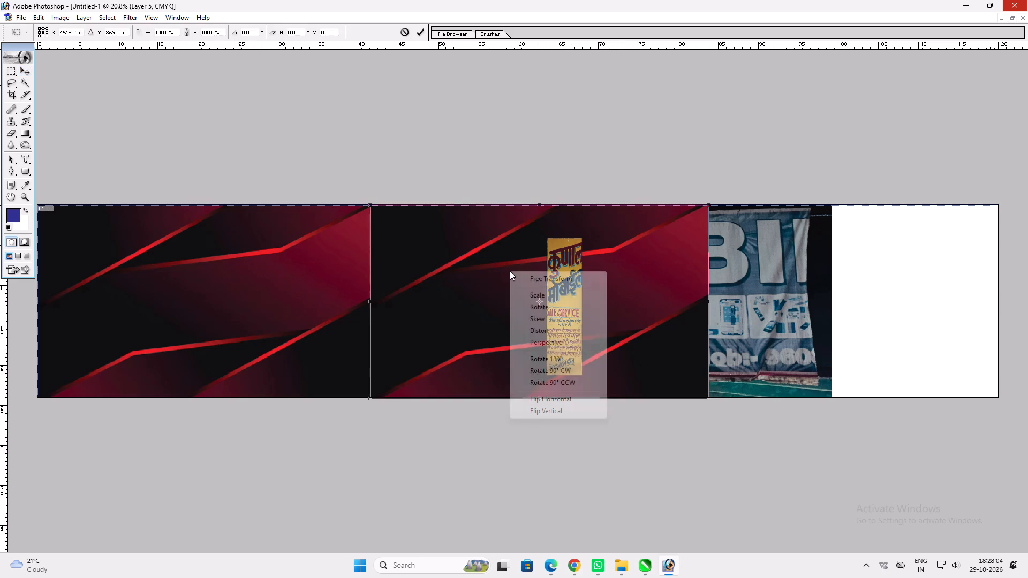
left_click(568, 401)
key("Return")
key("v")
left_click_drag(501, 377, 504, 370, "shift")
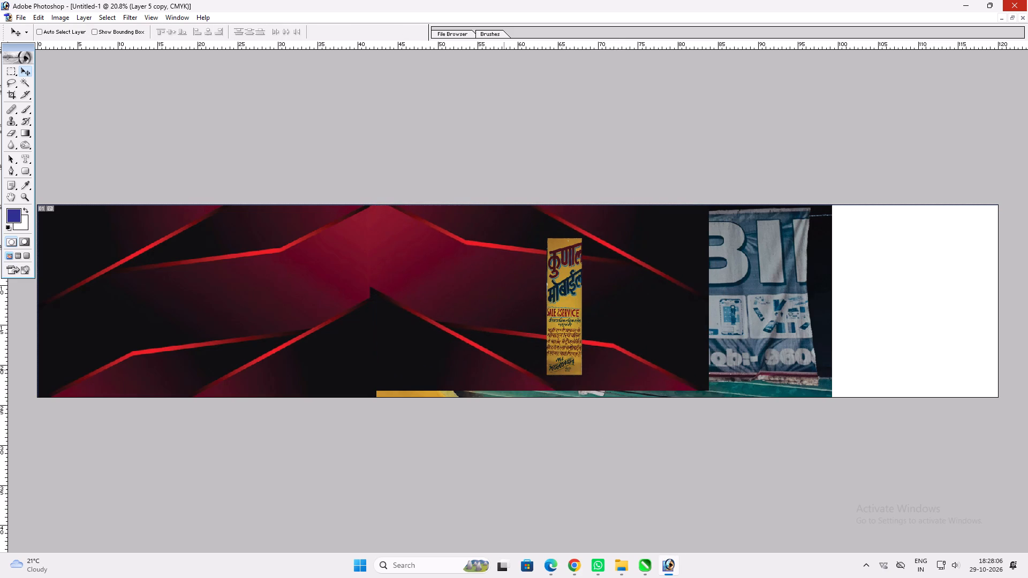
left_click_drag(504, 370, 503, 370, "shift")
key("ctrl+z")
left_click_drag(496, 358, 504, 359, "shift")
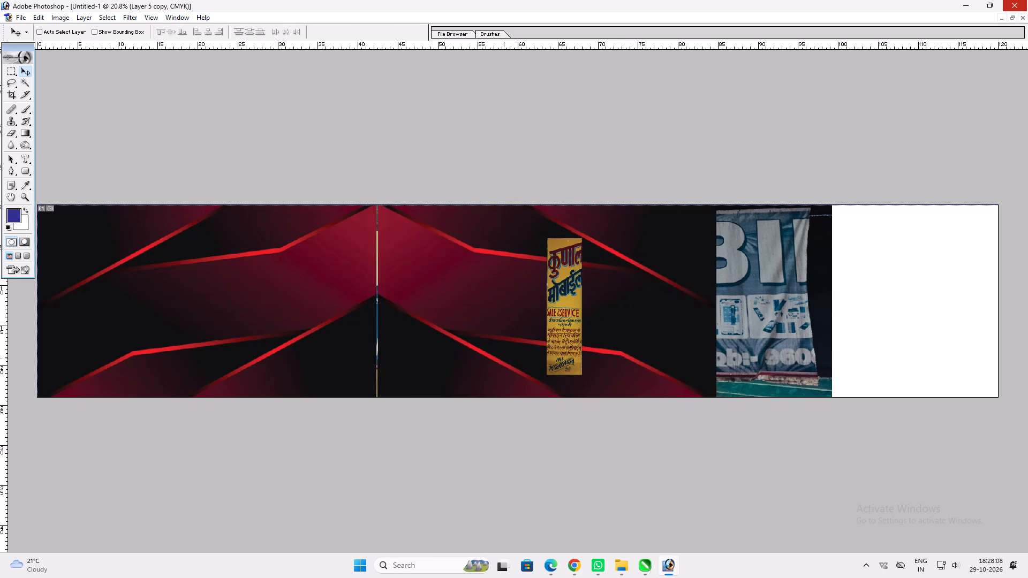
left_click_drag(504, 359, 501, 359, "shift")
Link the two mirrored halves and stretch them horizontally to about 142%, covering the banner's full width.
left_click(346, 304, "ctrl+shift")
key("ctrl+t")
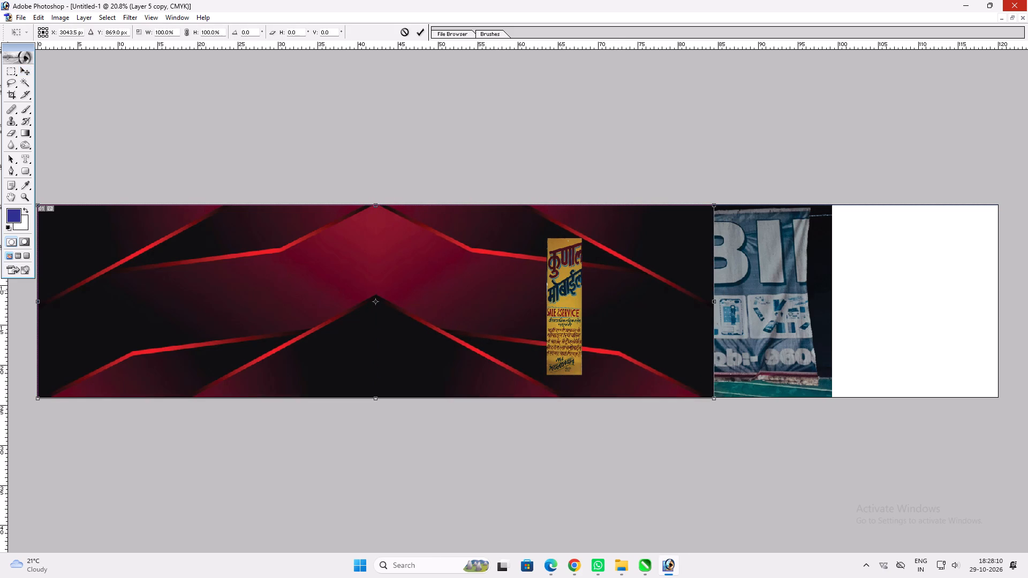
left_click_drag(716, 288, 1001, 260, "shift")
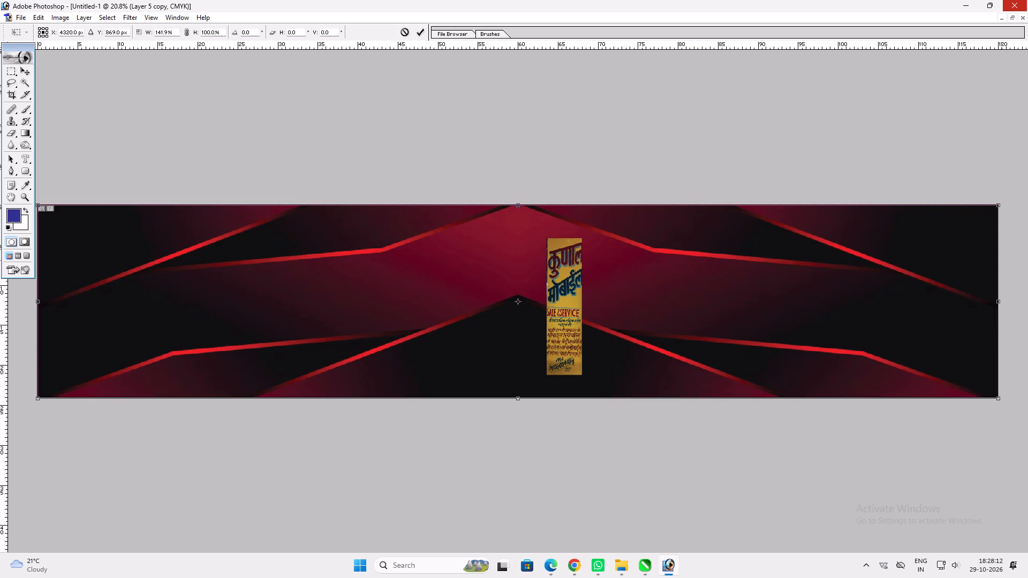
left_click_drag(1001, 260, 1000, 260, "shift")
key("Return")
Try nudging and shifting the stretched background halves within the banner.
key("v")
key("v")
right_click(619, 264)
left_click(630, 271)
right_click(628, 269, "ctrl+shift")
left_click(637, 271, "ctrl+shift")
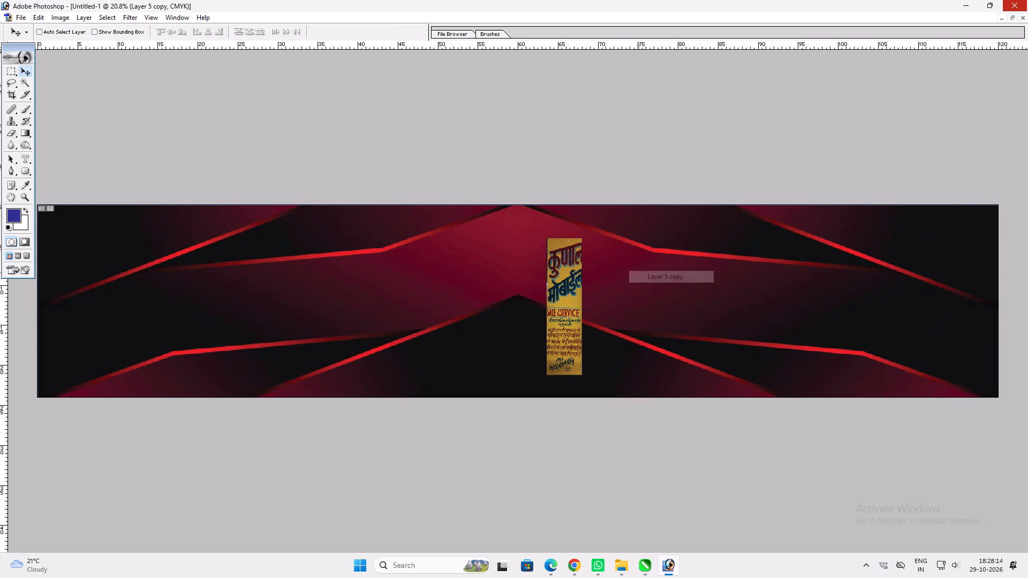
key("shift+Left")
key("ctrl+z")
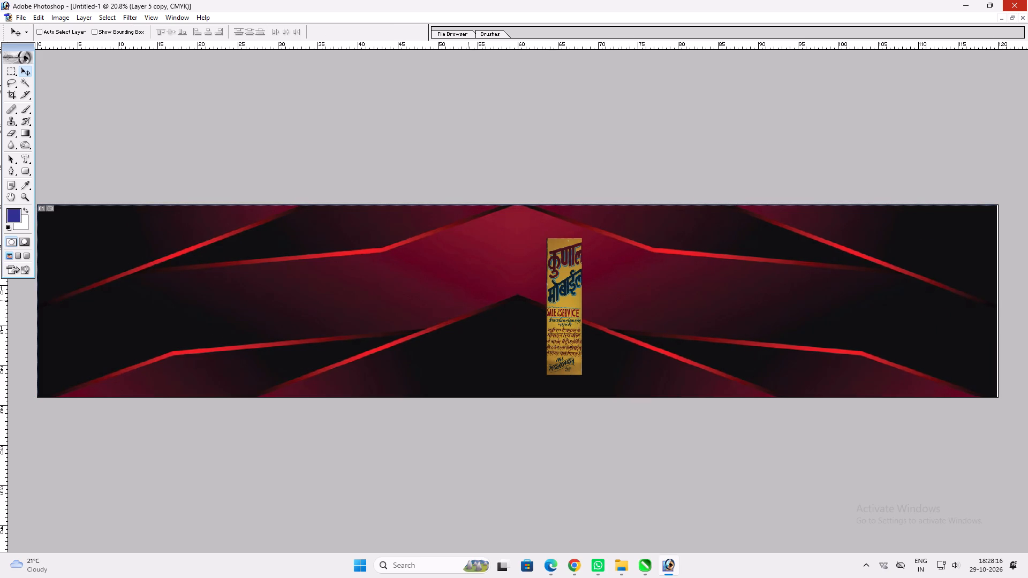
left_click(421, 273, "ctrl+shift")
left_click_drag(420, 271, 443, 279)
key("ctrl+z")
Merge the two mirrored background halves into a single layer.
key("ctrl+e")
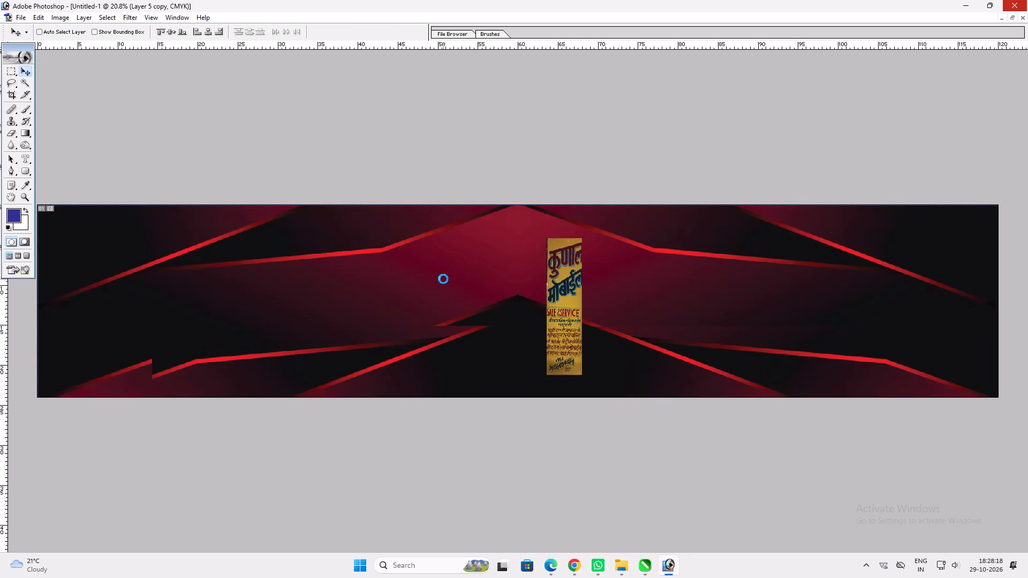
key("ctrl+t")
key("Return")
Apply Levels to the merged background with input black point 16 and white point 244.
key("ctrl+l")
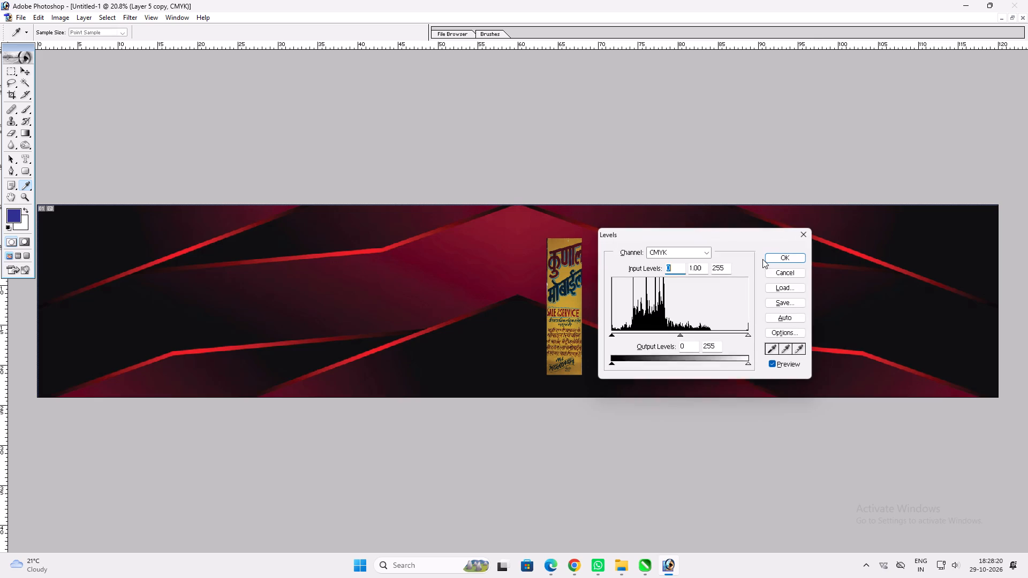
left_click_drag(747, 332, 742, 333)
left_click(744, 336)
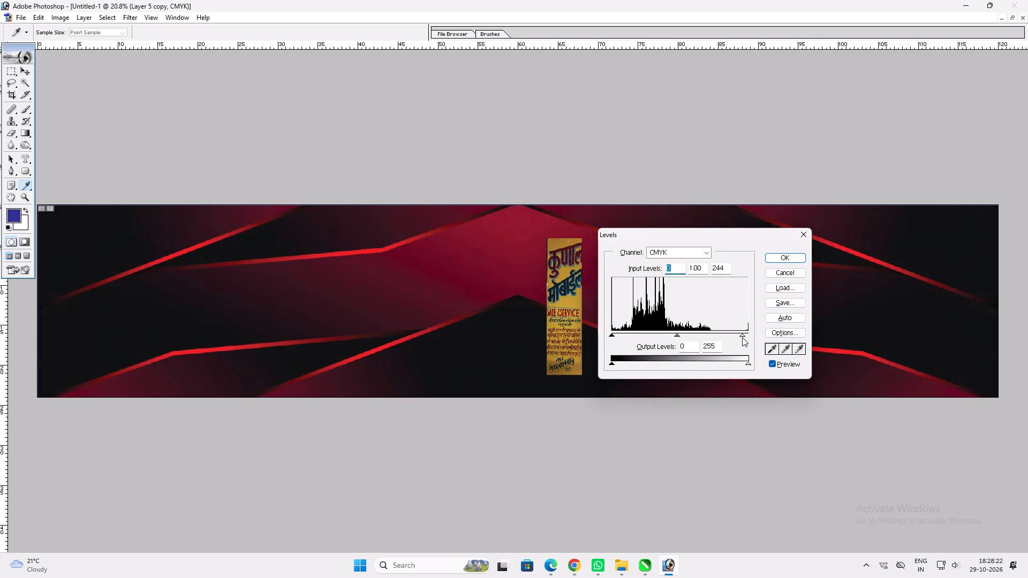
left_click(620, 334)
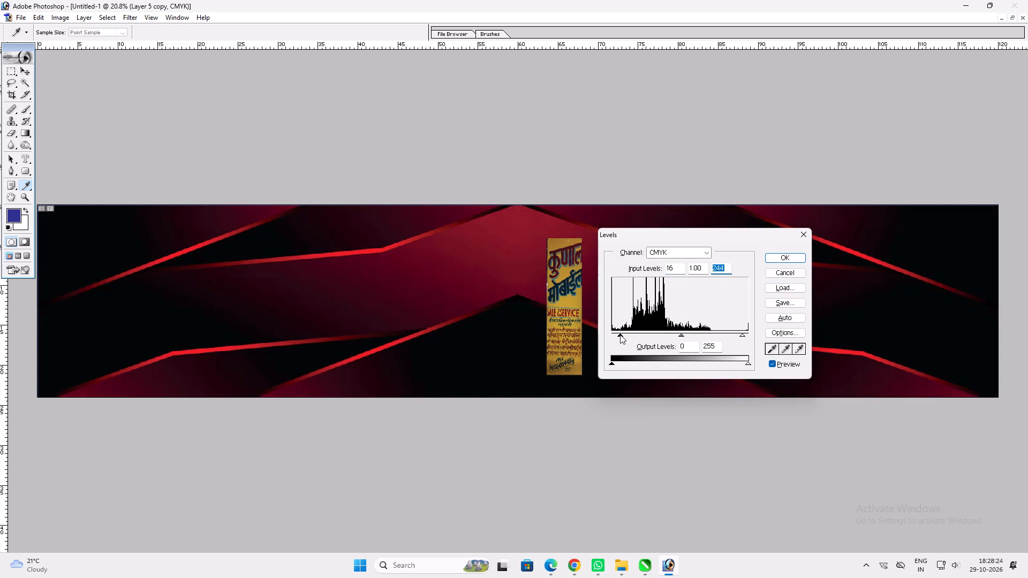
key("Return")
Send the dark red background layer behind the KUNAL signboard photos.
key("ctrl+shift+bracketleft")
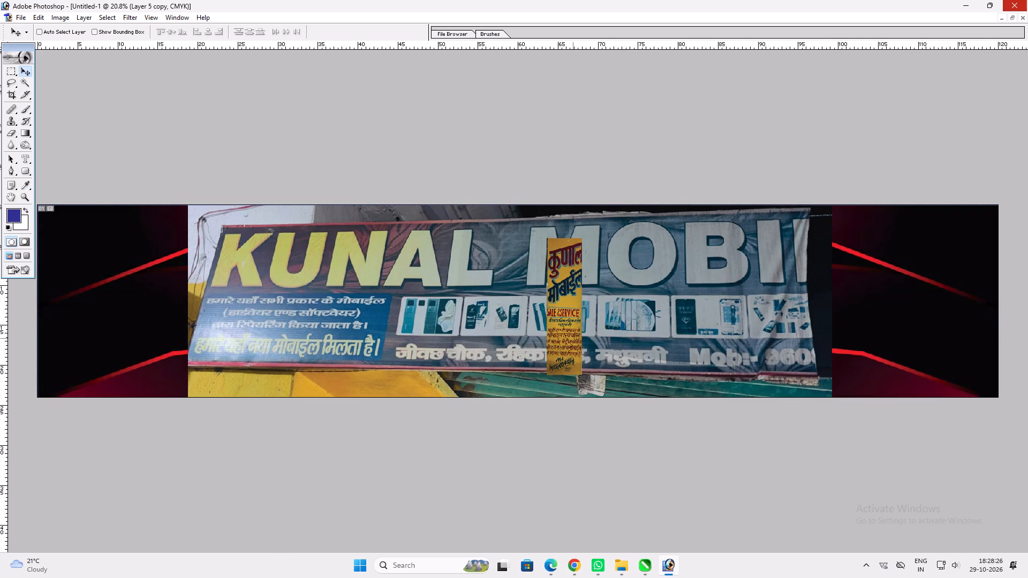
Add a placeholder text line "ffffff" over the KUNAL signboard photo and bring it in front of all layers.
key("ctrl+plus")
key("space")
key("ctrl+0")
key("v")
key("v")
key("t")
key("t")
key("t")
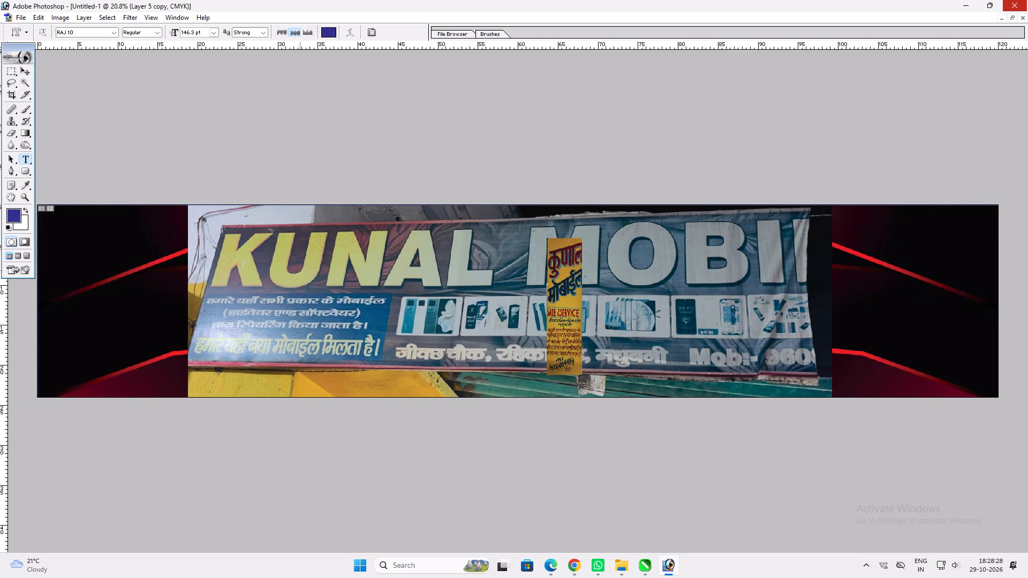
type("tttt")
left_click(300, 270)
key("f")
type("ff")
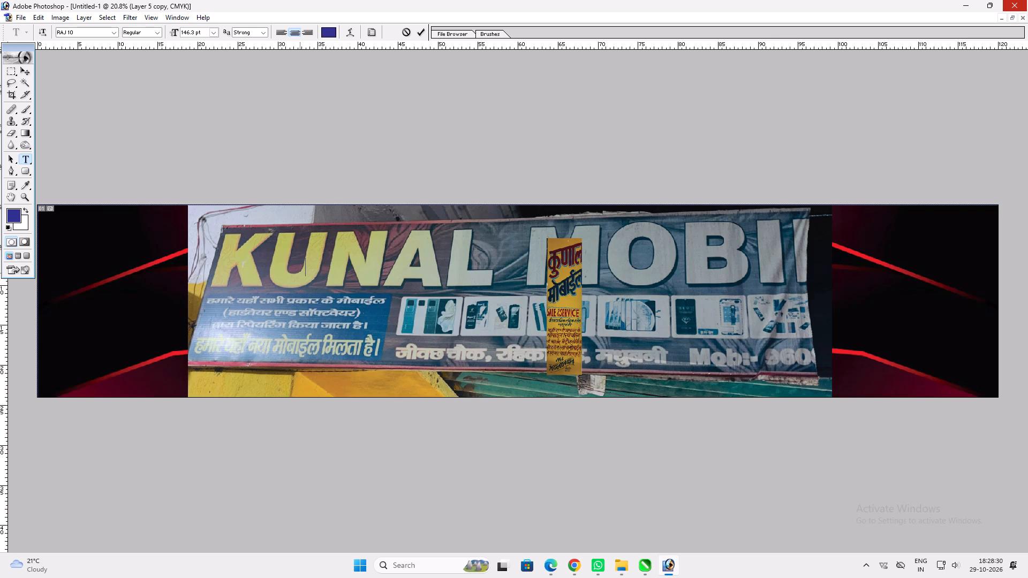
type("fff")
key("ctrl+Return")
key("ctrl+Return")
key("ctrl+shift+bracketright")
Scale the placeholder text up to about 287 pt.
key("ctrl+t")
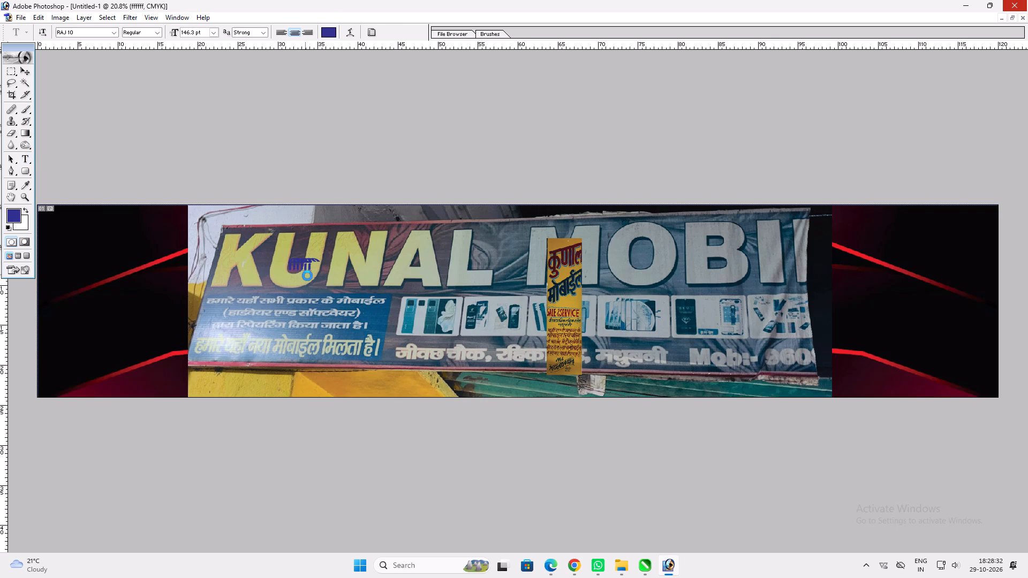
left_click_drag(316, 274, 352, 272, "shift")
key("shift+Return")
Change the whole placeholder text's font to Arial in the Black style.
key("t")
left_click(328, 265)
key("ctrl+a")
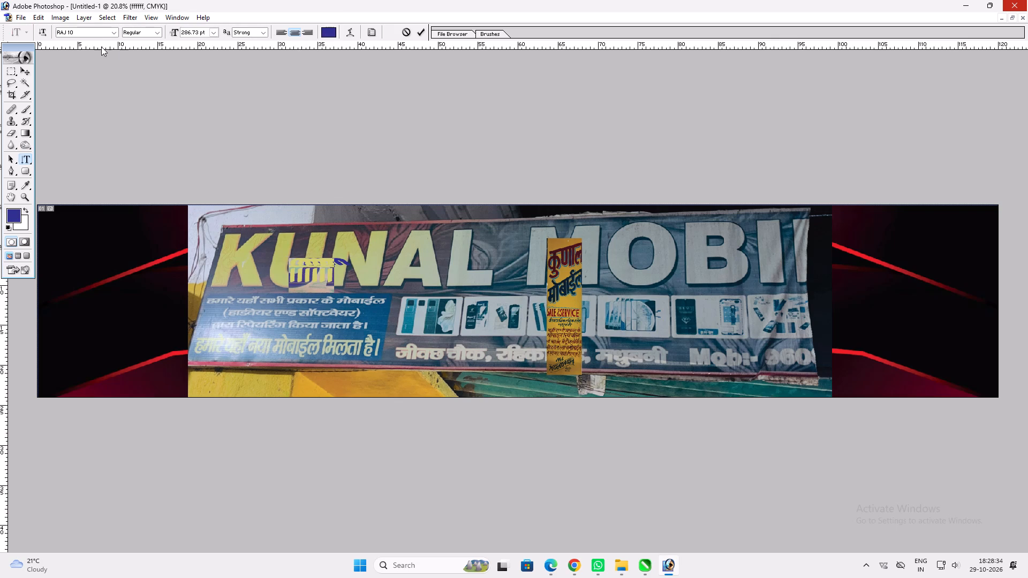
left_click(95, 33)
type("ra")
key("Down")
key("Down")
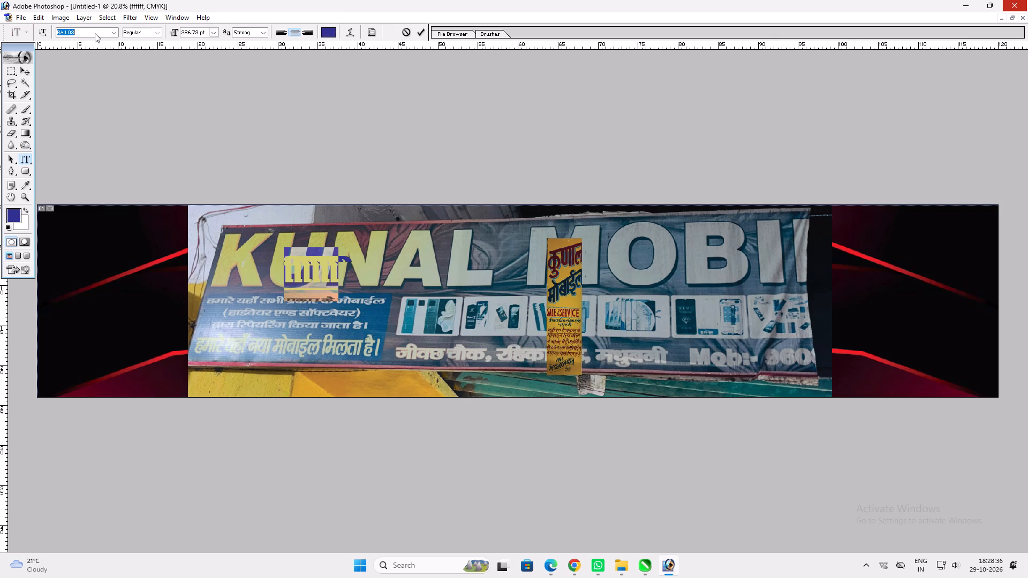
key("Up")
left_click(95, 33)
key("Return")
left_click(95, 33)
type("ar")
key("Return")
left_click(158, 31)
left_click(146, 89)
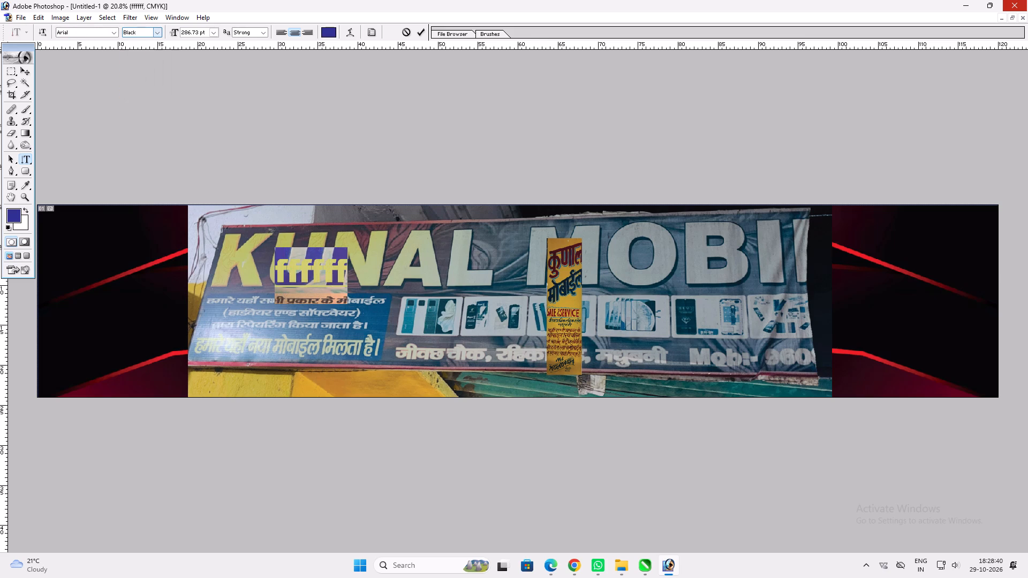
Replace the placeholder text with "Kunal" and format it in all caps.
left_click(319, 282)
key("ctrl+a")
type("Kunal")
key("ctrl+a")
key("ctrl+t")
left_click(882, 134)
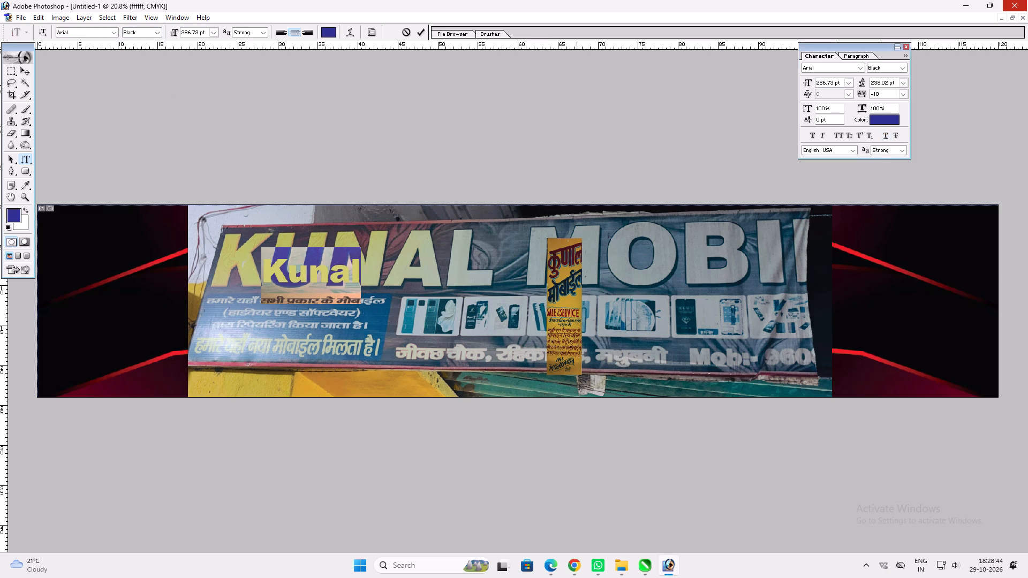
left_click(352, 273)
key("ctrl+a")
key("ctrl+shift+k")
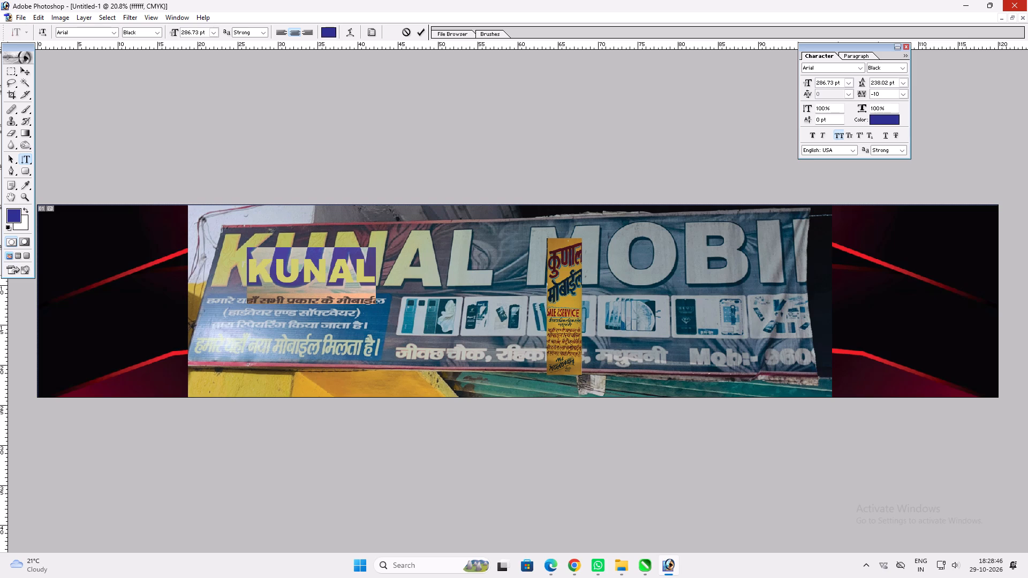
Append the word "Mobile" after the shop name in the same text line.
left_click(371, 275)
key("ctrl+a")
left_click(374, 287)
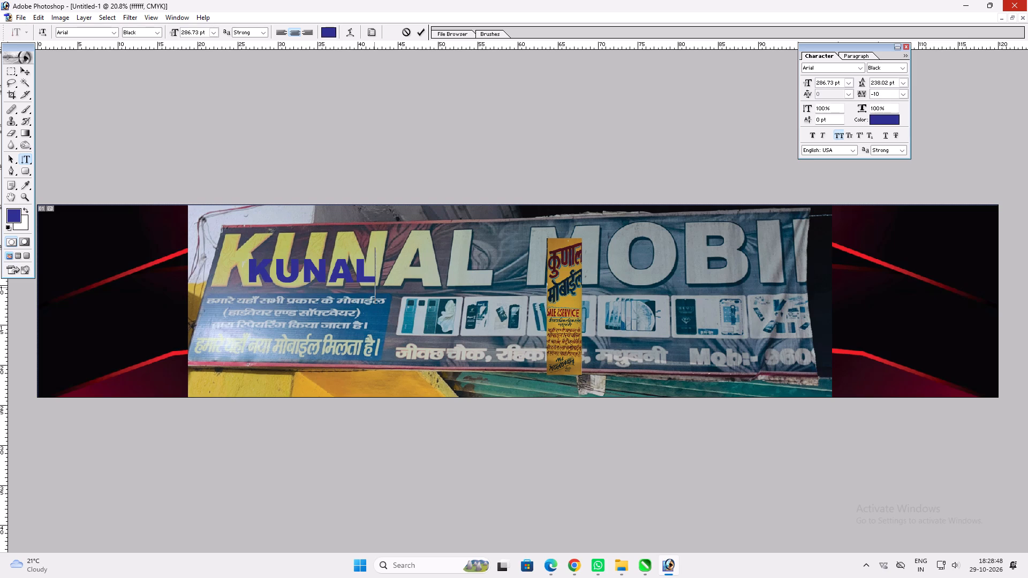
key("space")
type("Mobile")
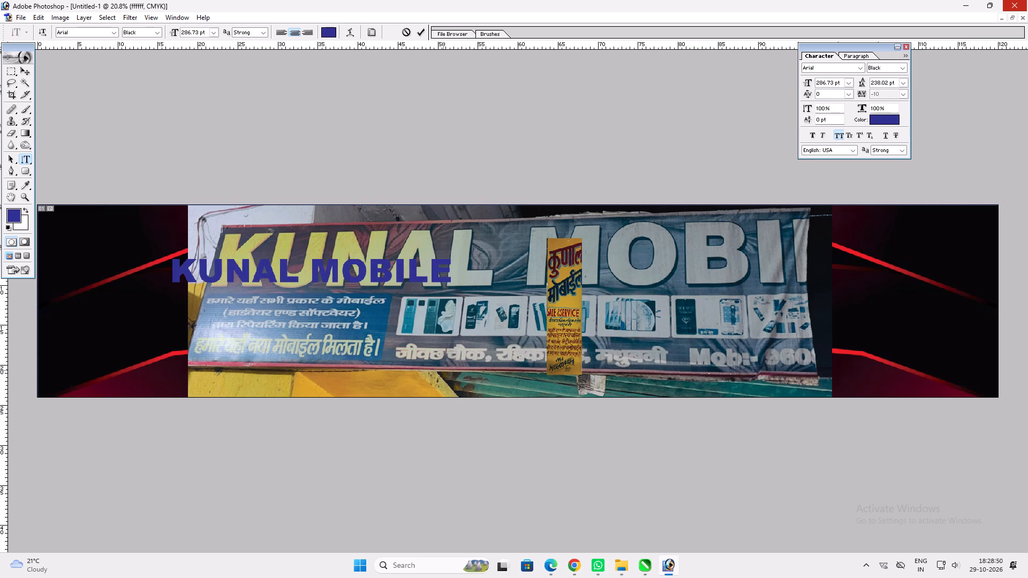
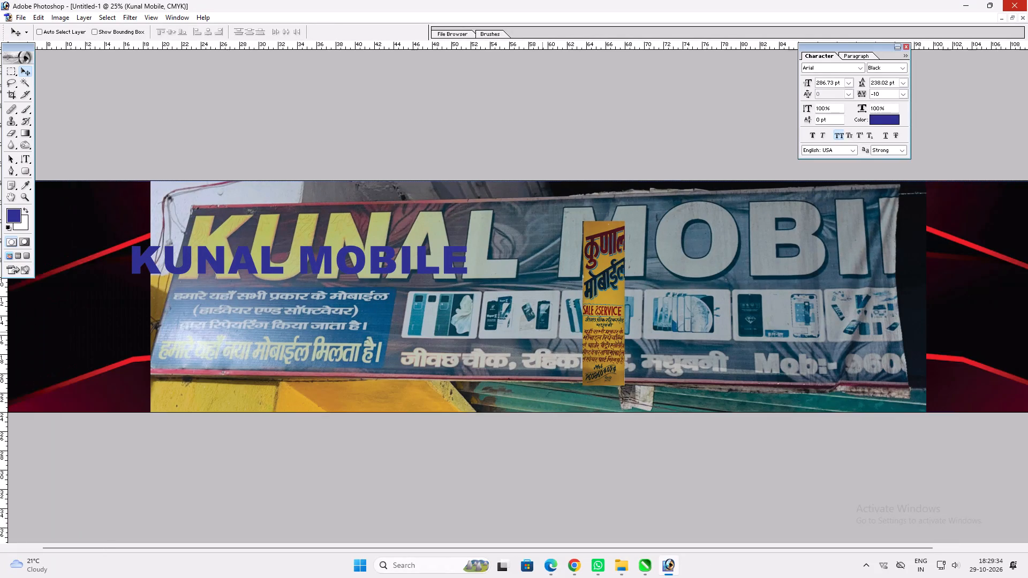
Inspect the KUNAL MOBILE text against the signboard photo up close, and fit the whole banner in view.
left_click_drag(542, 332, 579, 332)
key("ctrl+plus")
key("space")
key("space")
key("space")
key("space")
key("space")
key("space")
key("space")
key("space")
key("space")
key("space")
key("space")
key("space")
key("space")
key("space")
key("space")
key("space")
key("space")
key("space")
key("space")
key("space")
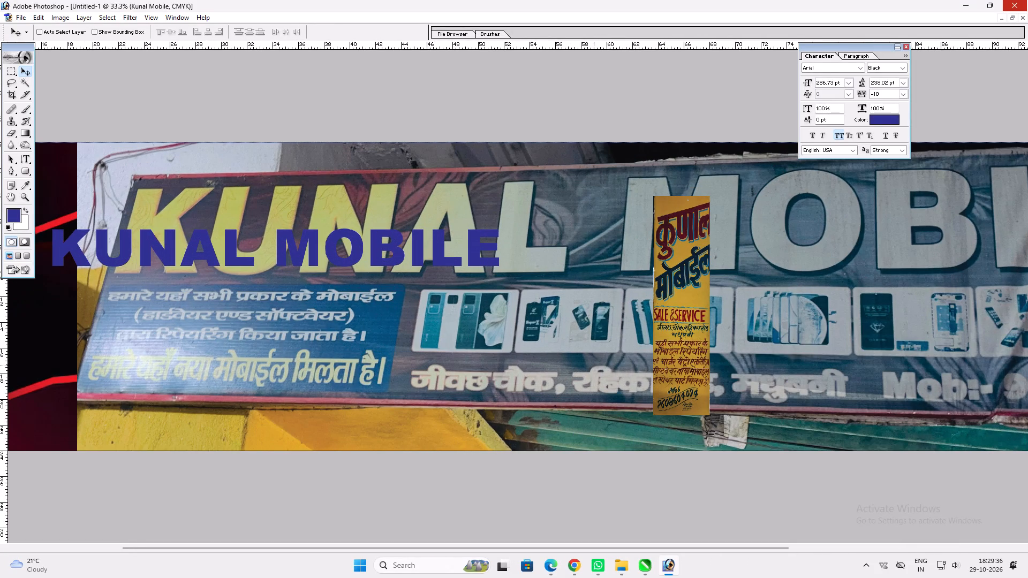
right_click(543, 265)
left_click(560, 272)
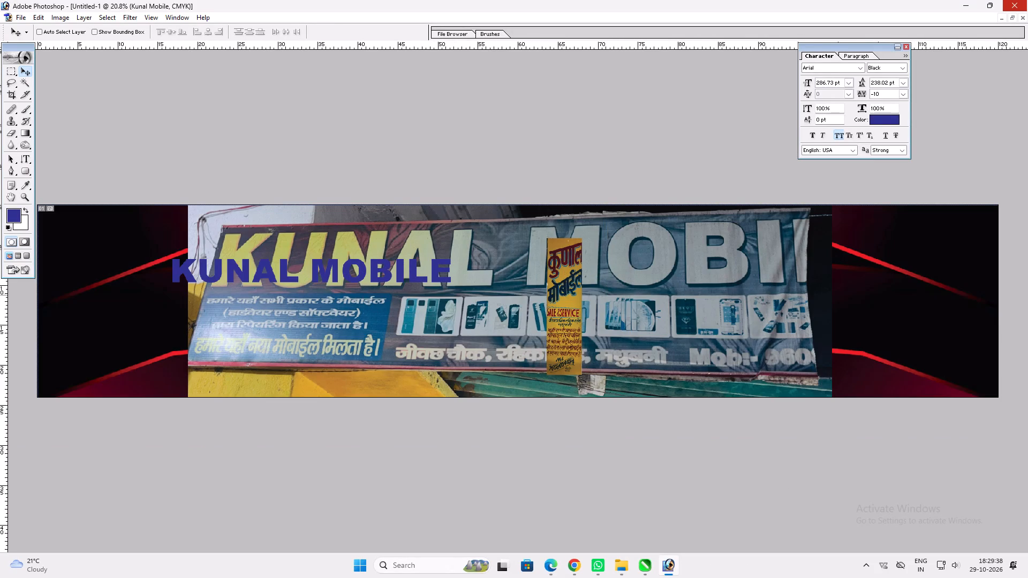
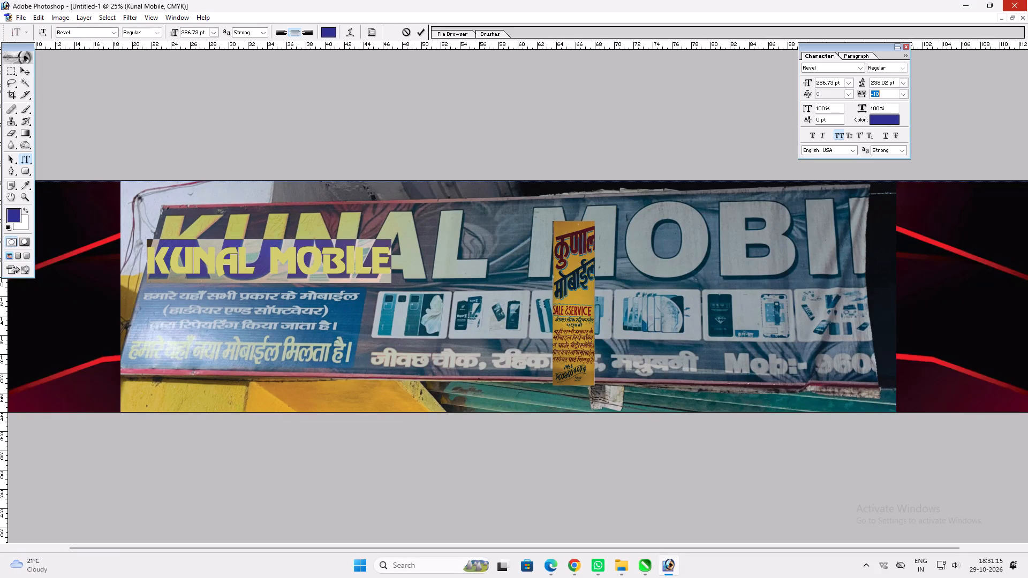
Set the tracking of the KUNAL MOBILE text to 30.
type("30")
key("Return")
key("Return")
key("v")
Enlarge the KUNAL MOBILE text to more than twice its size and place it over the signboard photo's heading.
key("ctrl+t")
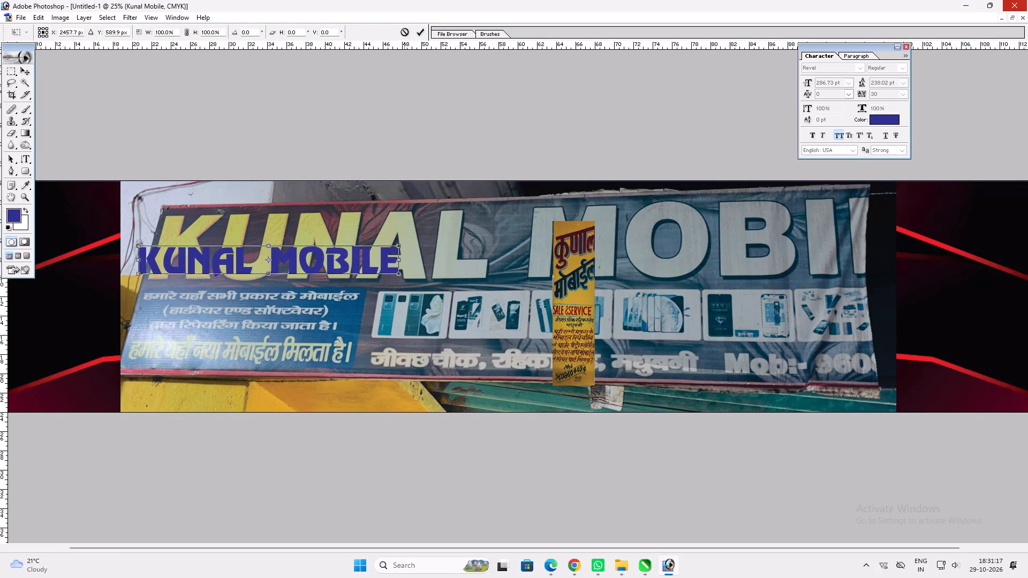
left_click_drag(400, 274, 790, 308, "shift")
key("shift+Return")
key("v")
left_click_drag(654, 317, 663, 290)
key("space")
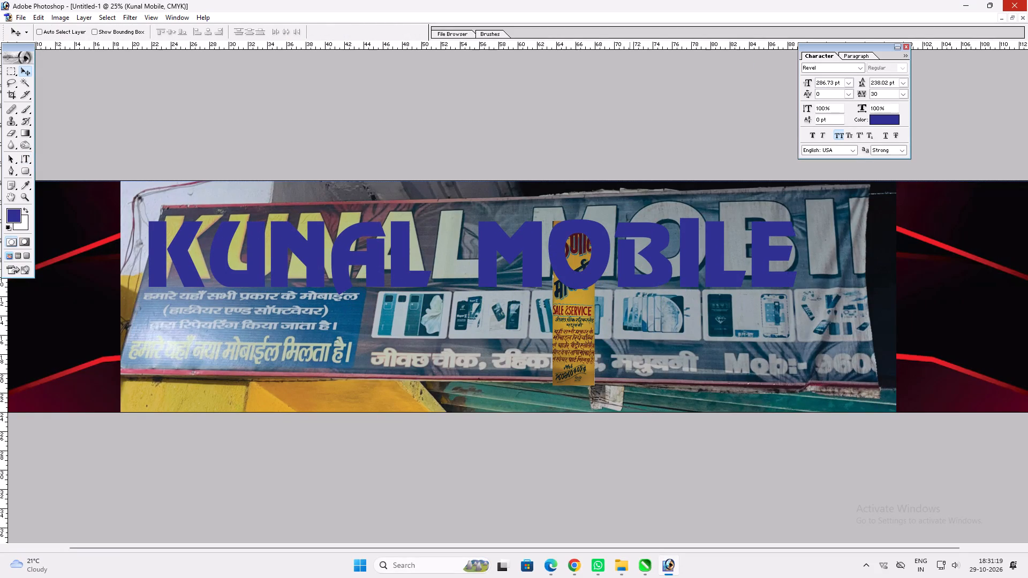
Shift KUNAL MOBILE toward the banner's left side and widen it to span about 98 inches along the top.
right_click(630, 269)
left_click_drag(640, 270, 646, 271)
scroll(647, 271, "up", 1)
left_click(647, 271)
left_click(651, 276)
key("v")
left_click_drag(581, 274, 485, 258)
key("ctrl+t")
left_click_drag(652, 246, 864, 248, "shift")
key("shift+Return")
key("v")
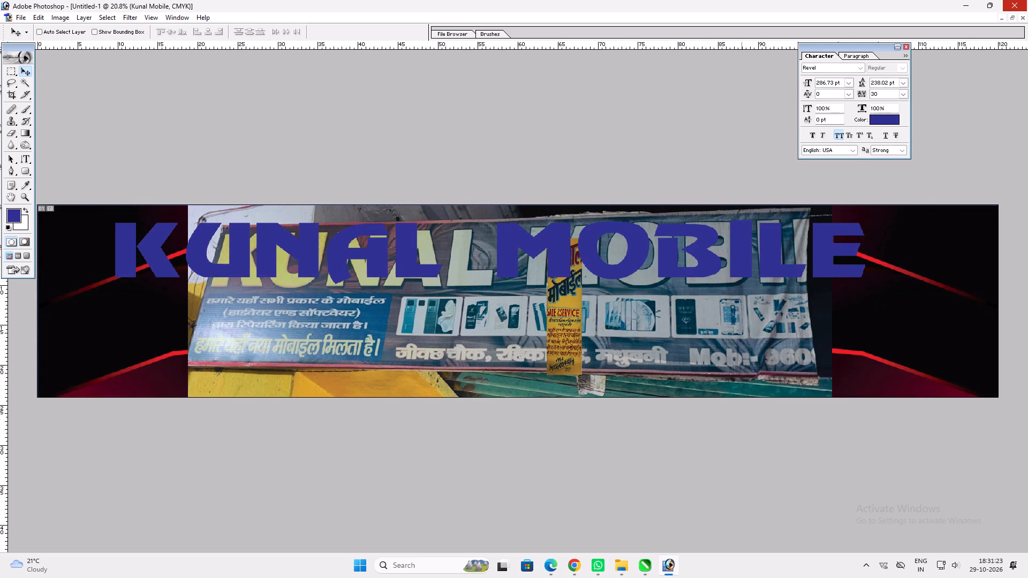
left_click(742, 257)
key("ctrl+t")
left_click_drag(871, 242, 909, 237, "shift")
key("shift+Return")
key("v")
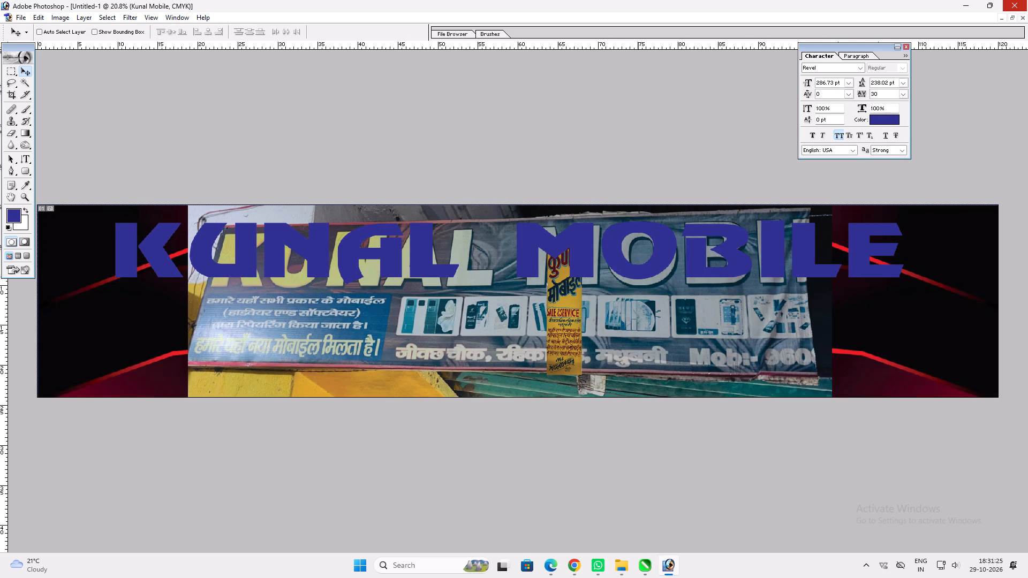
Move the yellow Hindi sign strip down slightly and bring its layer in front of all the others.
left_click(549, 322, "ctrl")
left_click_drag(549, 322, 550, 345)
key("ctrl+shift+bracketright")
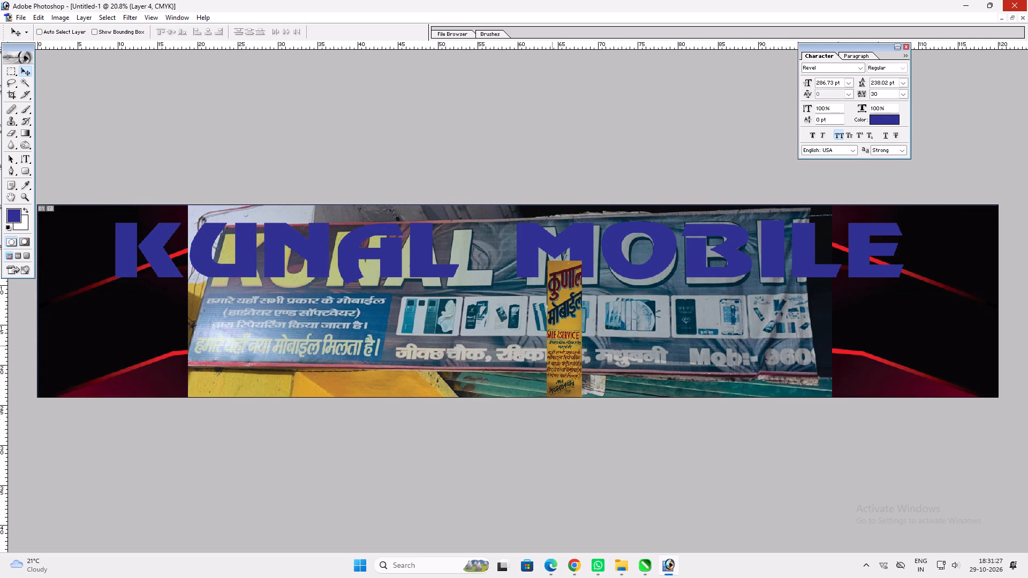
Duplicate the KUNAL MOBILE text directly below the original.
key("ctrl+plus")
key("space")
left_click(529, 234, "ctrl")
left_click_drag(529, 234, 520, 320, "alt")
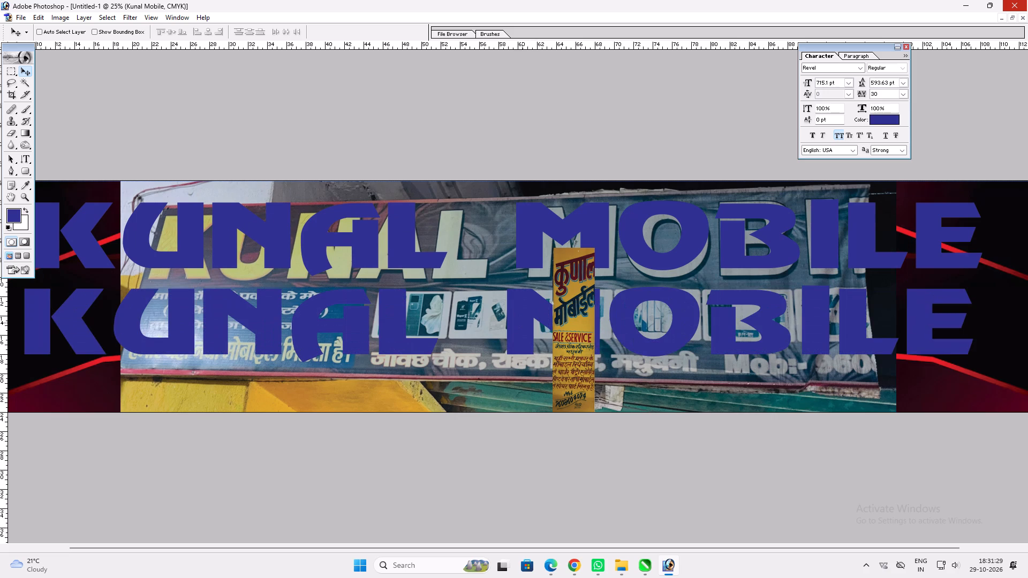
Shrink the lower KUNAL MOBILE copy to about 44 inches wide and place it at the banner's lower left.
key("ctrl+t")
left_click_drag(970, 286, 593, 308, "shift")
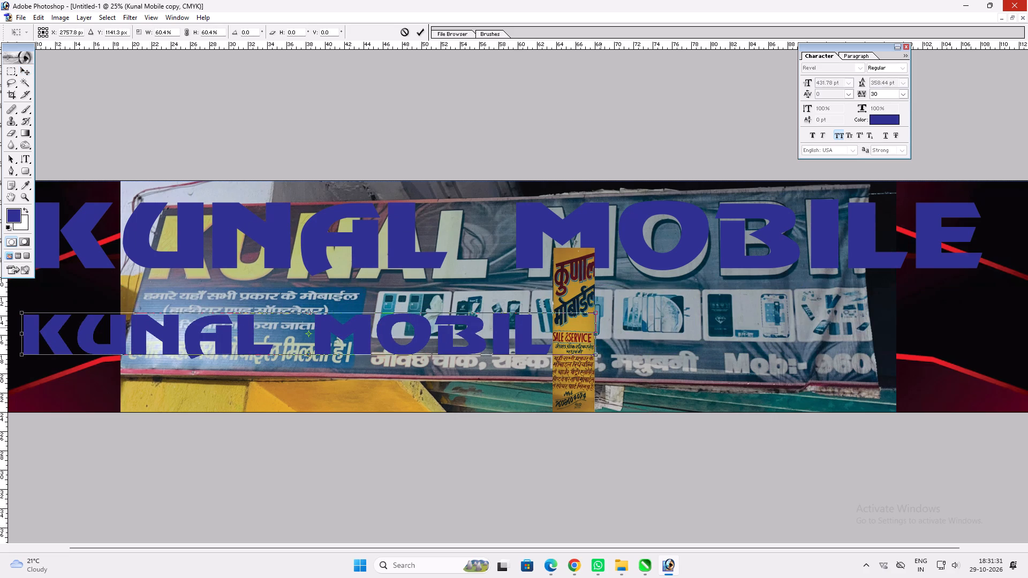
left_click_drag(594, 327, 488, 331, "shift")
key("shift+Return")
key("ctrl+t")
left_click_drag(485, 320, 424, 323, "shift")
key("shift+Return")
left_click_drag(404, 331, 433, 326)
key("ctrl+t")
left_click_drag(456, 325, 477, 320, "shift")
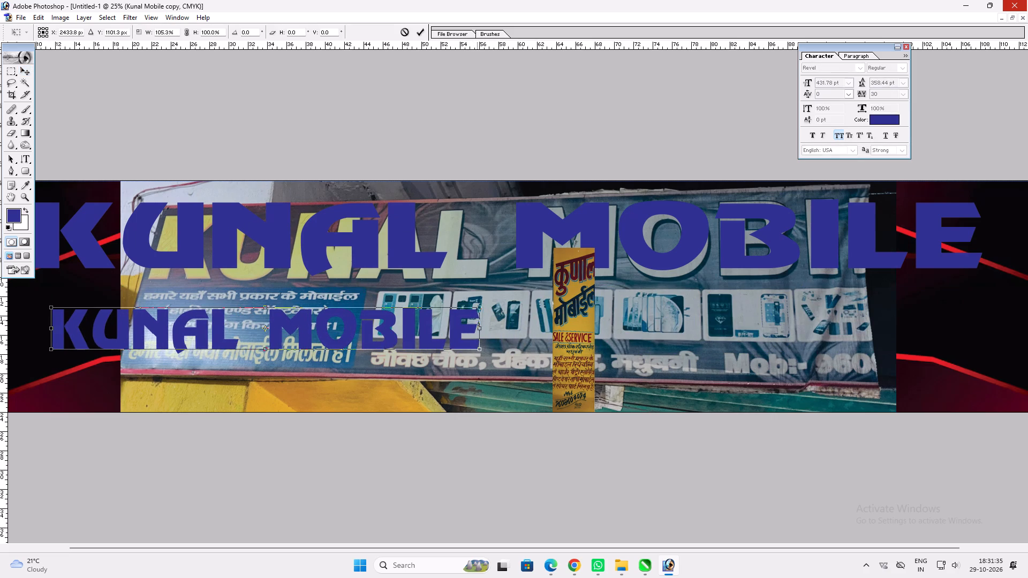
key("Return")
Change the font of the lower KUNAL MOBILE copy to Arial Bold.
key("t")
left_click(462, 320)
key("ctrl+a")
left_click(72, 32)
type("ra")
key("a")
left_click(72, 32)
type("ar")
key("Return")
left_click(72, 32)
type("ar")
key("Return")
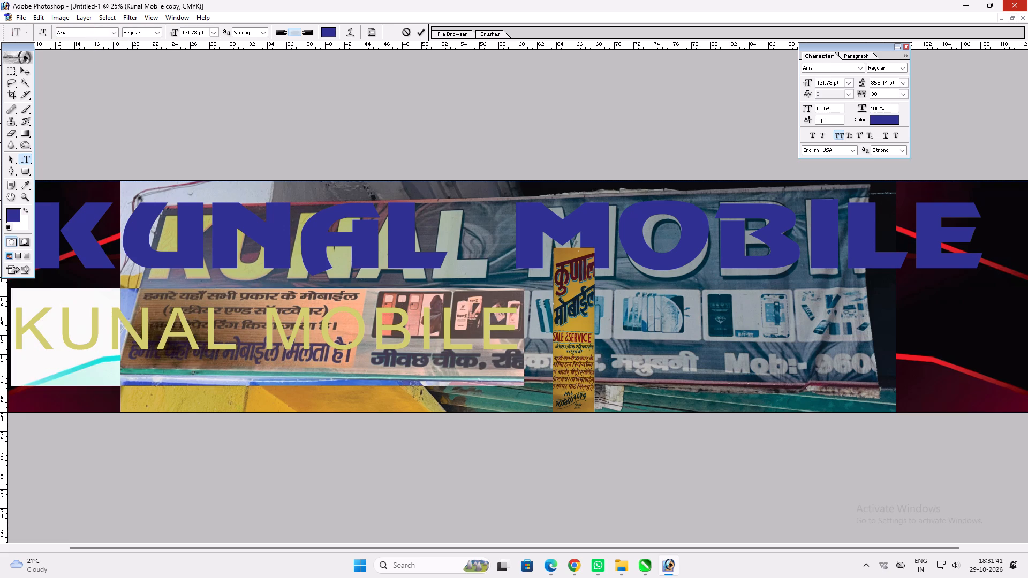
left_click(154, 27)
left_click(140, 78)
key("Return")
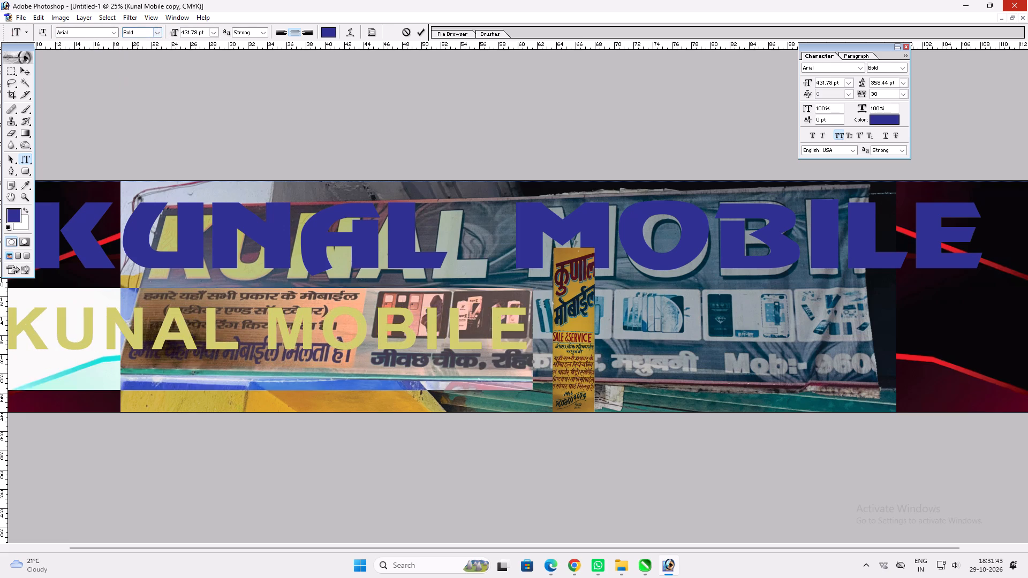
Replace the wording of the lower copy with the single letter S.
left_click(397, 347)
key("ctrl+a")
key("s")
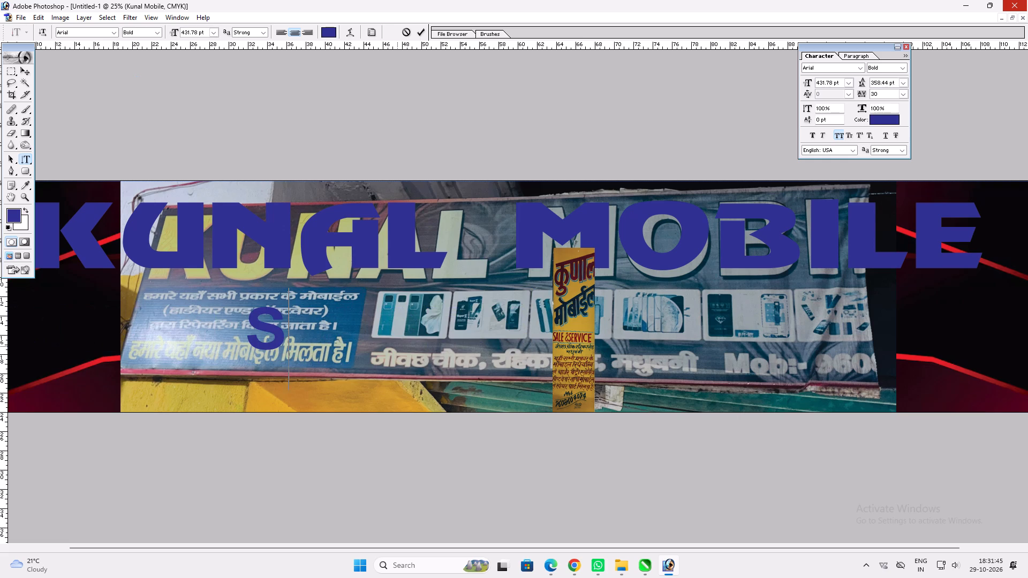
Set the font style of the letter S to Arial Black.
key("ctrl+a")
key("Return")
left_click_drag(267, 335, 281, 332)
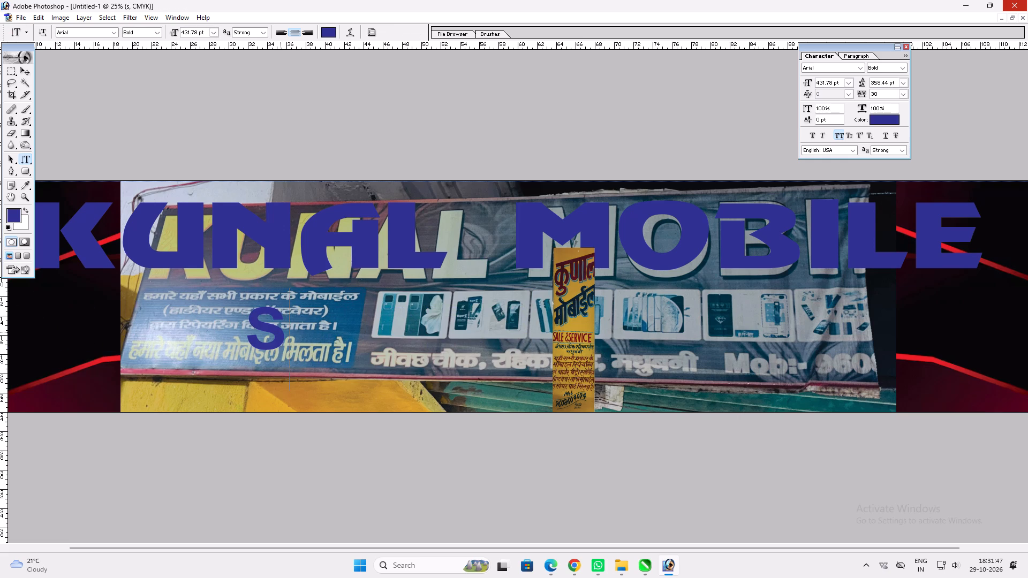
left_click_drag(281, 332, 281, 332)
key("ctrl+a")
left_click(86, 35)
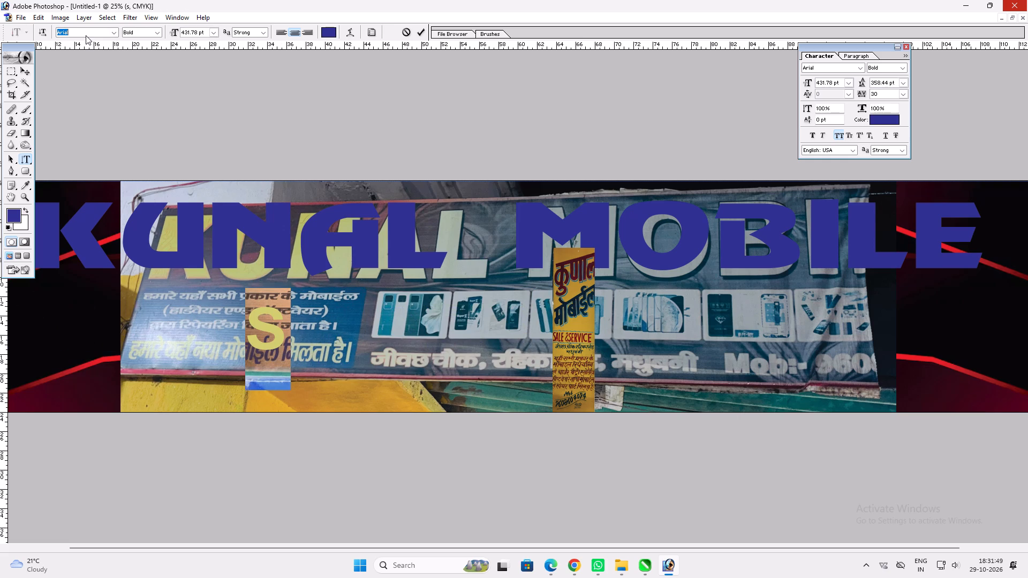
left_click(154, 32)
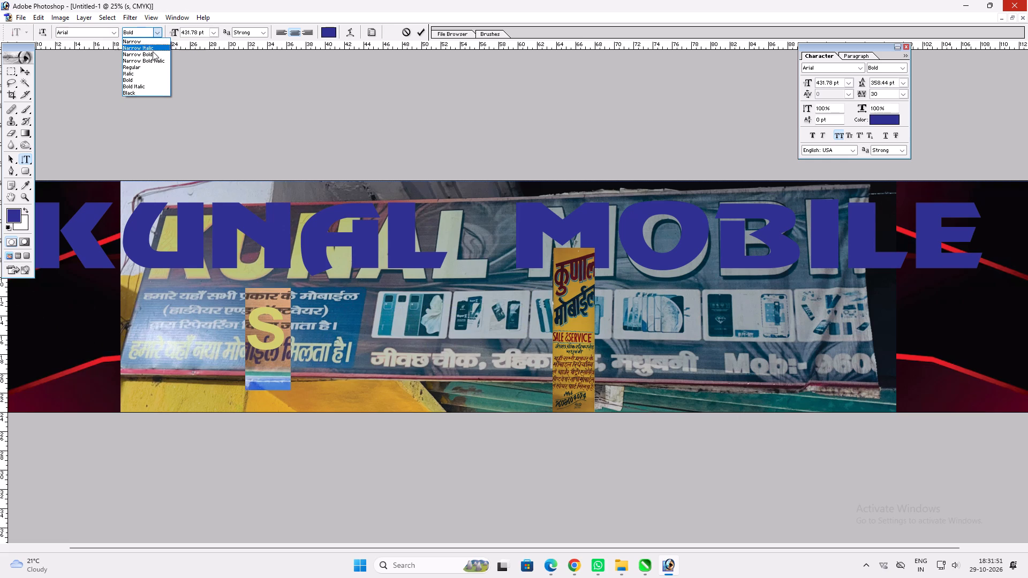
double_click(144, 83)
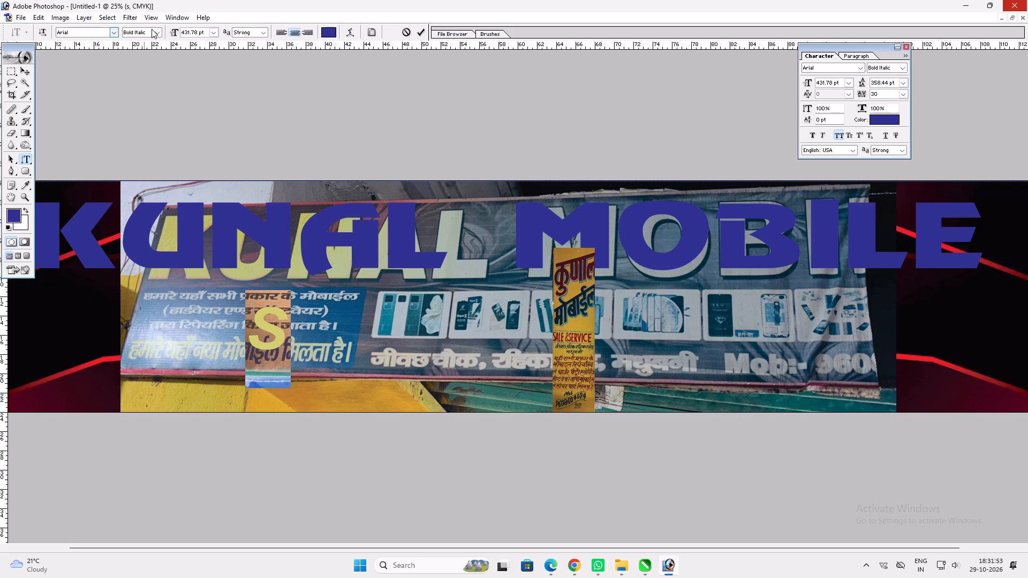
left_click(154, 29)
left_click(136, 90)
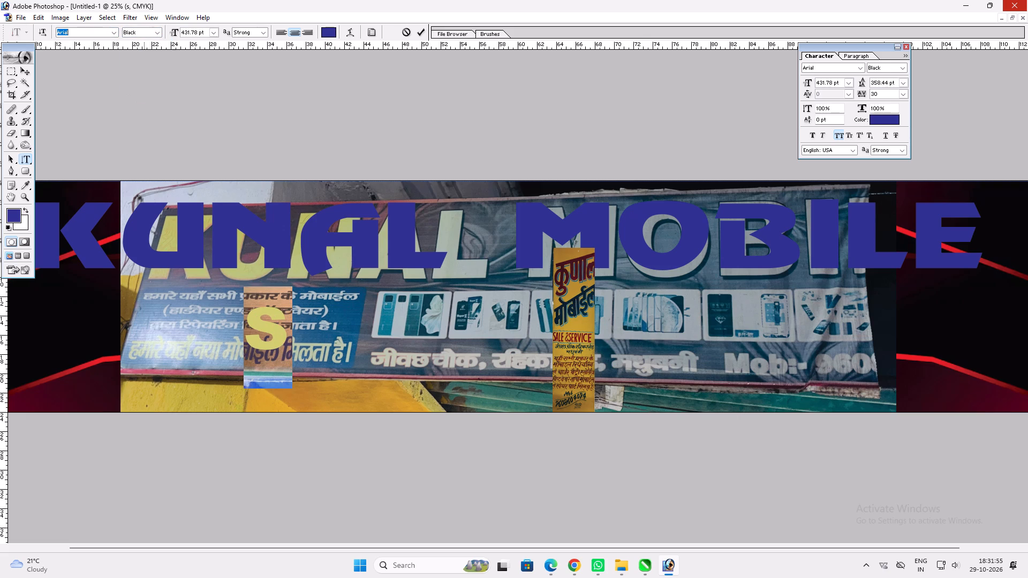
Complete the word SALE after the S and move the text down slightly.
left_click(286, 332)
type("Ale")
left_click_drag(393, 337, 392, 367)
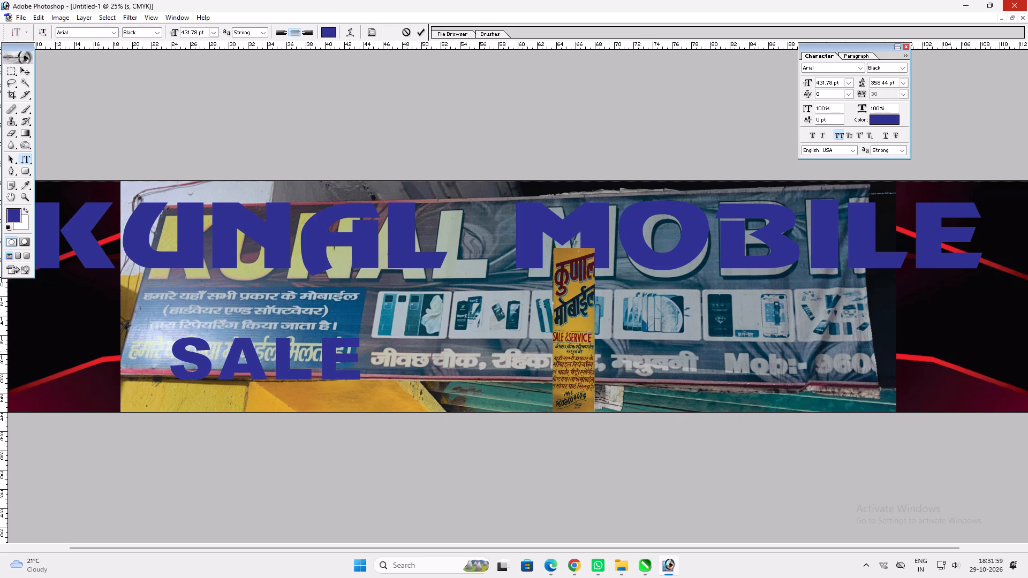
key("Return")
type("vv")
Extend the SALE text to read SALE & SERVICE.
key("t")
left_click(358, 369)
key("space")
type("&")
key("space")
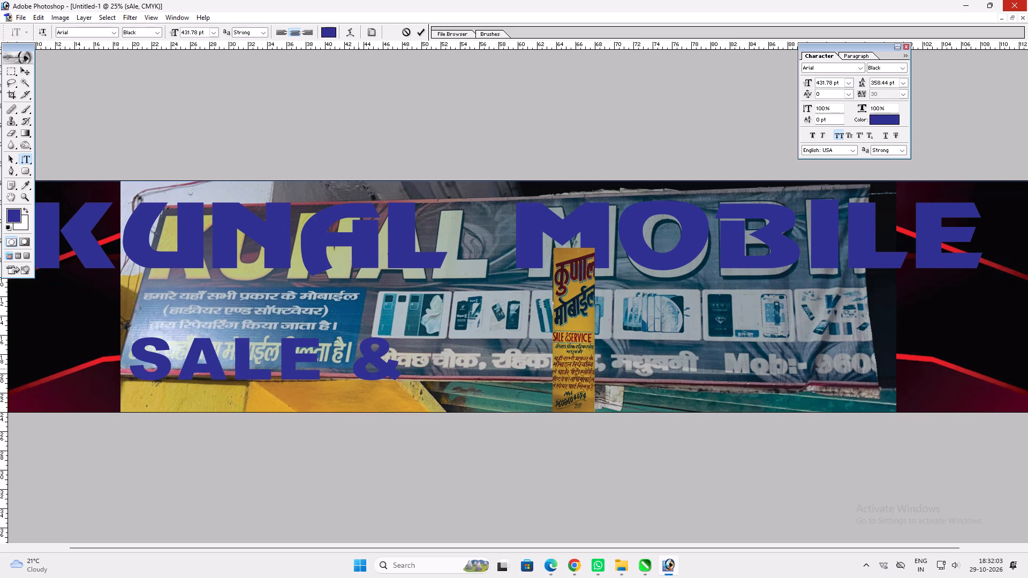
type("se")
key("r")
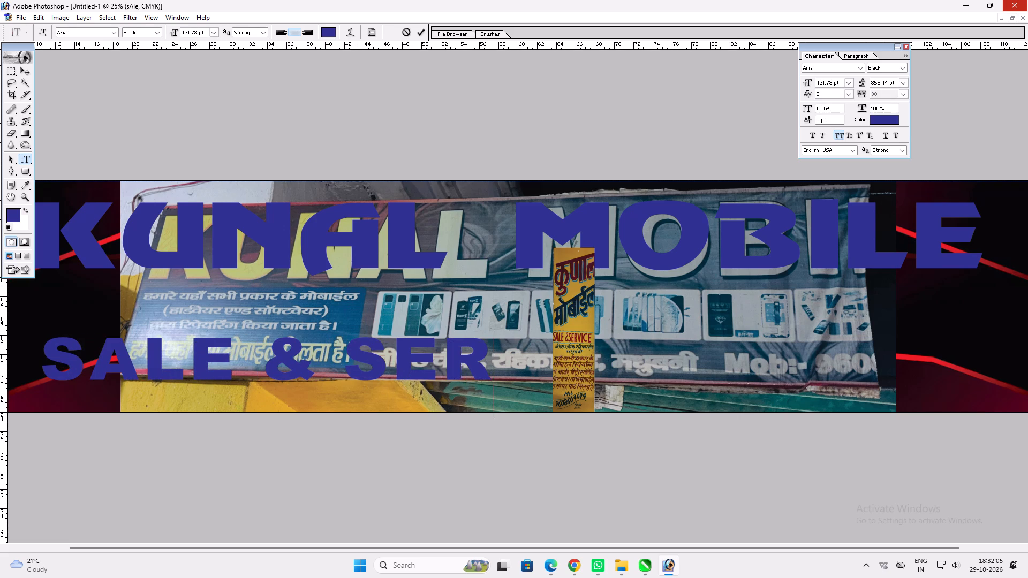
left_click_drag(603, 358, 592, 360)
key("v")
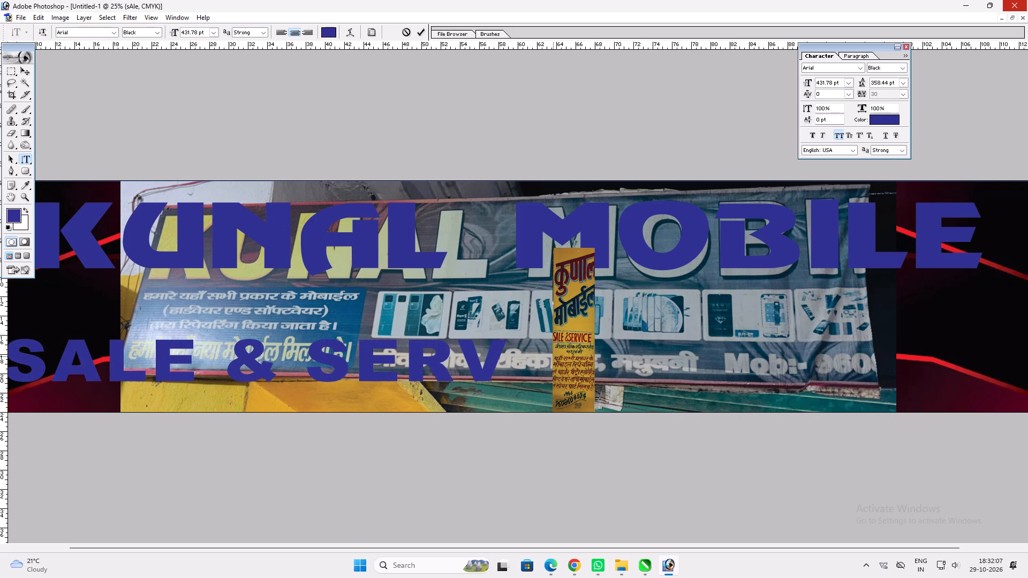
type("ice")
key("Return")
key("v")
Bring the SALE & SERVICE text to the front and fill it with white.
key("ctrl+shift+bracketright")
key("ctrl+shift+BackSpace")
type("vv")
Move SALE & SERVICE to the right and stretch it slightly taller.
left_click_drag(544, 358, 662, 350)
key("ctrl+t")
left_click_drag(647, 336, 649, 325, "shift")
key("shift+Return")
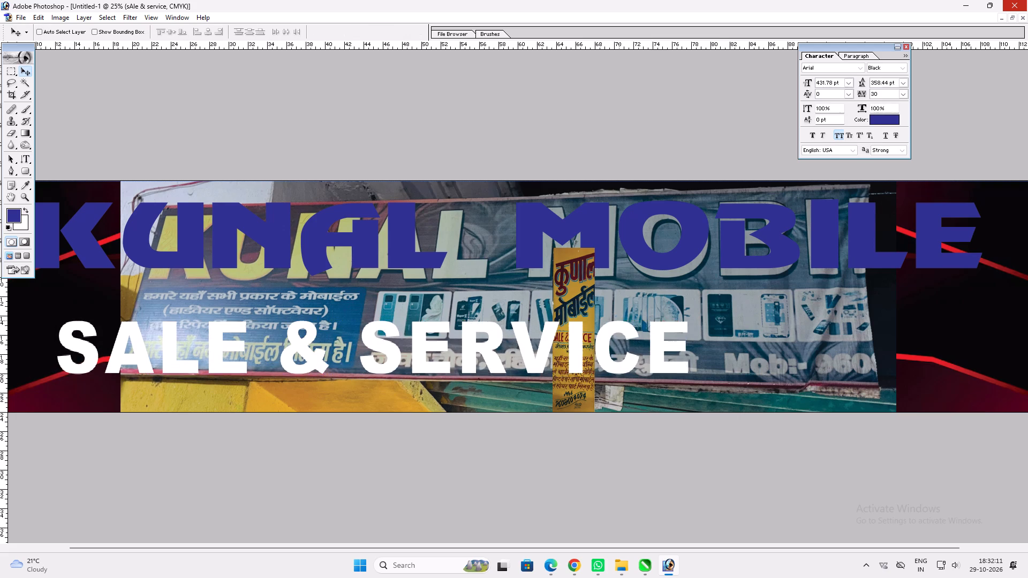
Move SALE & SERVICE up beneath KUNAL MOBILE and scale it down to about 48 inches wide.
key("v")
left_click_drag(548, 333, 647, 303)
key("ctrl+t")
left_click_drag(788, 342, 652, 325, "shift")
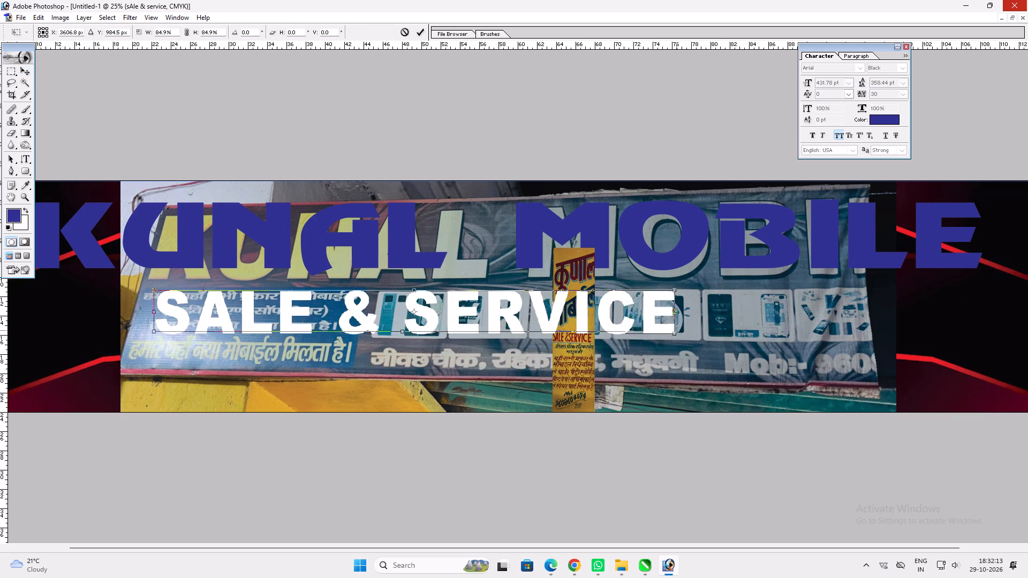
left_click_drag(652, 325, 617, 317, "shift")
left_click_drag(591, 323, 606, 321, "shift")
key("shift+Return")
key("v")
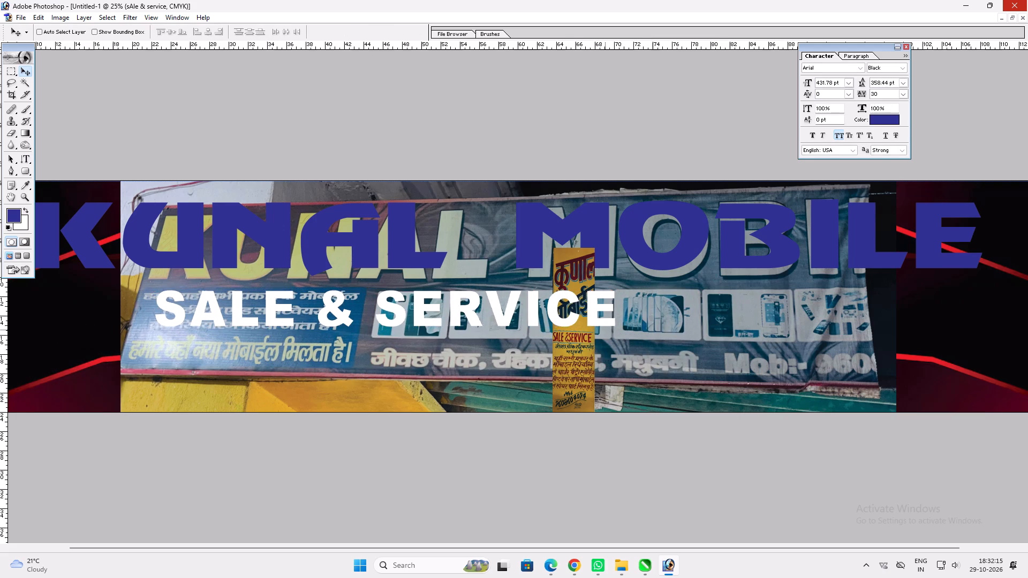
Reposition SALE & SERVICE slightly lower over the signboard photo and scale it down further.
key("ctrl+0")
key("v")
left_click_drag(556, 315, 505, 322)
key("ctrl+plus")
key("space")
left_click_drag(505, 322, 588, 328)
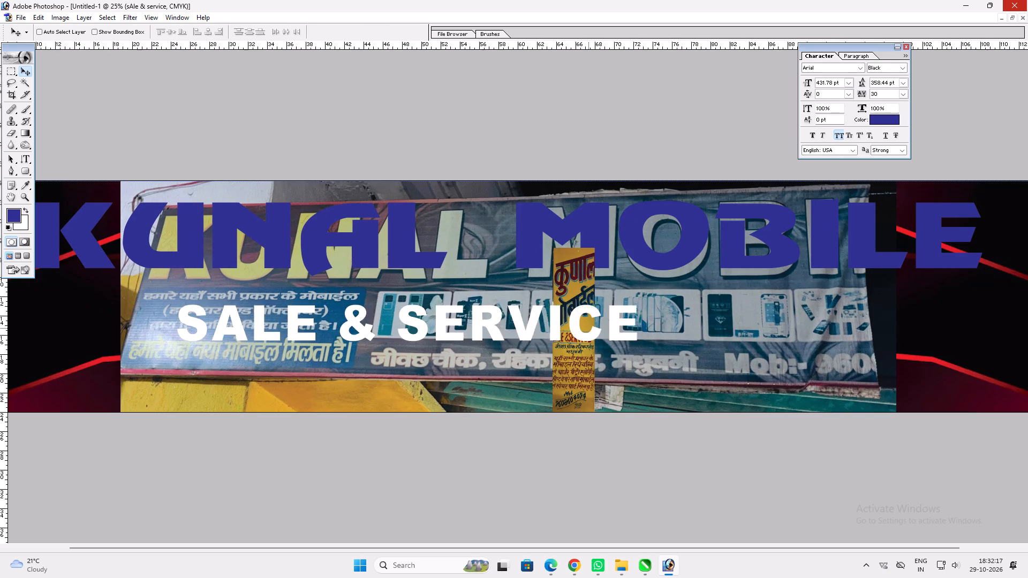
left_click_drag(588, 328, 596, 327)
key("ctrl+t")
left_click_drag(641, 336, 549, 323, "shift")
key("shift+Return")
Reduce SALE & SERVICE to about 36 inches wide and position it just below the KUNAL heading.
key("ctrl+plus")
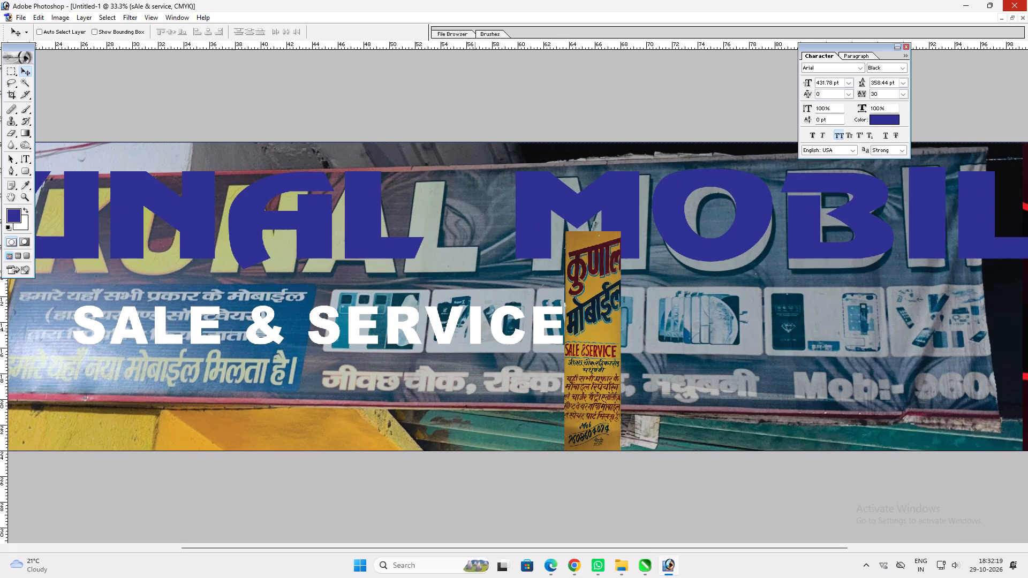
key("ctrl+t")
left_click_drag(478, 337, 487, 336, "shift")
left_click_drag(572, 343, 556, 345, "shift")
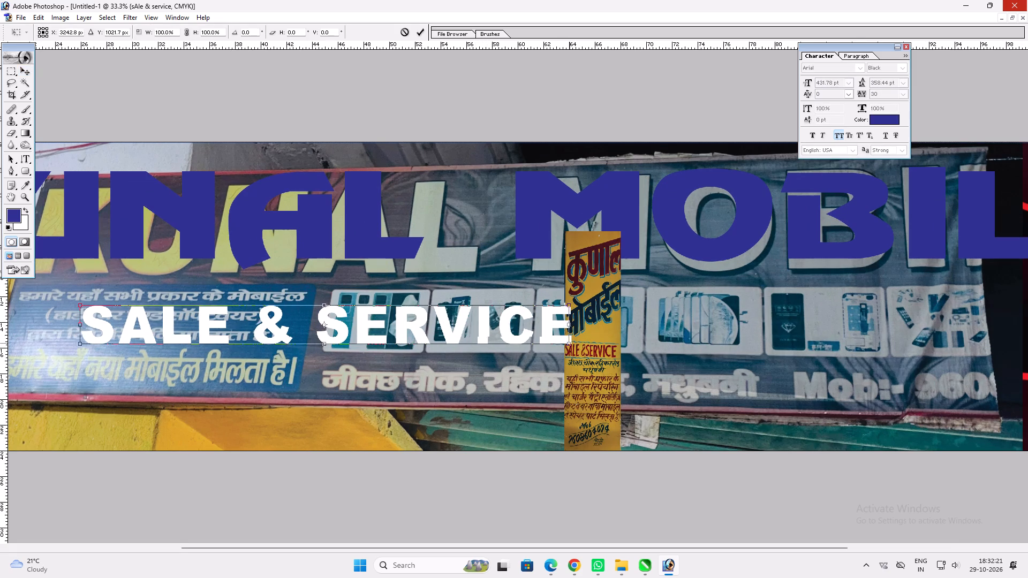
left_click_drag(556, 345, 539, 340, "shift")
key("Return")
left_click_drag(509, 329, 506, 312)
left_click_drag(493, 319, 492, 321, "alt")
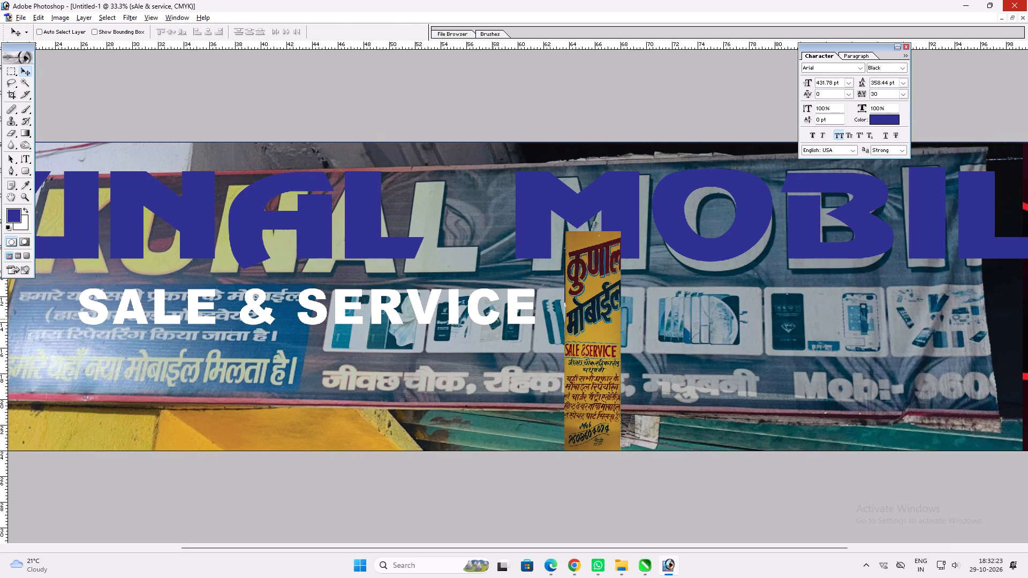
Duplicate the SALE & SERVICE text directly below the original.
left_click_drag(492, 321, 492, 369, "alt")
key("ctrl+z")
key("v")
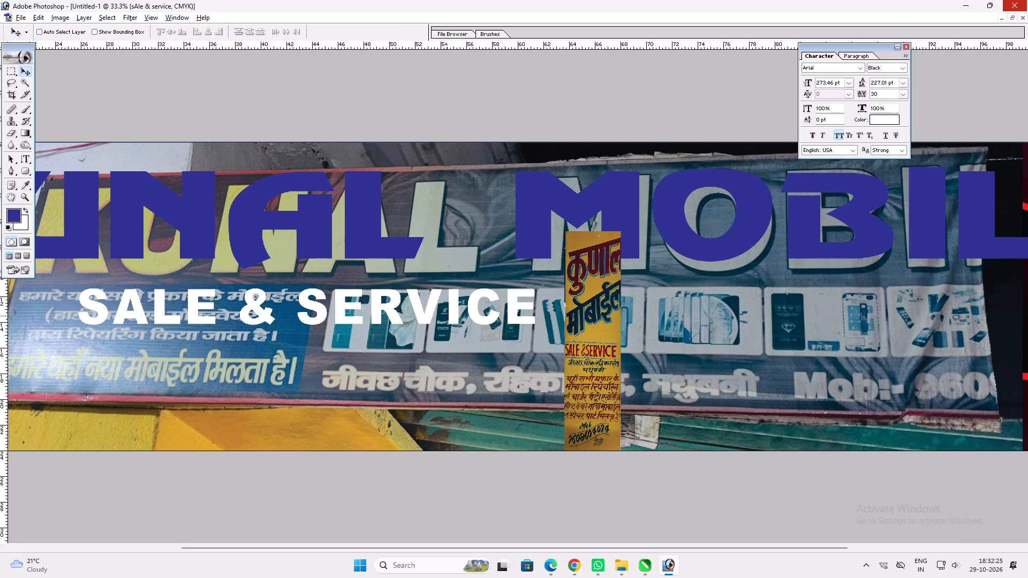
left_click_drag(444, 305, 453, 359, "alt")
Change the font of the lower SALE & SERVICE copy to the Hindi font RAJ 04.
key("t")
left_click(454, 364)
key("ctrl+a")
left_click(73, 31)
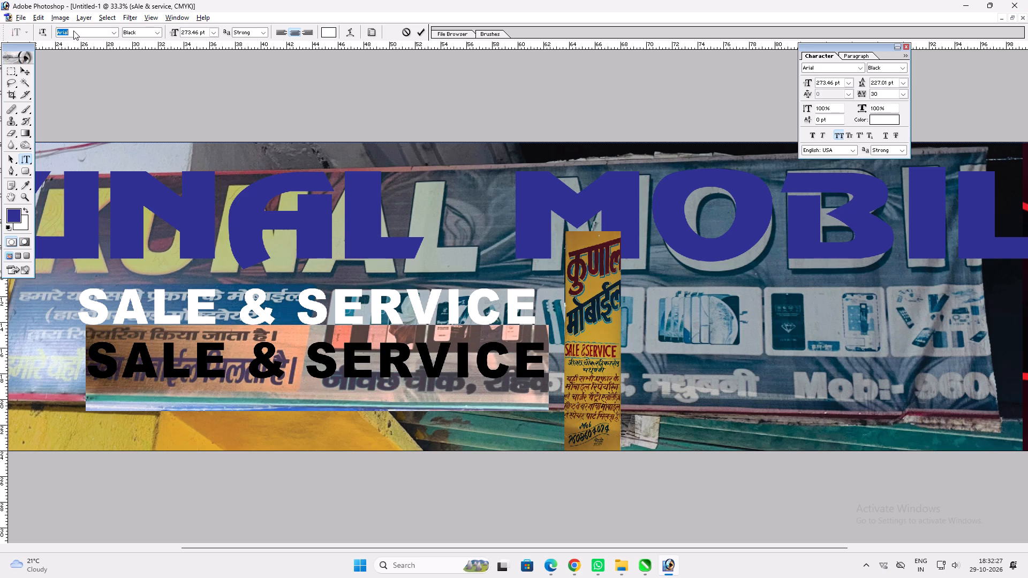
type("ra")
key("Down")
key("Down")
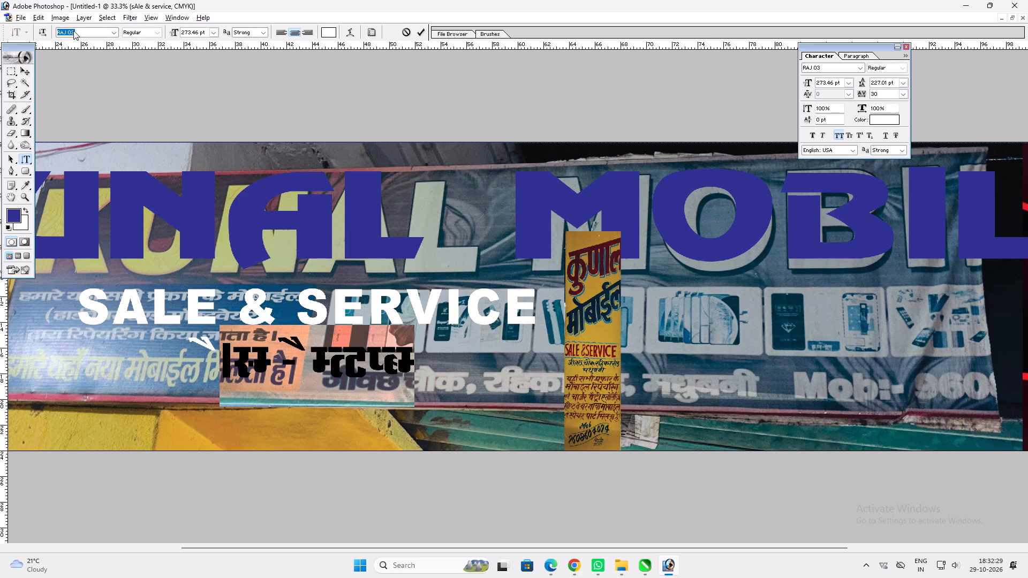
key("Down")
key("Return")
key("Return")
key("v")
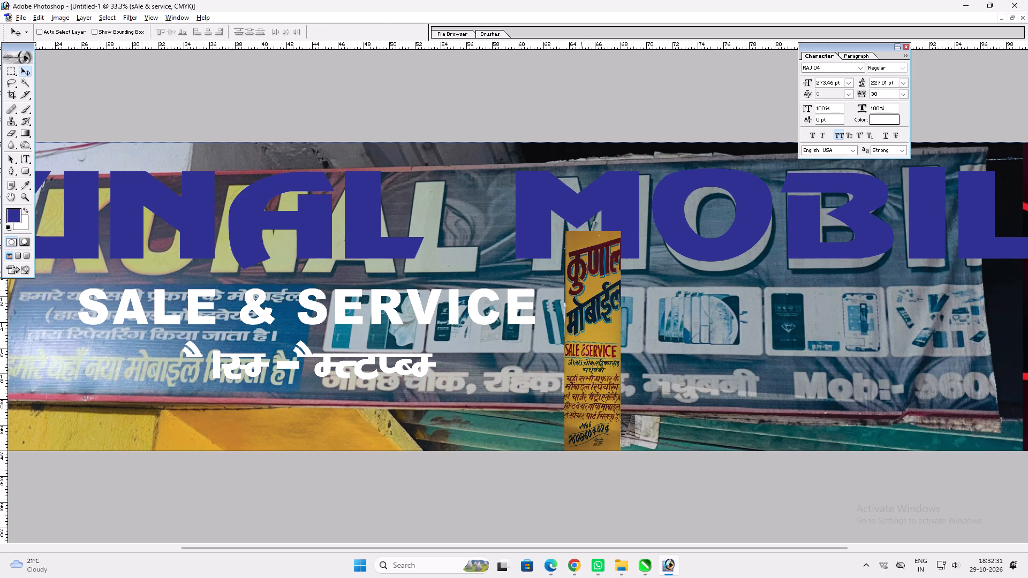
Move the yellow Hindi sign strip up and to the right, over the M and O of MOBILE.
left_click(581, 291, "ctrl")
left_click_drag(584, 290, 649, 208)
Replace the lower copy of SALE & SERVICE with the shop's Hindi address line from the signboard, in the RAJ 04 font.
key("t")
left_click(377, 379)
key("ctrl+a")
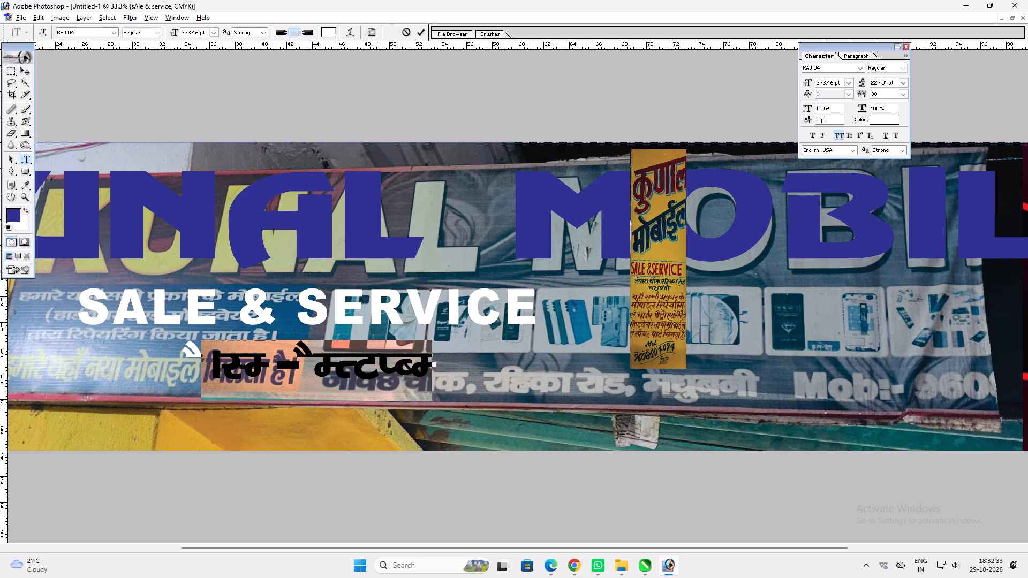
type("cc")
key("ctrl+a")
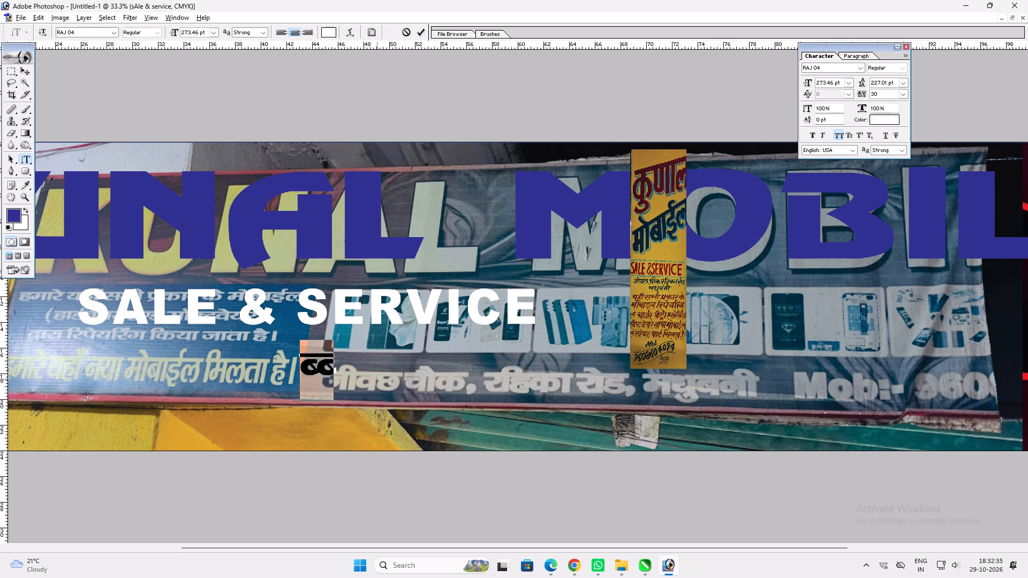
type("tho")
key("ctrl+a")
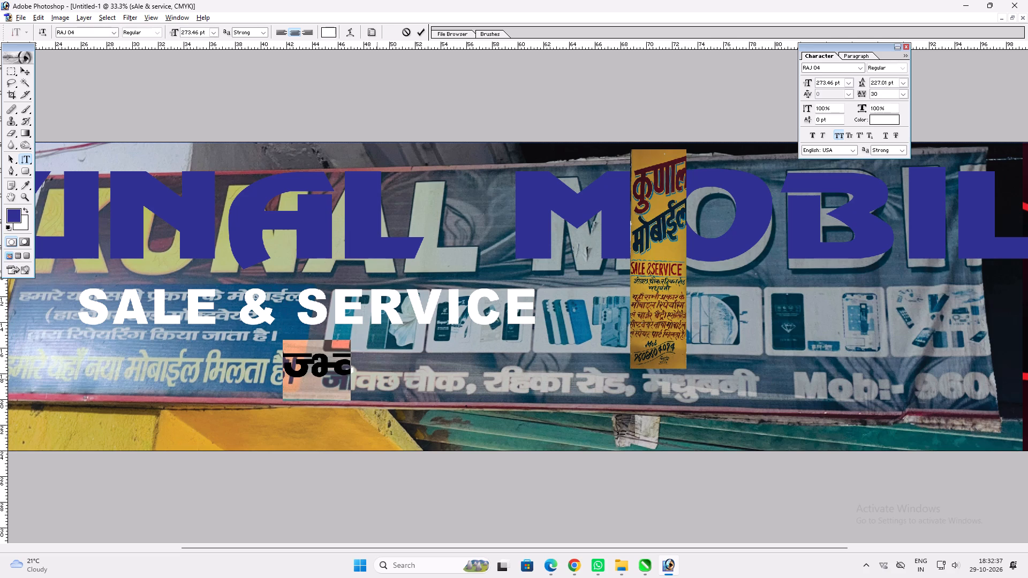
key("ctrl+shift+k")
left_click(351, 368)
type("N")
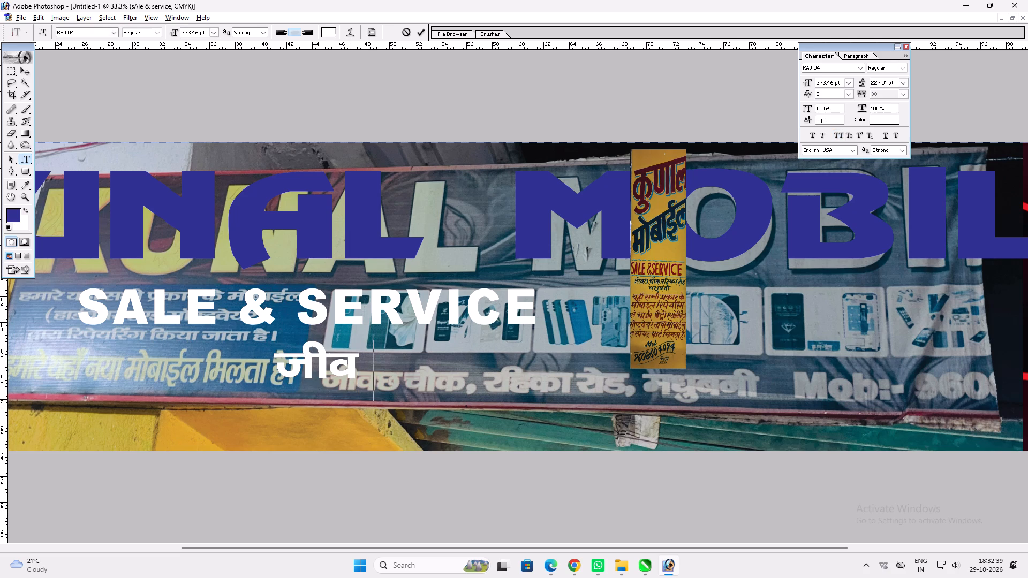
key("space")
type("pkSd")
type("] jg")
key("BackSpace")
type("fgdk")
key("space")
type("jksM]")
key("space")
type("e/kqcy")
key("BackSpace")
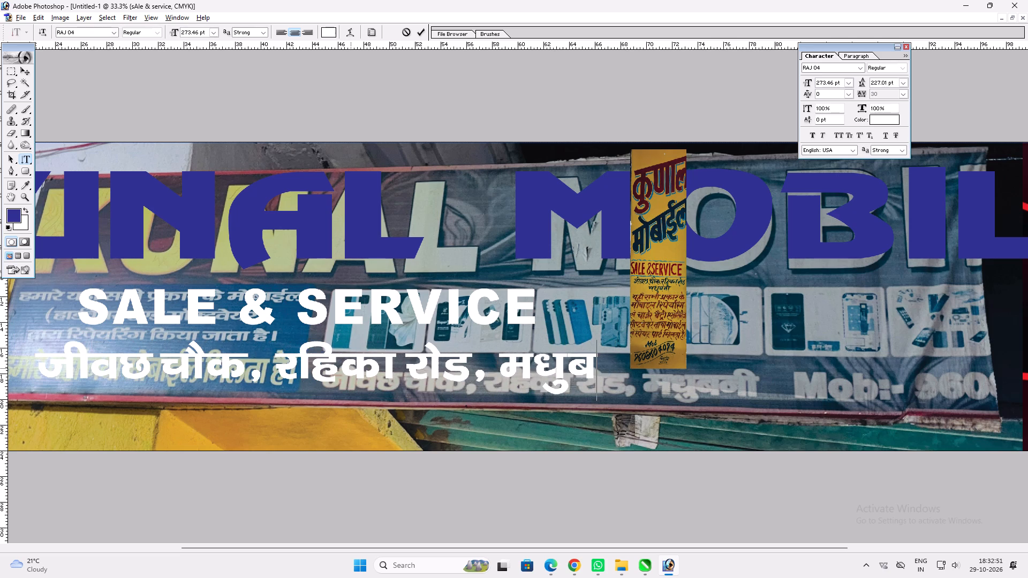
type("uh")
Tighten the Hindi address line's tracking to 10 and scale the line down to about 236 pt.
key("ctrl+a")
key("alt+Left")
key("ctrl+z")
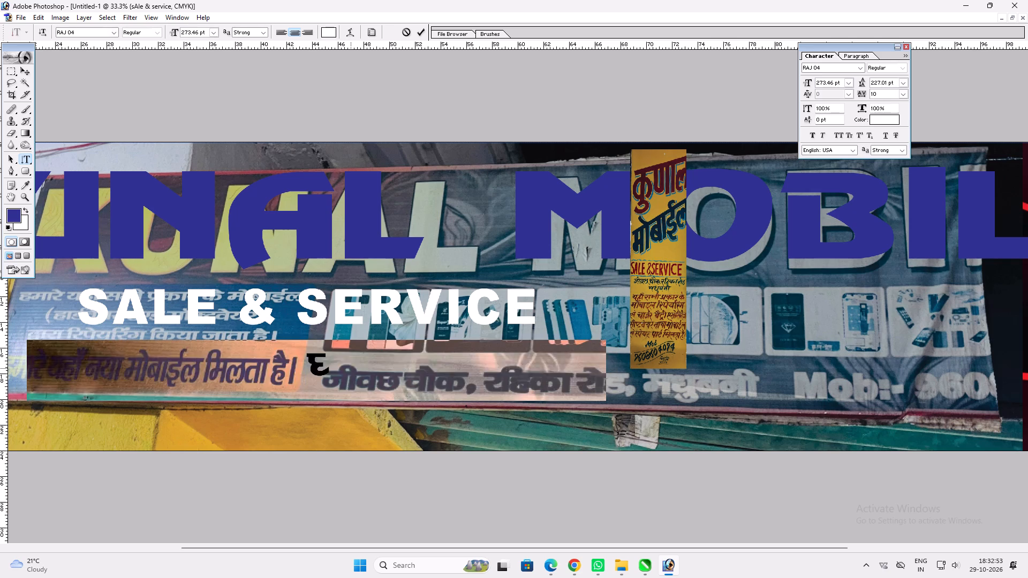
key("ctrl+Return")
key("ctrl+t")
left_click_drag(607, 376, 527, 365, "shift")
key("shift+Return")
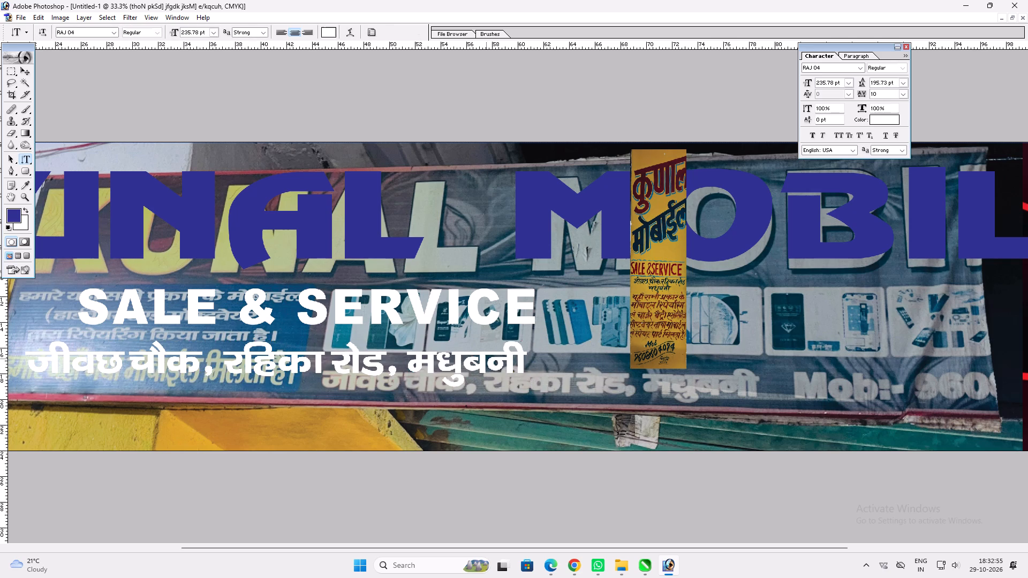
Move the Hindi address line down and right, below the yellow Hindi strip near the banner's lower edge.
key("v")
left_click_drag(465, 366, 676, 400)
key("space")
key("space")
key("space")
key("space")
key("space")
key("space")
key("space")
key("space")
key("space")
key("space")
key("space")
key("space")
key("space")
left_click_drag(718, 411, 538, 385)
left_click_drag(490, 377, 629, 383)
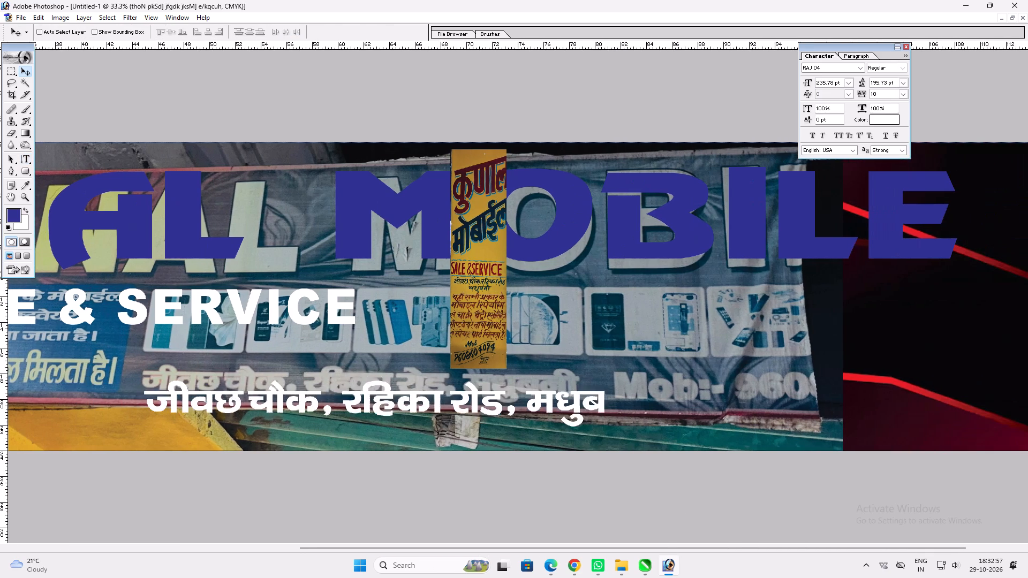
left_click_drag(629, 383, 780, 372)
key("space")
key("space")
key("space")
key("space")
key("space")
key("space")
key("space")
key("space")
key("space")
key("space")
key("space")
key("space")
left_click_drag(498, 398, 843, 422)
left_click(678, 397)
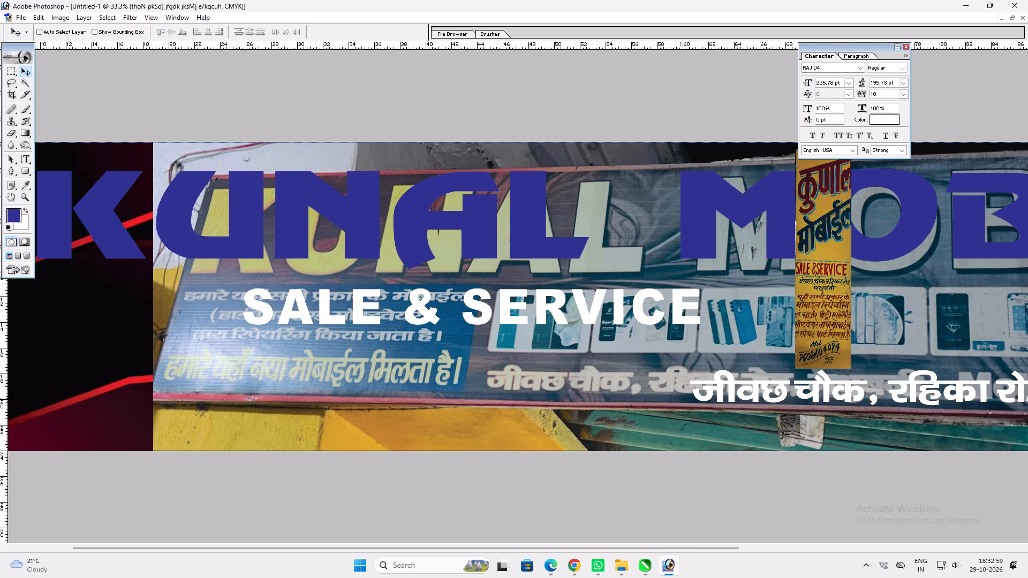
Duplicate the Hindi address line and place the copy above the original, across the lower part of the yellow strip.
left_click_drag(692, 394, 588, 421, "alt")
key("ctrl+plus")
key("space")
key("space")
key("space")
key("space")
key("space")
key("space")
key("space")
key("space")
key("space")
key("space")
key("space")
key("space")
key("space")
key("space")
key("space")
key("space")
key("space")
left_click_drag(576, 417, 272, 362)
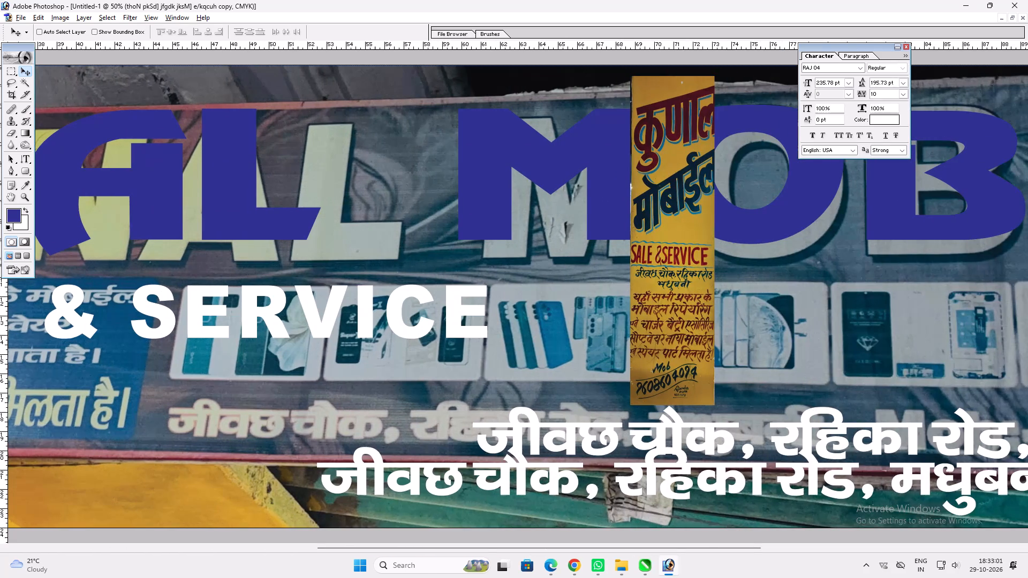
left_click_drag(671, 481, 613, 357)
Scale the copied Hindi address line down to about 162 pt.
key("ctrl+t")
left_click_drag(1014, 371, 992, 367, "alt+shift")
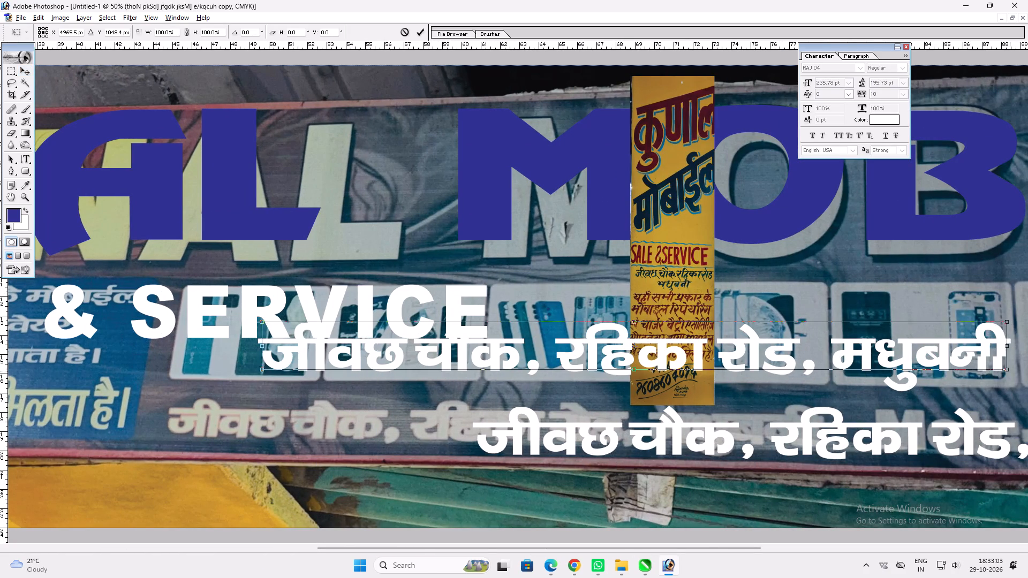
left_click_drag(992, 367, 896, 360, "alt+shift")
key("shift+Return")
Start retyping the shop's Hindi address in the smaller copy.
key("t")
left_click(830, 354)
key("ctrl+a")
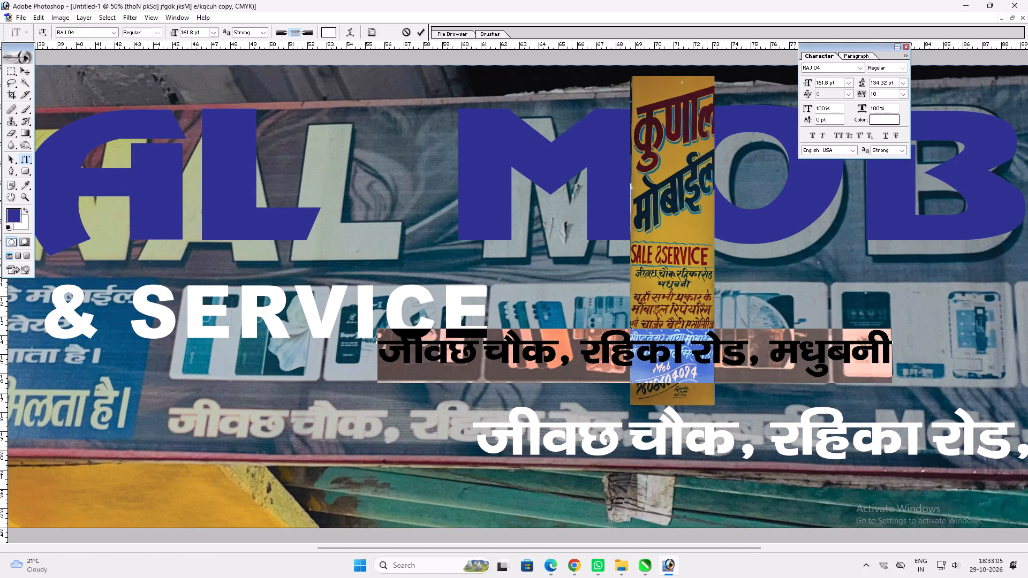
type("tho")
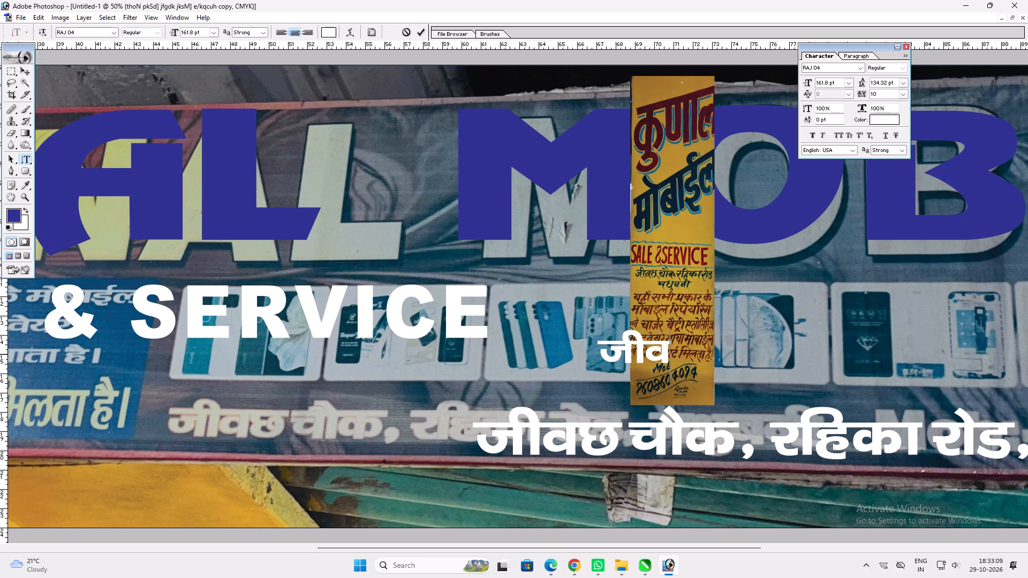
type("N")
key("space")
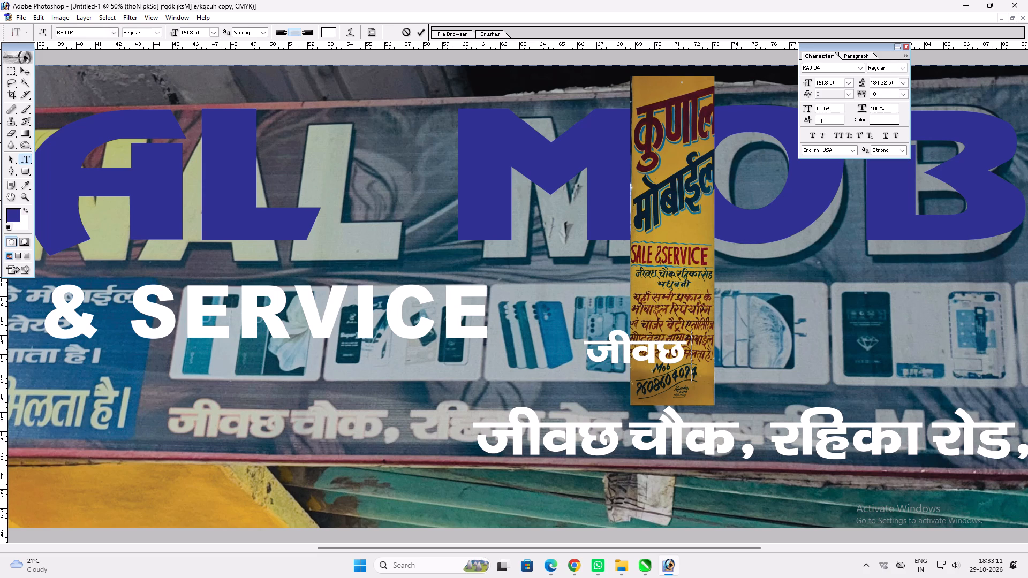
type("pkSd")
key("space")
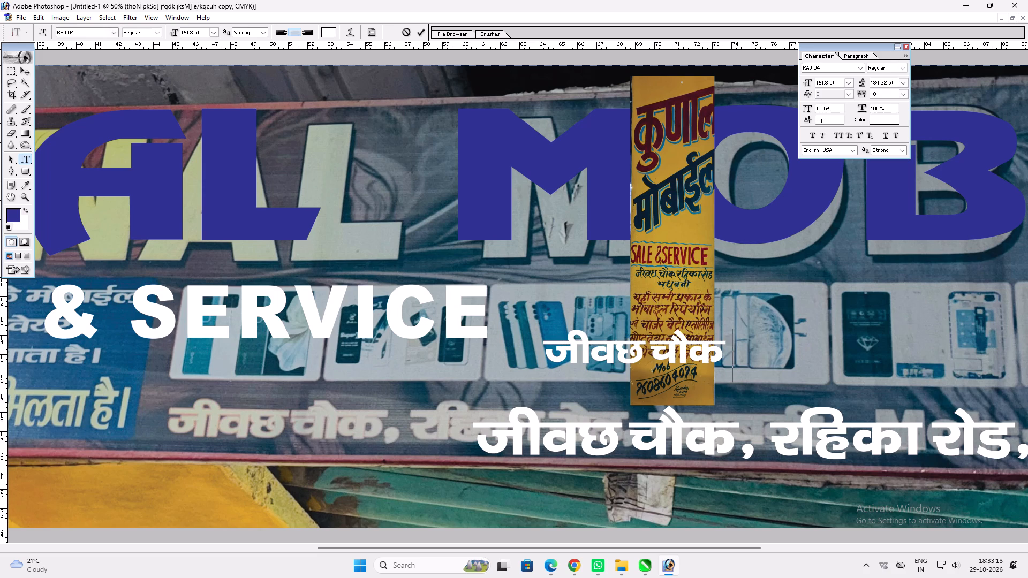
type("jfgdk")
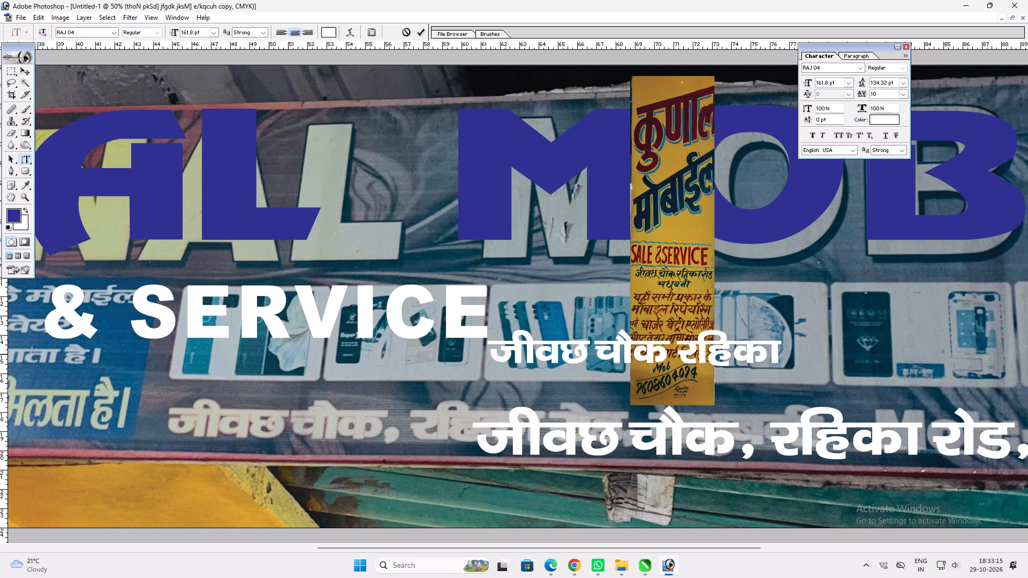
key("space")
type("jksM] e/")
Replace the smaller copy's text with "यहाँ सभी प्रकार के मोबाईल रिपेयरिंग" from the yellow strip.
key("ctrl+a")
key("f")
key("ctrl+a")
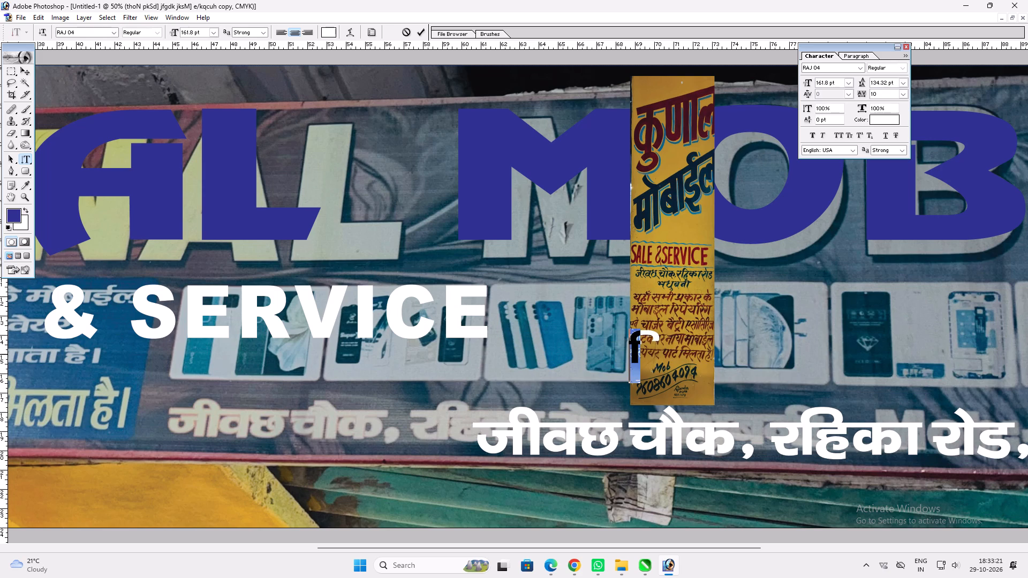
type(";gk")
key("alt+0")
key("alt+1")
key("alt+6")
key("alt+1")
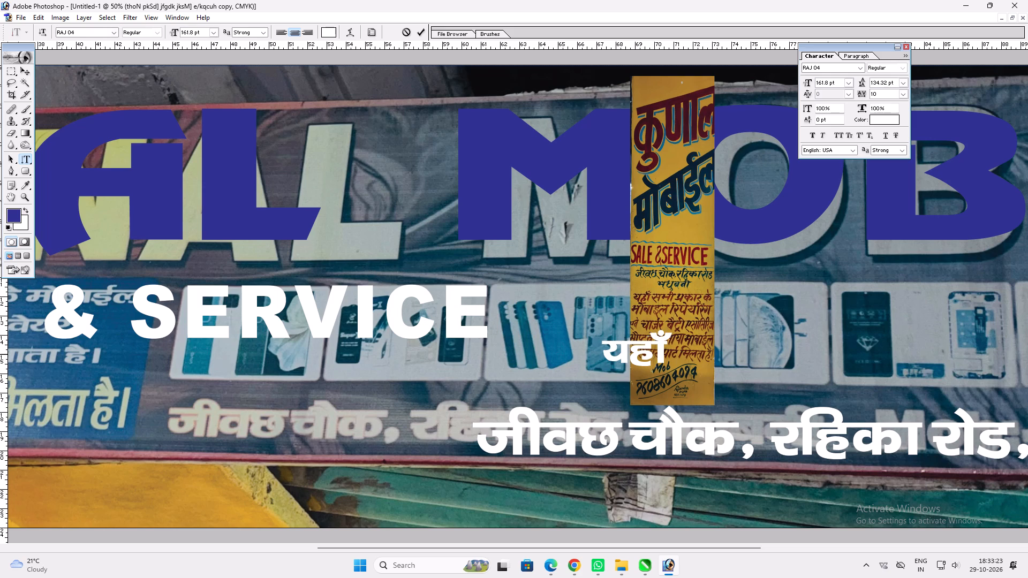
key("space")
type("lHkh")
key("space")
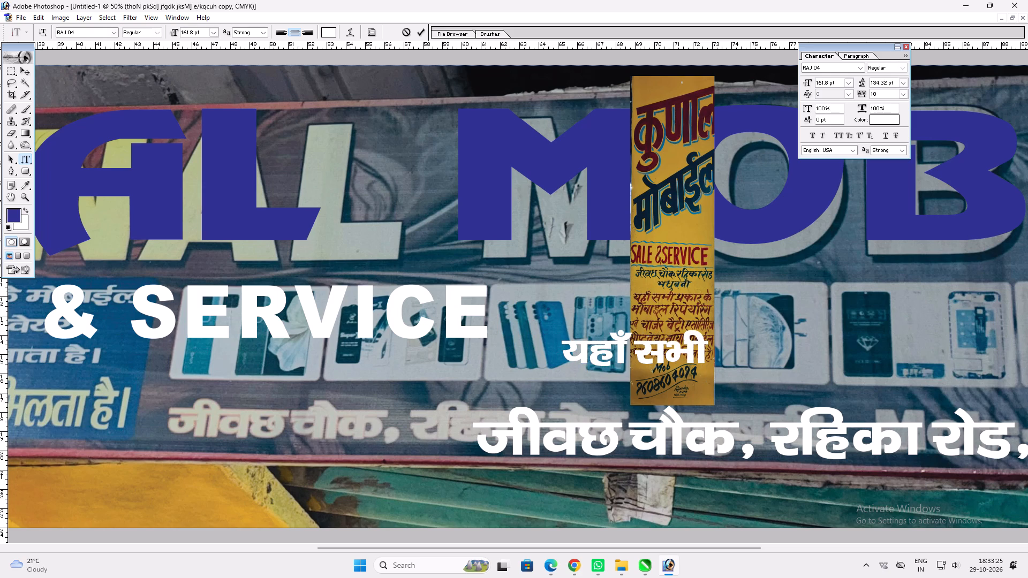
type("izdkj ds eksck")
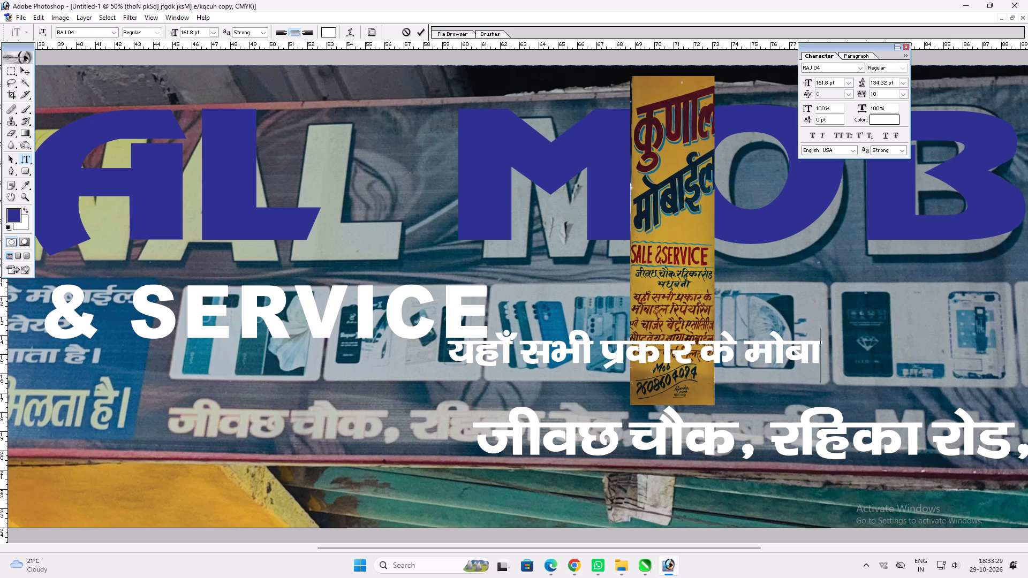
type("bZ")
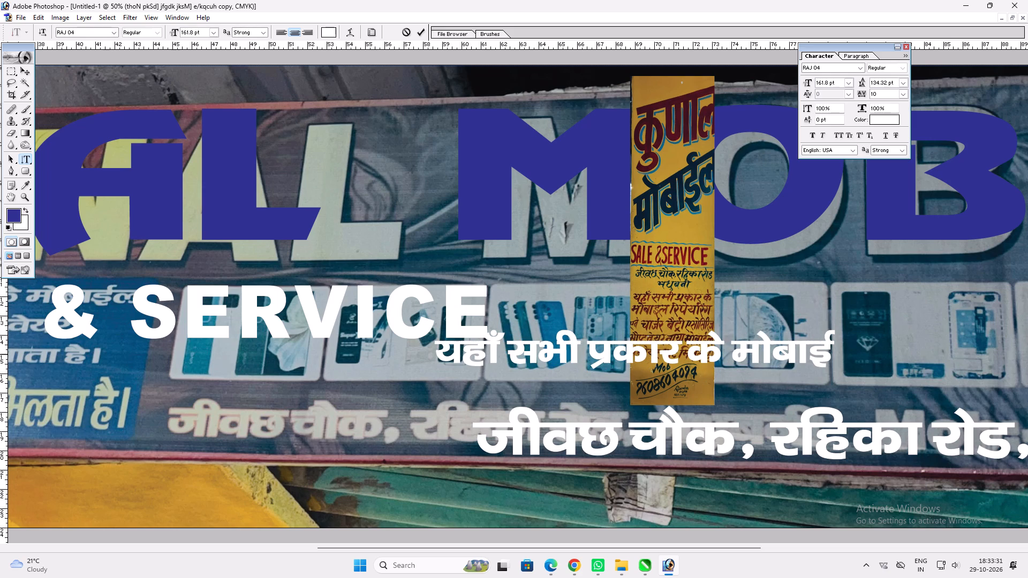
key("BackSpace")
type("Zy")
key("space")
type("fjis'")
key("BackSpace")
type(";fjax")
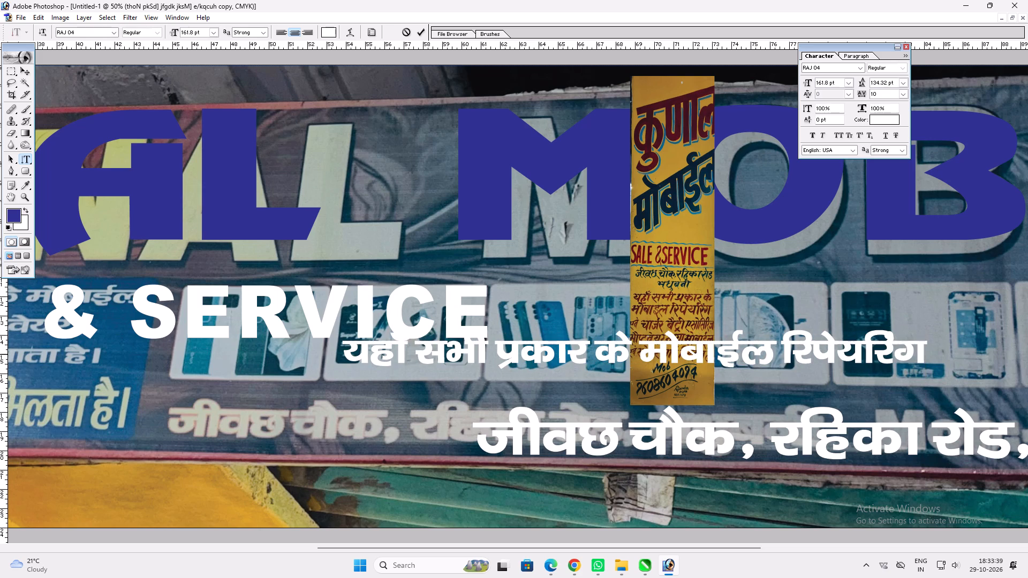
Continue the Hindi services line with "एवं चार्जर बैट्री" and shift it down and left, just below SALE & SERVICE.
key("space")
type(",oa")
key("space")
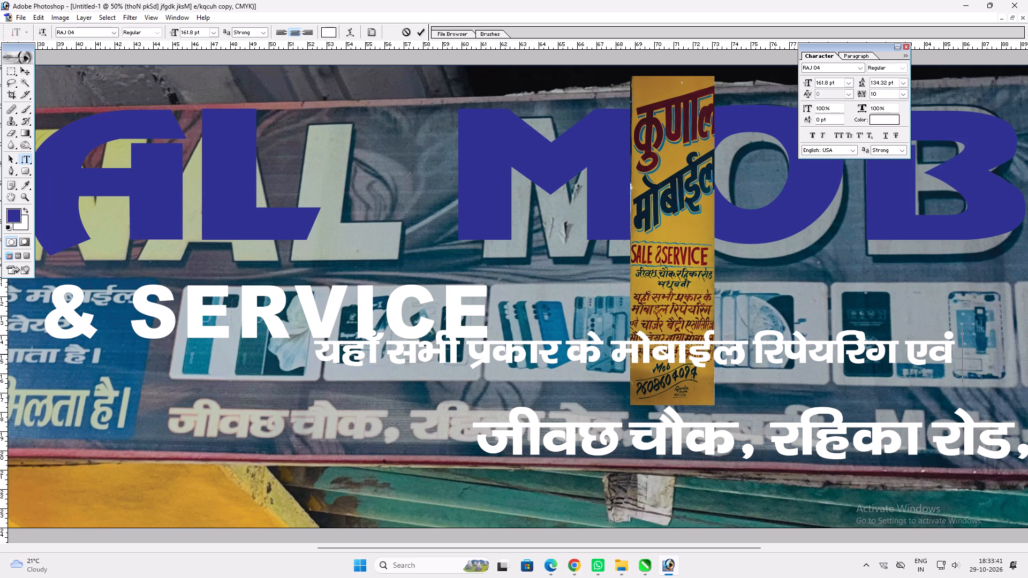
left_click_drag(894, 292, 648, 324)
type("tk")
key("BackSpace")
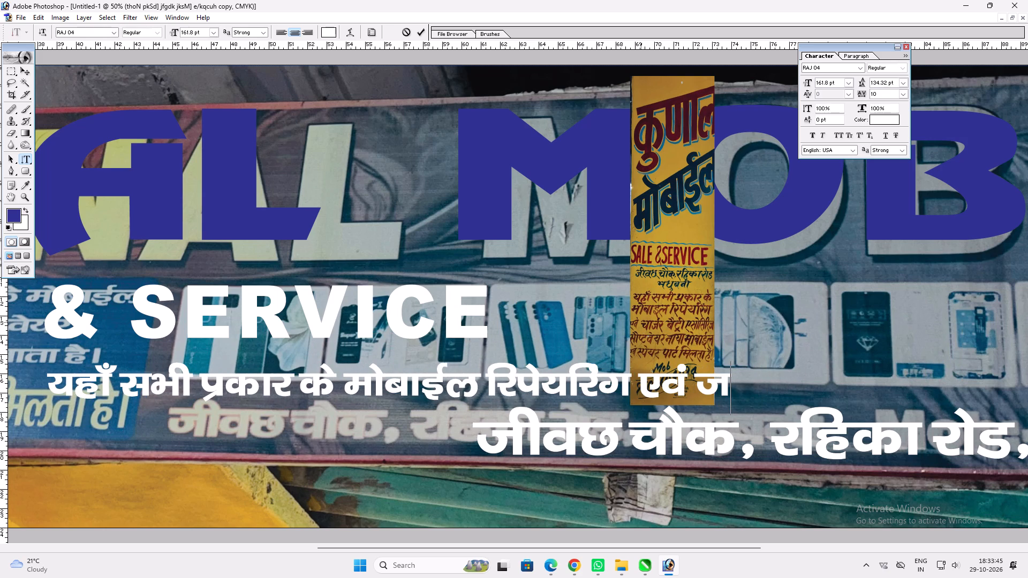
key("BackSpace")
type("pktZj cS")
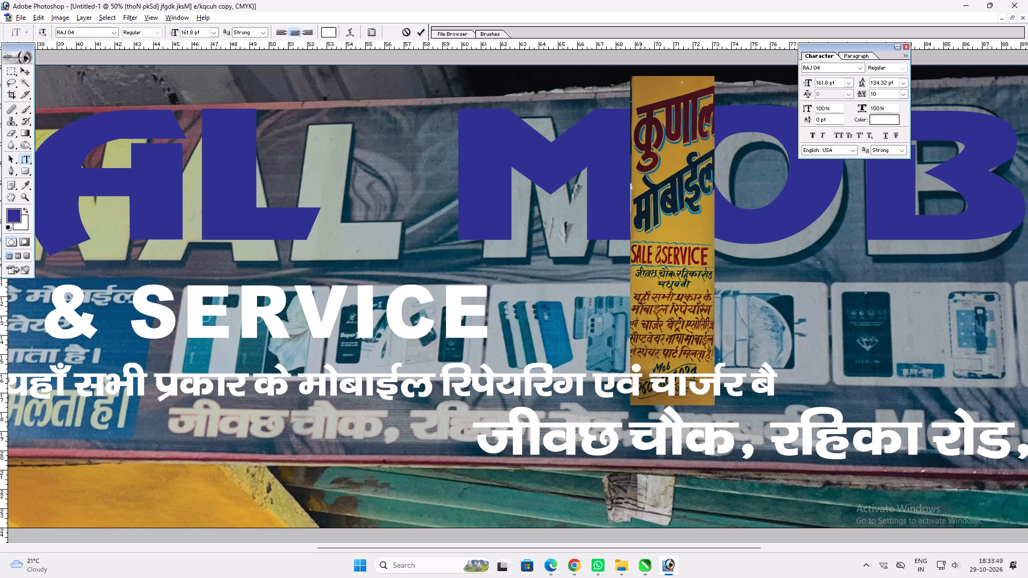
key("shift+v")
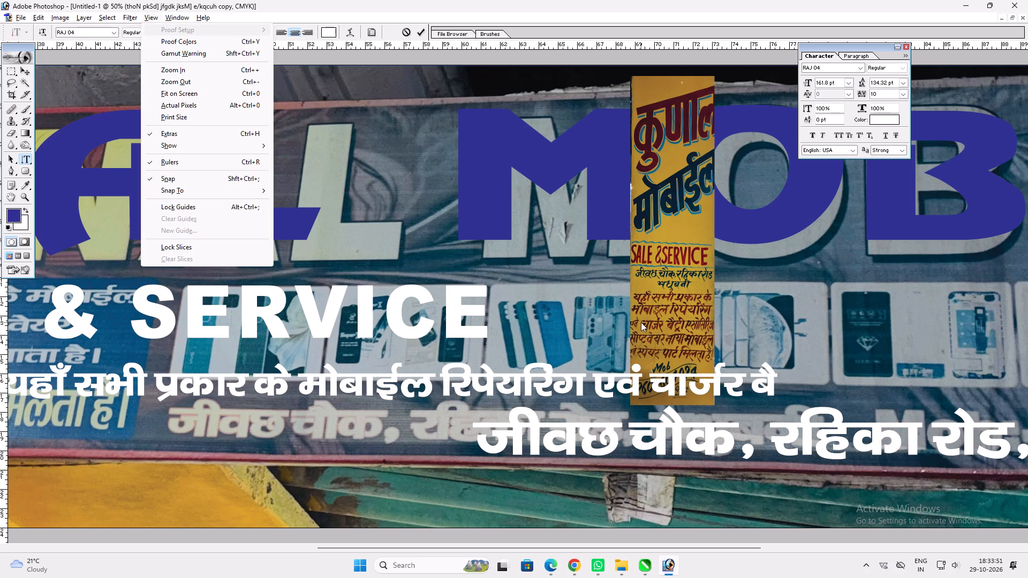
left_click(774, 385)
key("End")
key("shift+v")
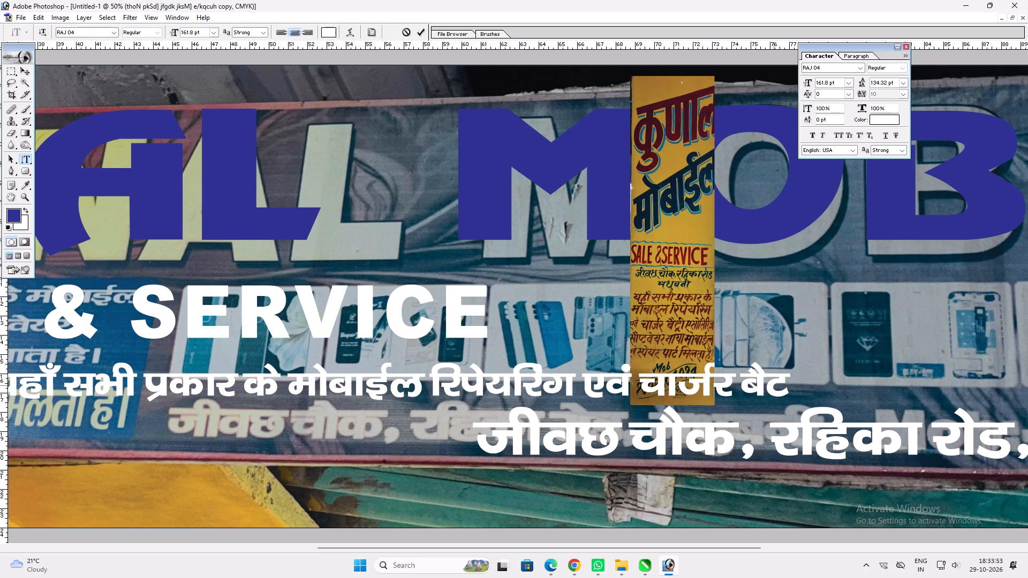
key("alt+0")
key("alt+1")
key("alt+7")
key("alt+0")
key("h")
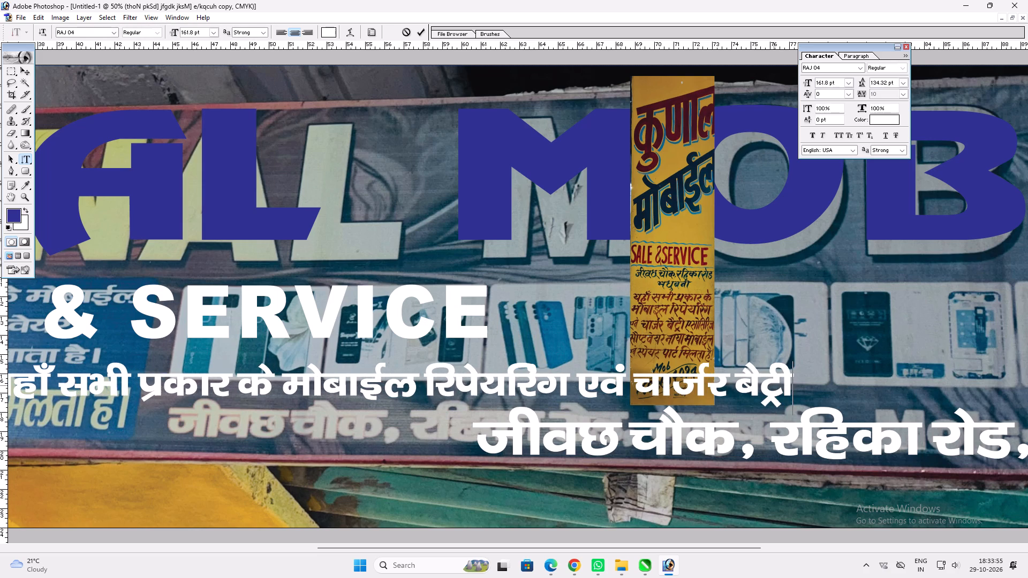
Add the word "एसोसिरिज" to the end of the Hindi services line.
key("space")
type(",lks")
type("fl")
key("f")
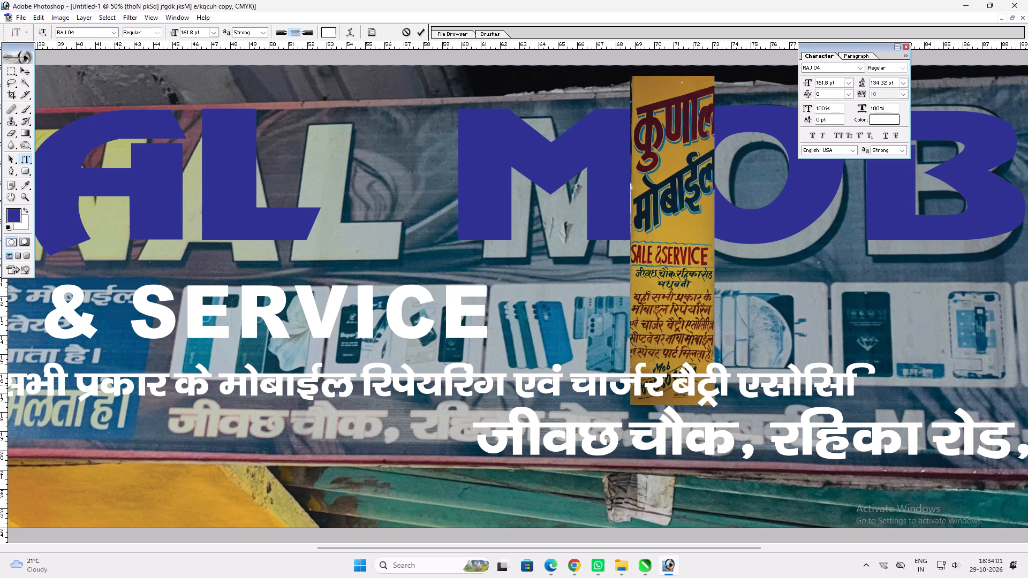
type("jrt")
key("BackSpace")
key("BackSpace")
type("t")
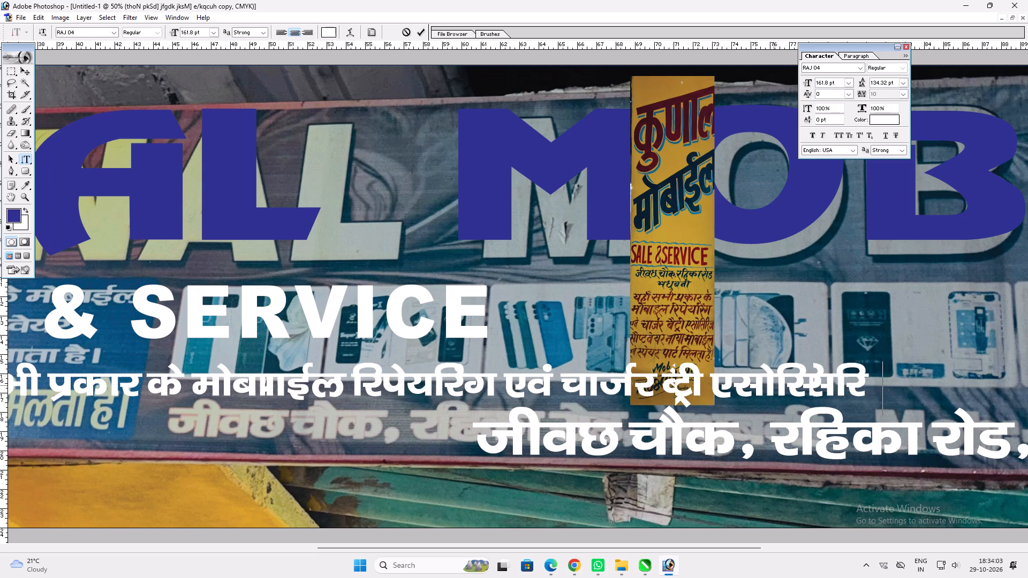
Add the word "सैफ्टी" and a trailing space to the end of the Hindi services line.
key("space")
type("lQ")
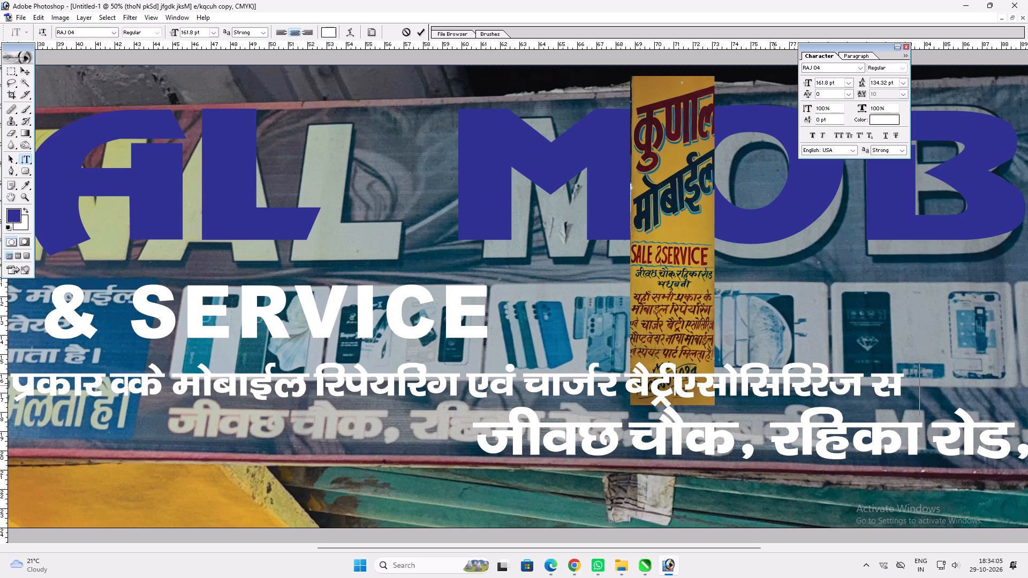
key("BackSpace")
type("SV")
key("BackSpace")
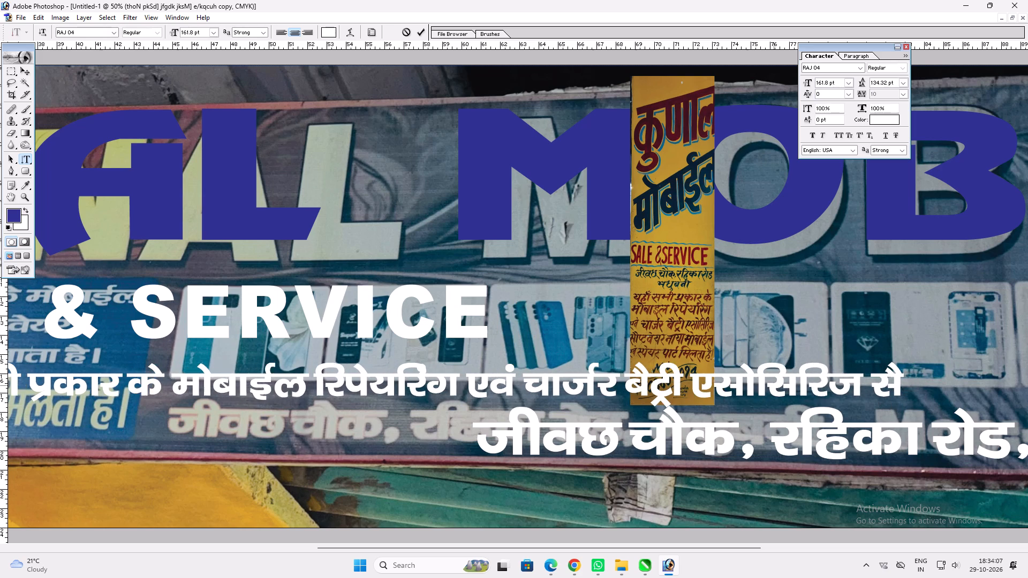
type("QV")
key("BackSpace")
key("BackSpace")
type("QV")
key("BackSpace")
key("BackSpace")
key("alt+0")
key("alt+1")
key("alt+8")
key("alt+2")
key("shift+v")
type("h")
key("space")
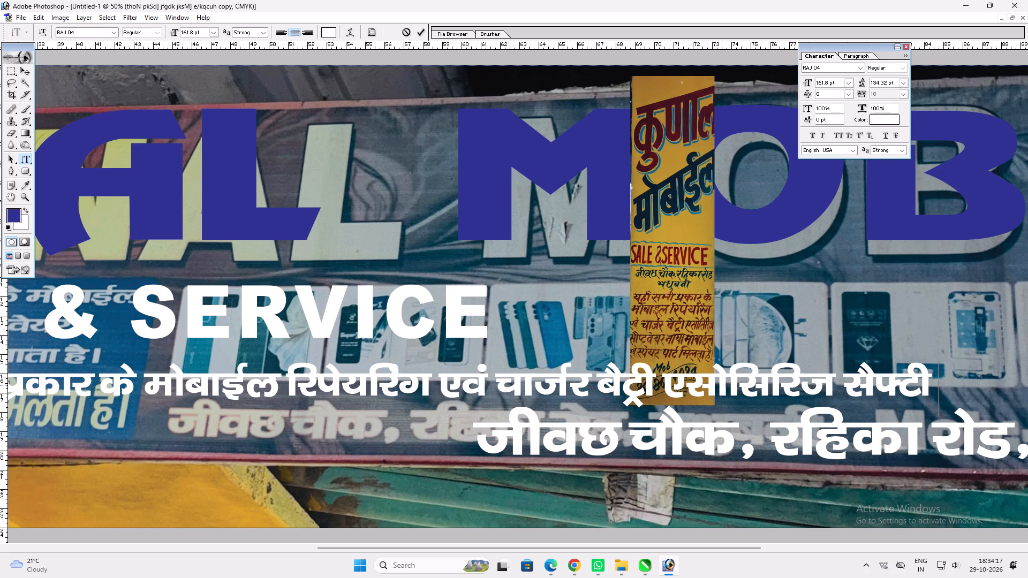
Replace the word "सैफ्टी" at the end of the Hindi services line with "सौफ्टवेयर" and a trailing space.
key("BackSpace")
key("BackSpace")
key("BackSpace")
key("BackSpace")
key("BackSpace")
type("kSQ")
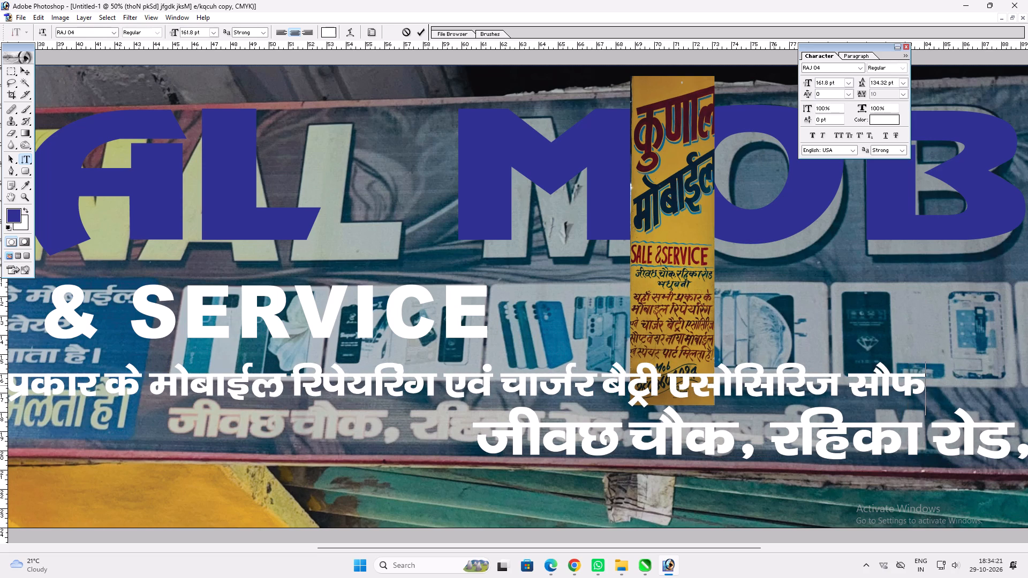
key("BackSpace")
key("alt+0")
key("alt+1")
key("alt+8")
key("alt+2")
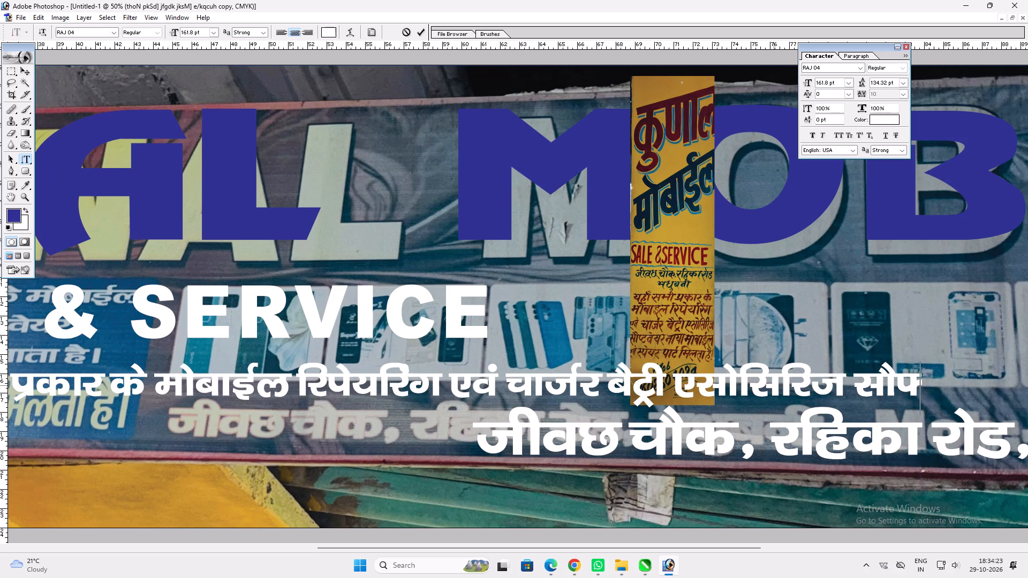
type("Vos;")
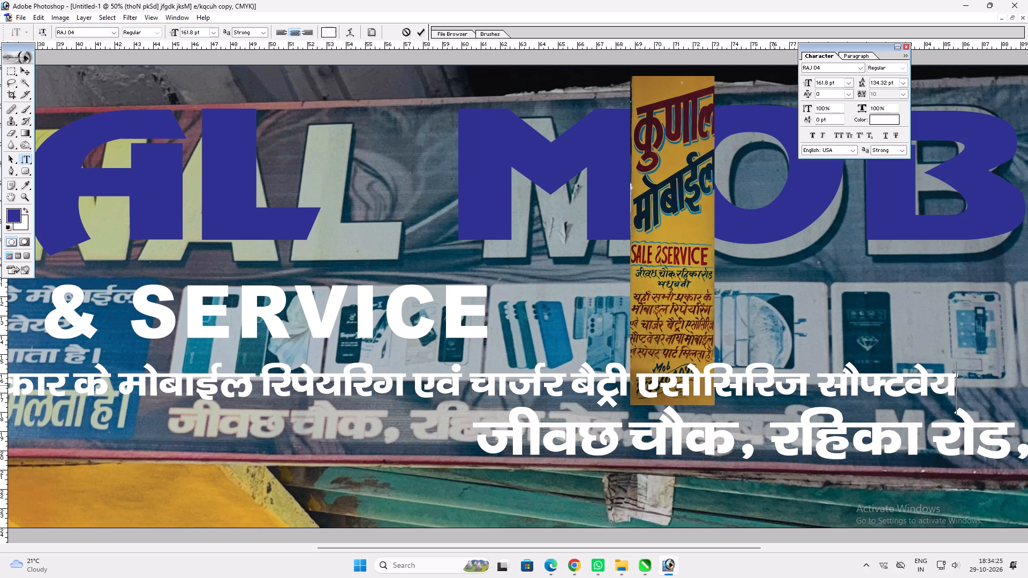
type("j")
key("space")
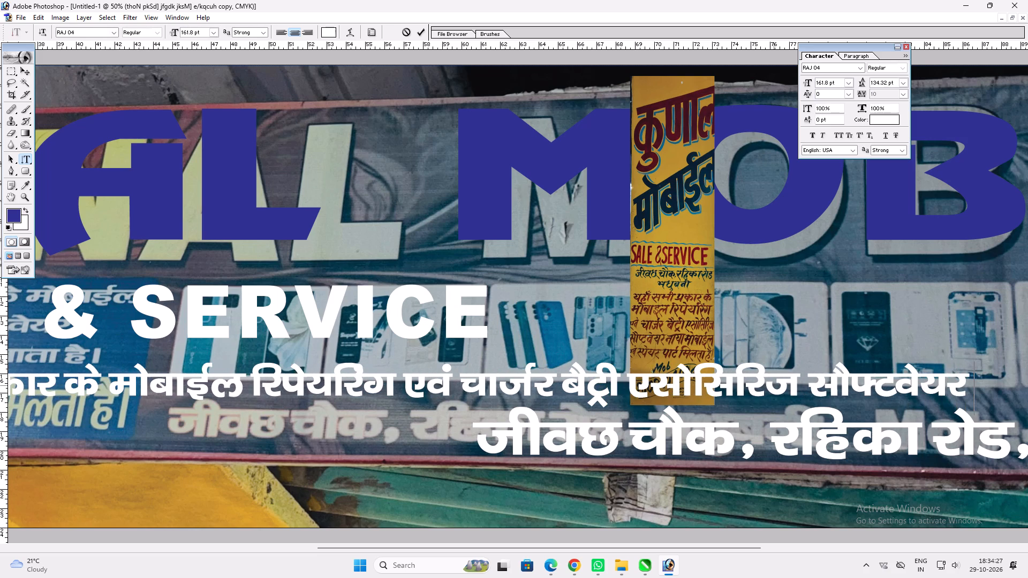
Add "नया मोबाईल" to the end of the Hindi services line and shift the line left, keeping it below SALE & SERVICE.
type("u;k eks")
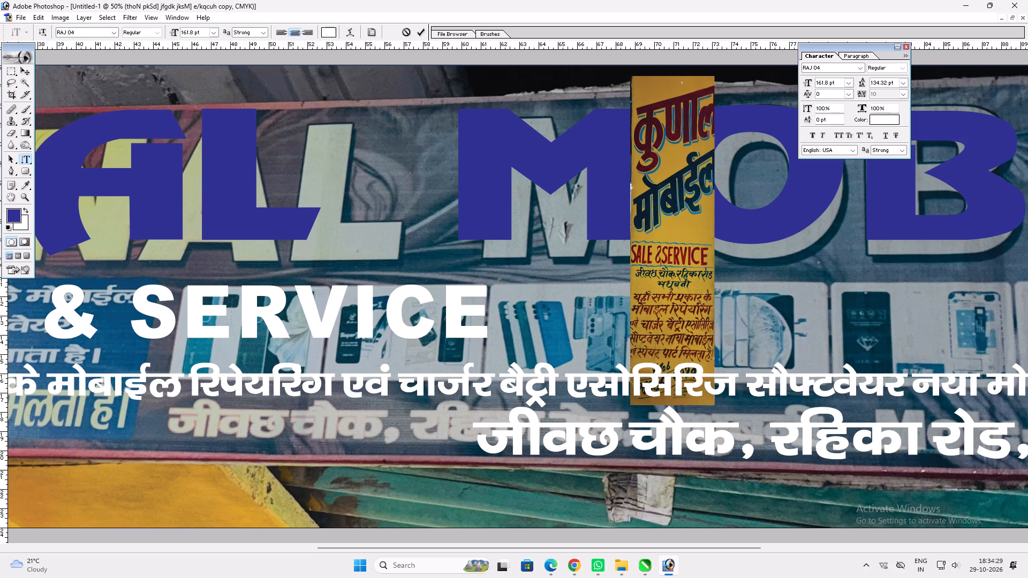
left_click_drag(807, 313, 617, 288)
key("c")
type("kbZ")
type("yk")
key("BackSpace")
key("space")
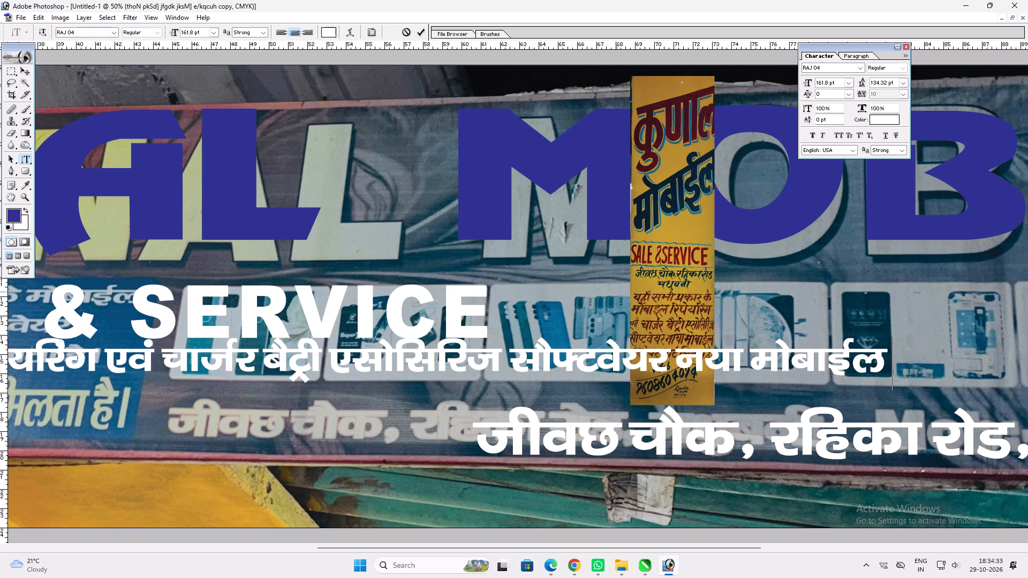
left_click_drag(683, 209, 608, 243)
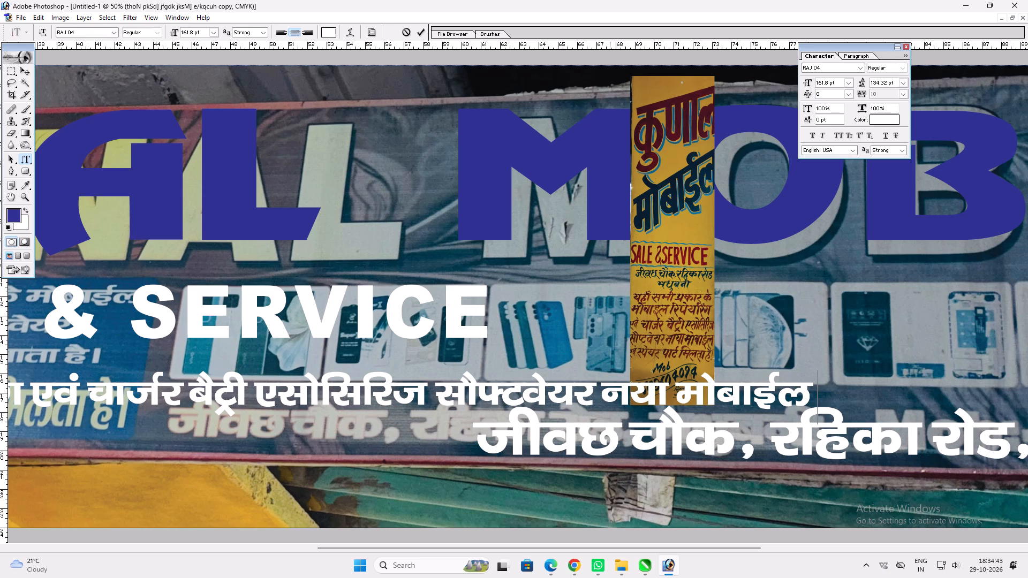
Finish the Hindi services line by adding "एवं स्पेयर पार्ट मिलता है ।" at its end.
type(",oa Lis;j")
key("space")
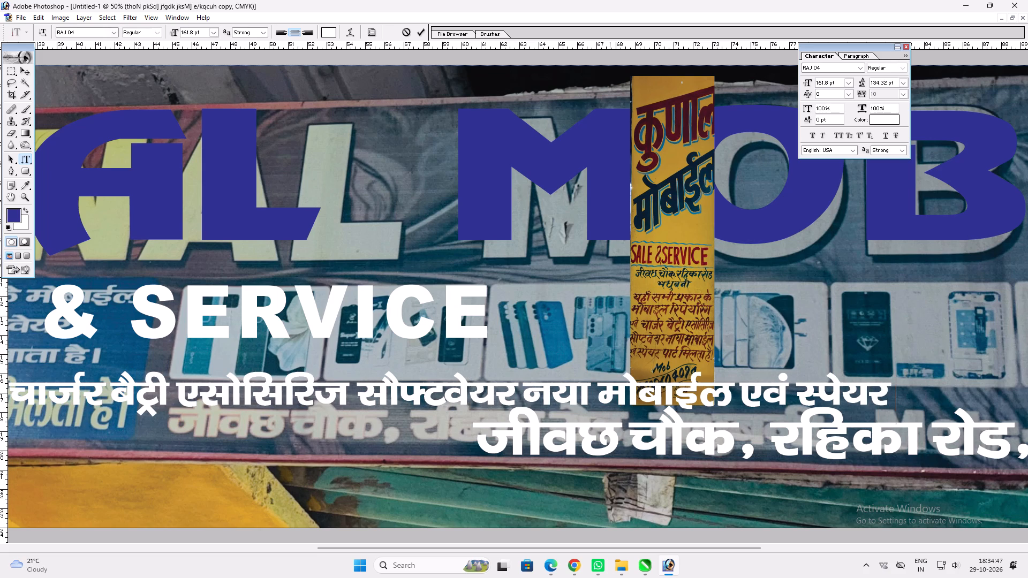
type("ikVZ feur")
key("BackSpace")
key("BackSpace")
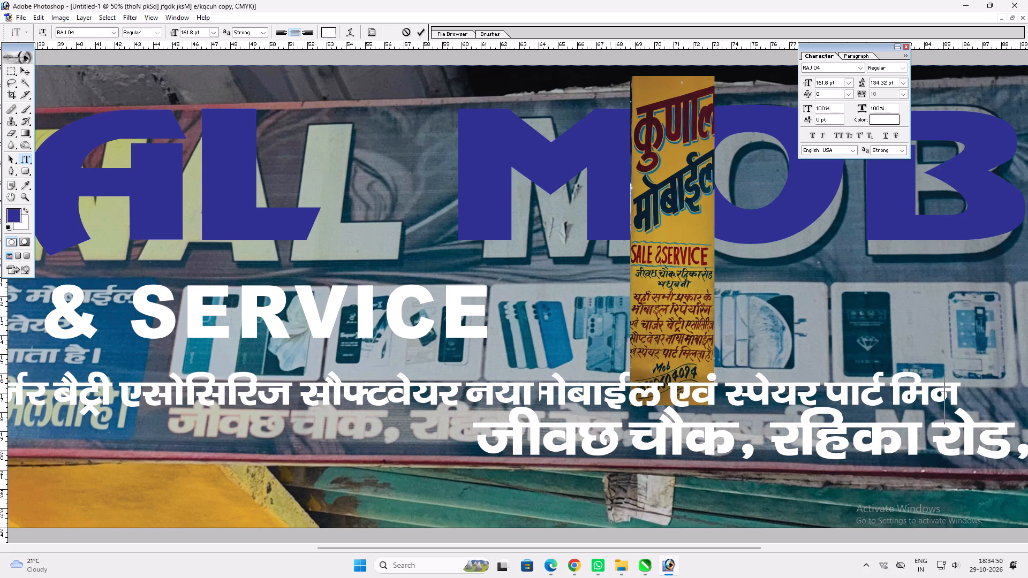
type("yrk gS A")
key("Return")
type("vv")
Reposition the full Hindi services line across the middle of the banner, just beneath the KUNAL MOBILE heading.
key("space")
key("space")
key("space")
key("space")
key("space")
key("space")
key("space")
key("space")
key("space")
key("space")
key("space")
key("space")
key("space")
key("space")
key("space")
right_click(662, 367)
left_click(678, 370)
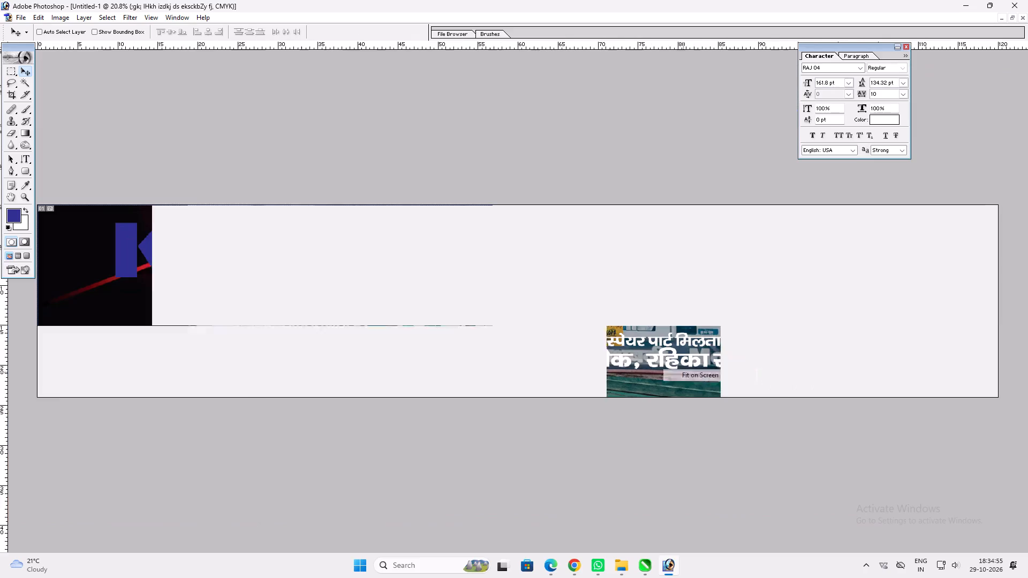
key("v")
key("v")
left_click_drag(644, 339, 767, 302)
key("0")
key("ctrl+0")
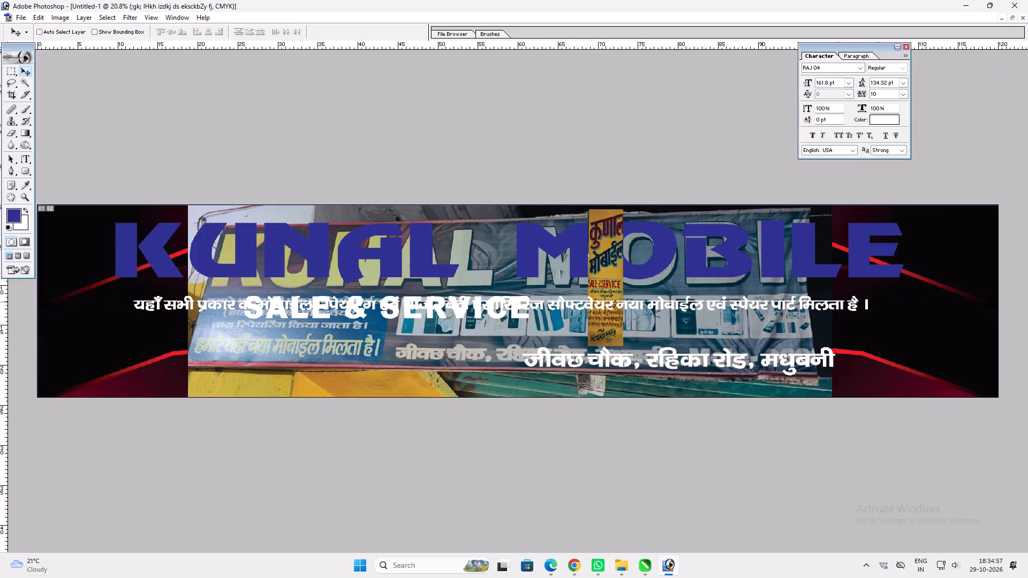
key("ctrl+plus")
key("ctrl+plus")
key("space")
left_click_drag(550, 385, 790, 360)
left_click_drag(614, 286, 621, 348)
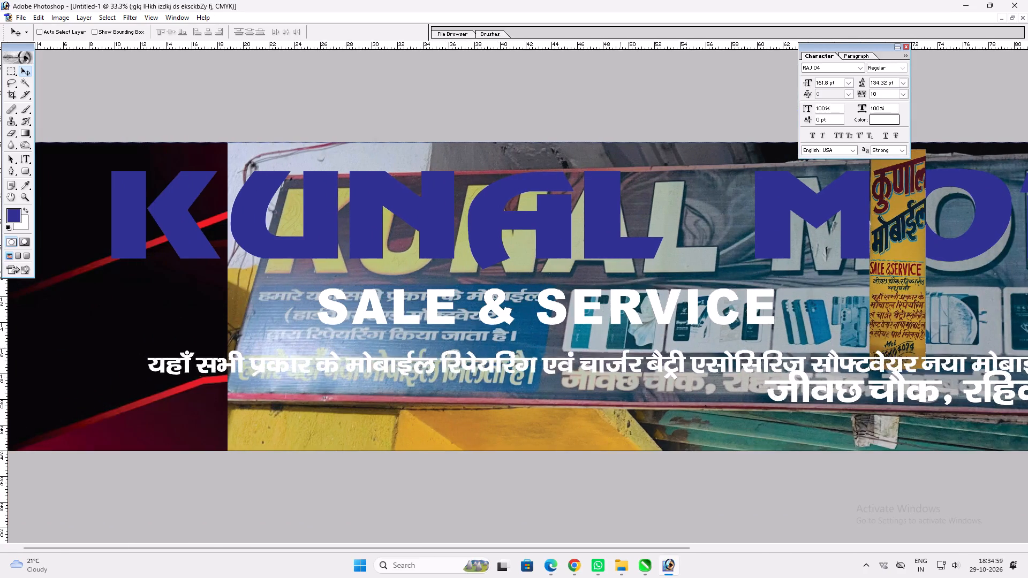
left_click_drag(621, 348, 624, 275)
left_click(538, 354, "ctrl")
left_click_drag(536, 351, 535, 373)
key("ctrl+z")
Duplicate the Hindi services line and place the copy directly below it, above the address line.
key("space")
key("space")
key("space")
key("space")
key("space")
key("space")
key("space")
key("space")
key("space")
key("space")
key("space")
key("space")
key("space")
key("space")
key("space")
key("space")
key("space")
key("space")
key("space")
key("space")
left_click_drag(817, 348, 622, 210)
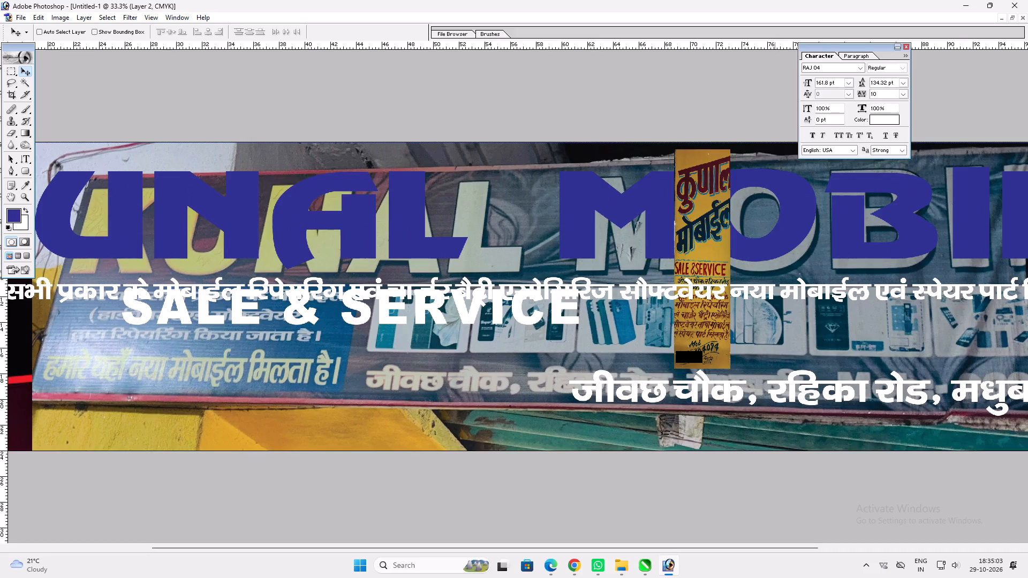
left_click(772, 290, "ctrl")
left_click_drag(769, 289, 768, 339, "alt")
Replace the copied line's whole text with "हमारे यहाँ" and a trailing space, copied from the signboard photo.
key("t")
left_click(766, 347)
key("ctrl+a")
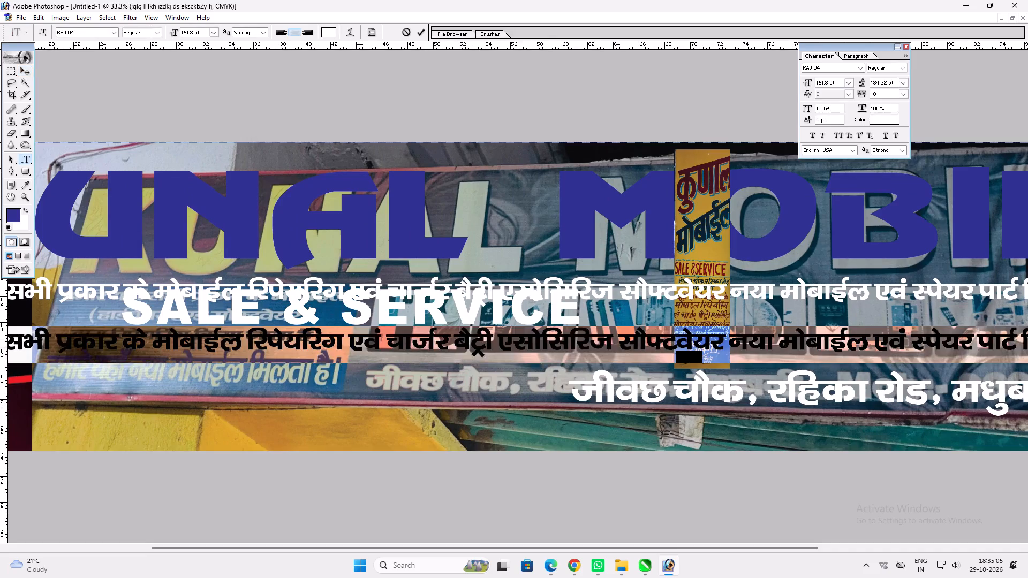
type("ge")
type("kjs l")
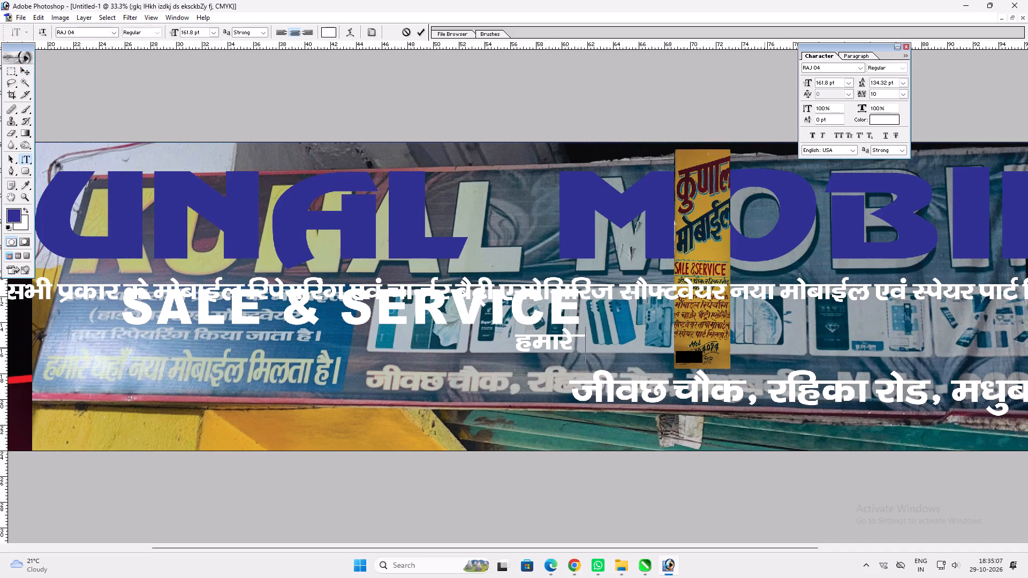
key("BackSpace")
type(";gk")
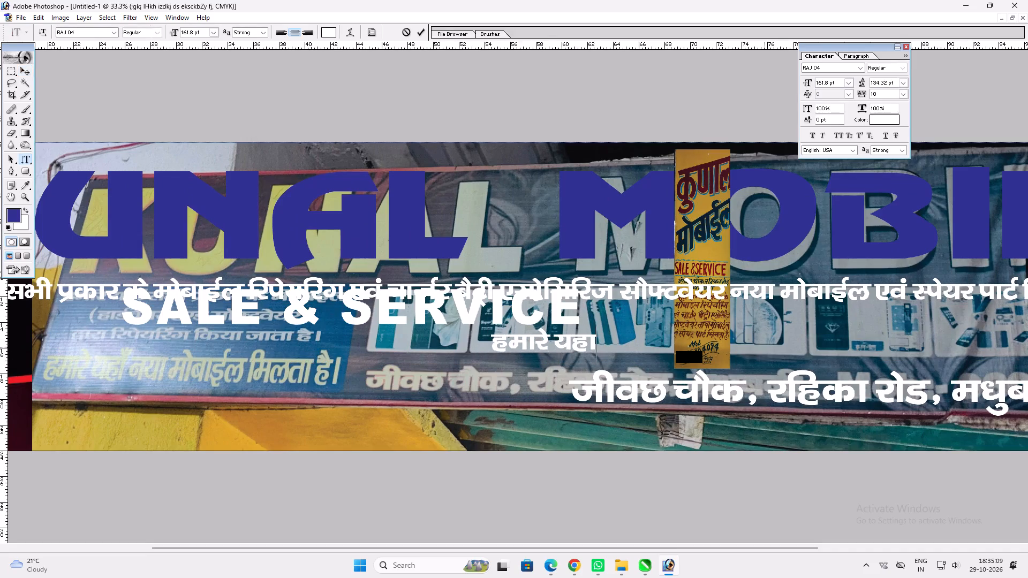
key("alt+0")
key("alt+1")
key("alt+6")
key("alt+1")
key("space")
Complete the new Hindi line by adding "नया मोबाईल मिलता है ।" after "हमारे यहाँ".
type("u;k ek")
key("c")
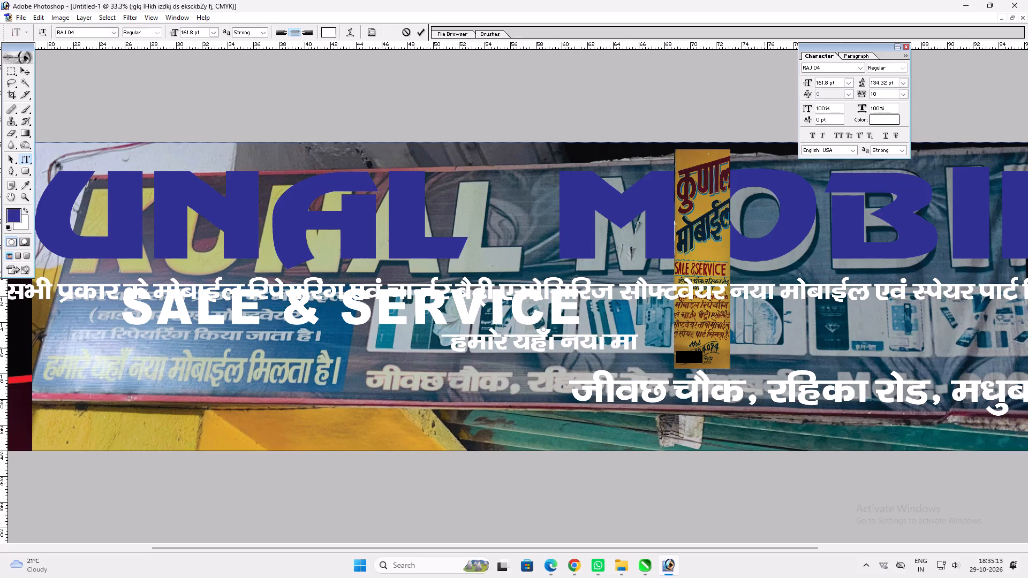
key("BackSpace")
type("sckbZY f")
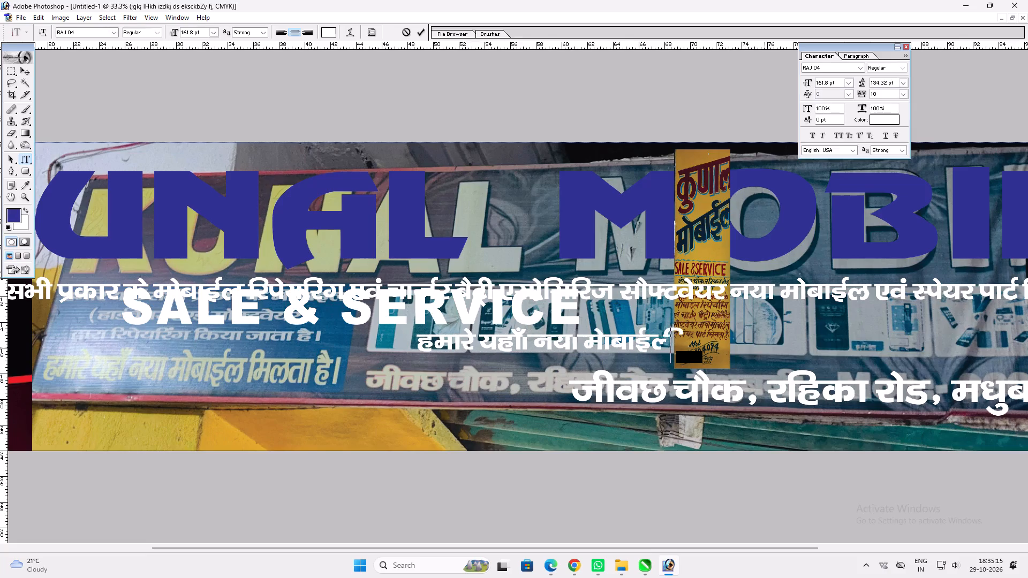
key("BackSpace")
key("BackSpace")
key("BackSpace")
type("y fe")
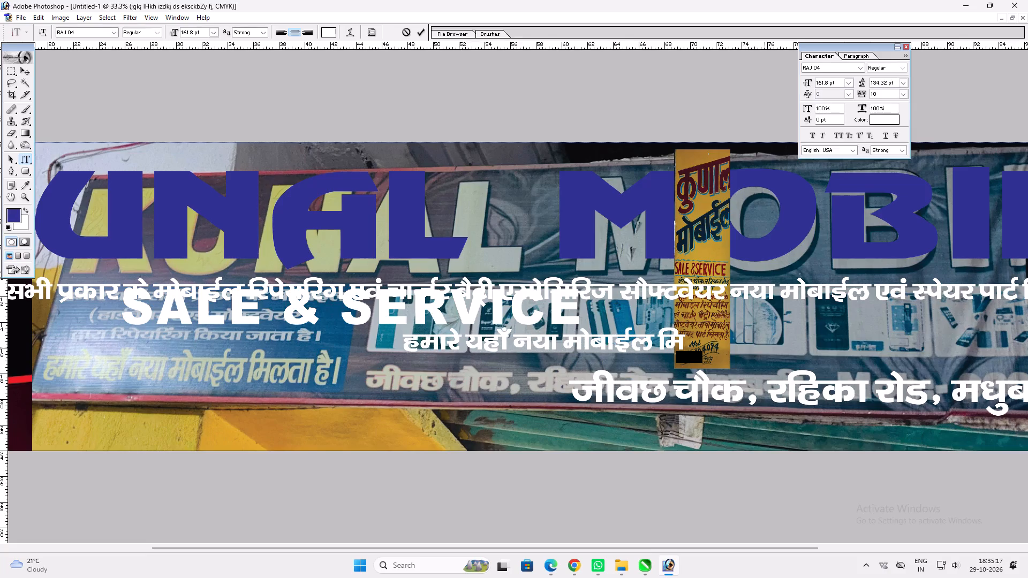
type("yrj")
key("space")
key("BackSpace")
key("BackSpace")
type("k g SA")
key("BackSpace")
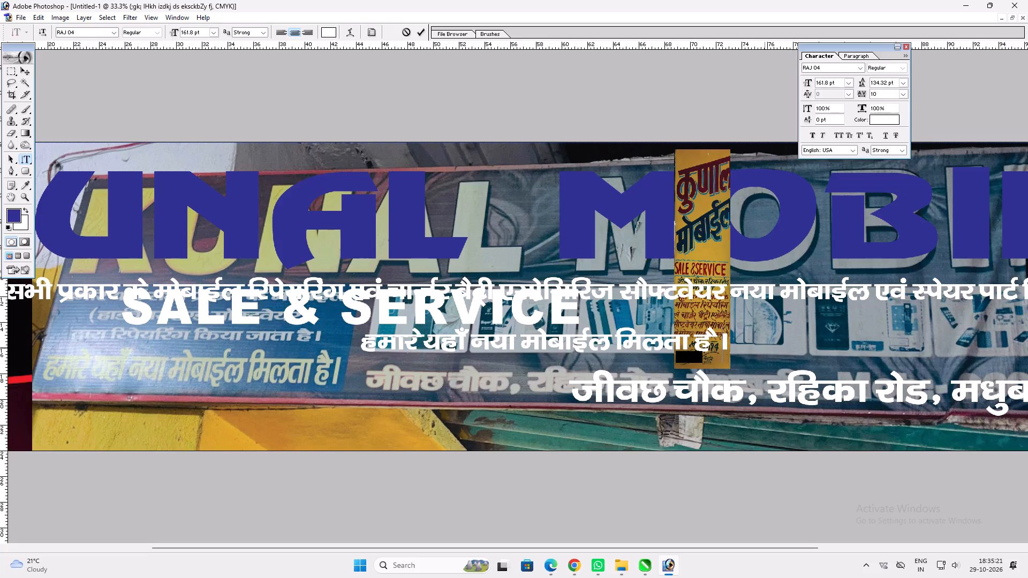
key("BackSpace")
key("BackSpace")
key("BackSpace")
type("gS A")
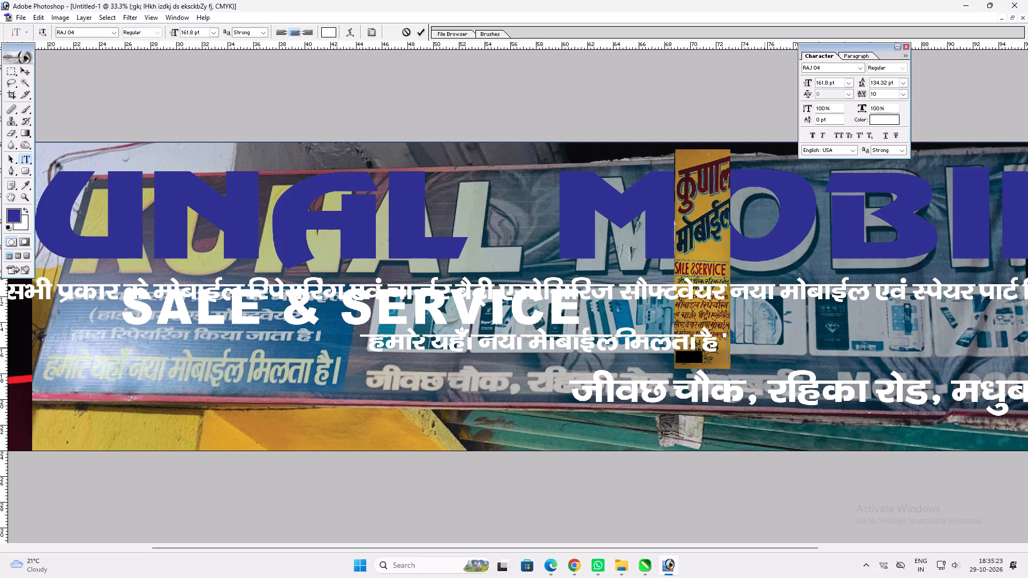
key("Return")
type("vv")
Send the old signboard photo layer to the back, behind the dark red background artwork.
key("space")
right_click(753, 356)
left_click_drag(771, 358, 776, 360)
key("v")
key("v")
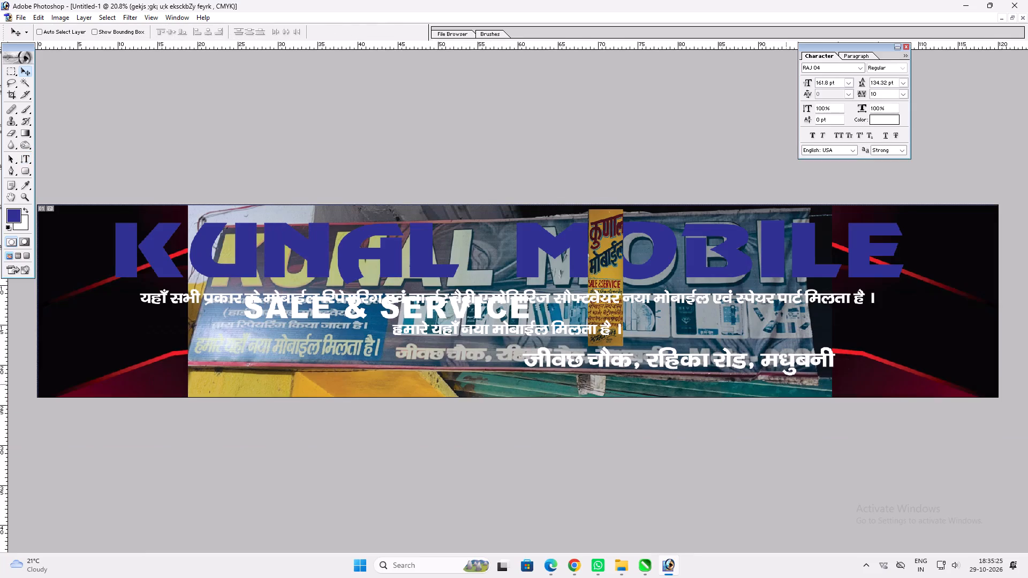
left_click(785, 382, "ctrl")
key("ctrl+shift+bracketleft")
key("v")
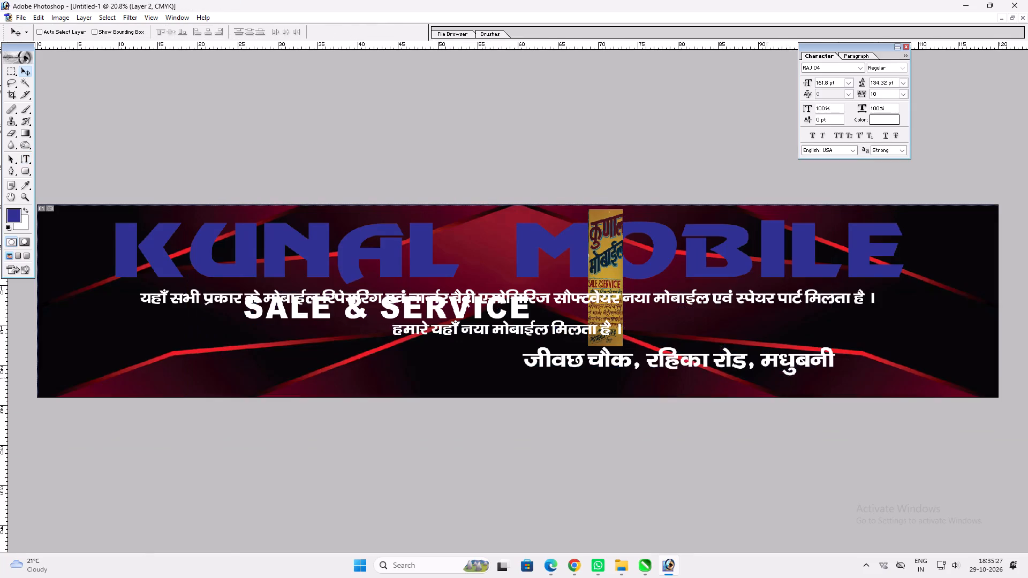
Recolour the KUNAL MOBILE heading text with the white background colour.
scroll(758, 370, "up", 2)
left_click(663, 255, "ctrl")
key("ctrl+shift+BackSpace")
key("v")
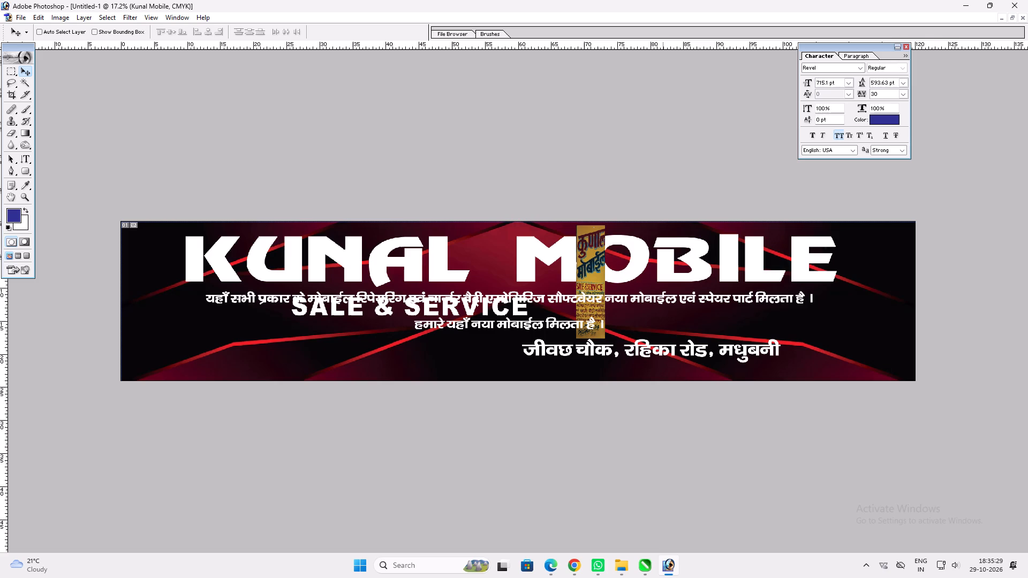
Stretch the KUNAL MOBILE heading slightly taller, and enlarge it about its centre to a width of about 106 inches.
key("ctrl+t")
left_click_drag(830, 238, 839, 235, "alt+shift")
key("Return")
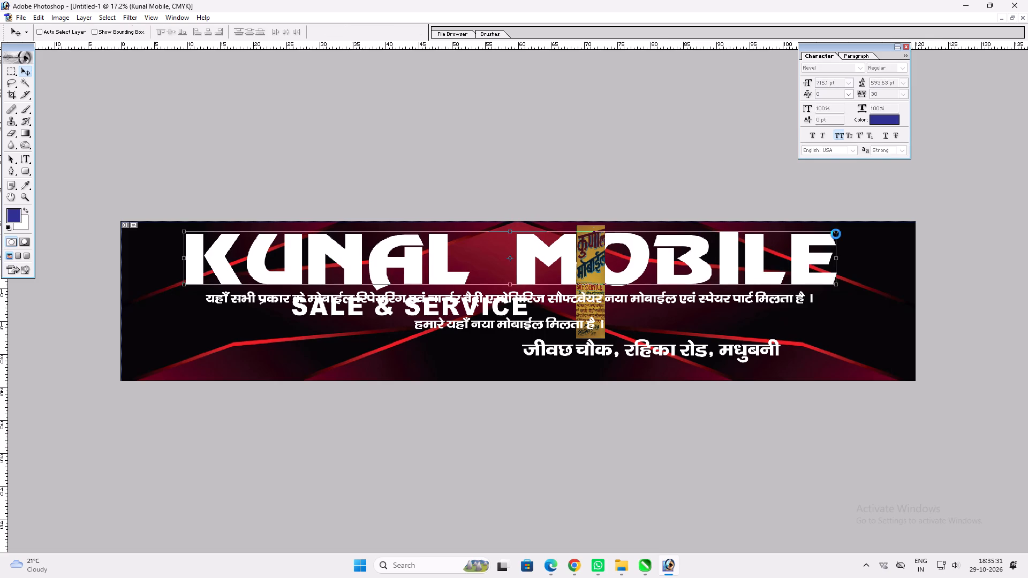
key("v")
key("ctrl+t")
left_click_drag(834, 283, 859, 277, "alt+shift")
key("shift+Return")
key("v")
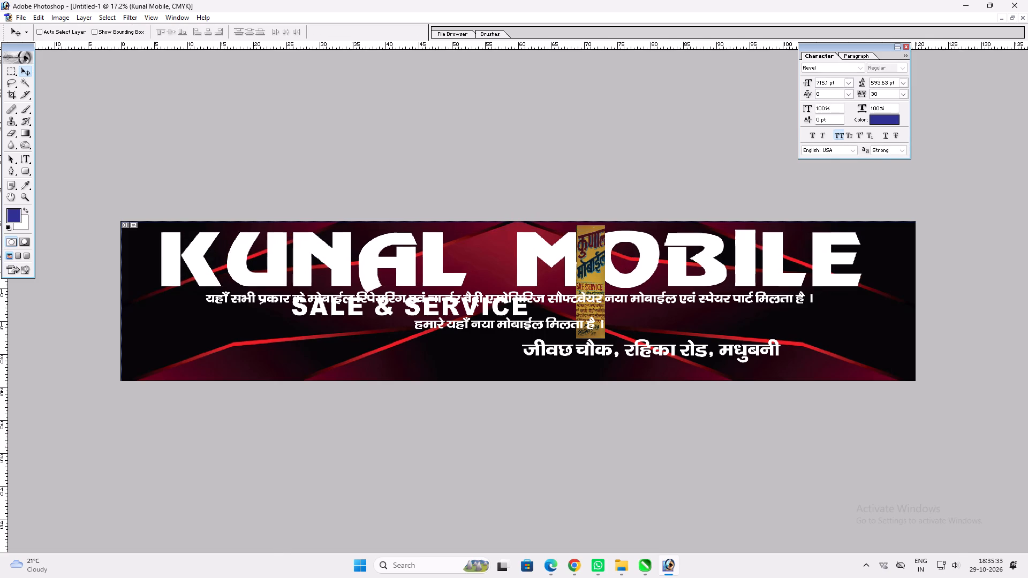
Send the yellow Hindi signboard strip layer to the back, behind the dark red background artwork.
key("ctrl+plus")
key("ctrl+plus")
key("space")
key("space")
left_click(672, 254, "ctrl")
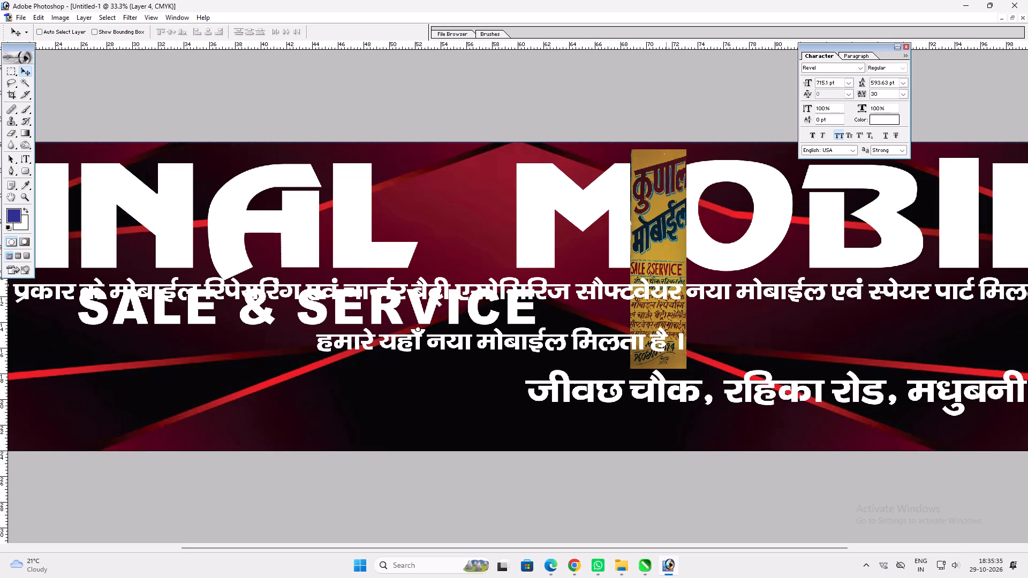
key("ctrl+shift+bracketleft")
key("v")
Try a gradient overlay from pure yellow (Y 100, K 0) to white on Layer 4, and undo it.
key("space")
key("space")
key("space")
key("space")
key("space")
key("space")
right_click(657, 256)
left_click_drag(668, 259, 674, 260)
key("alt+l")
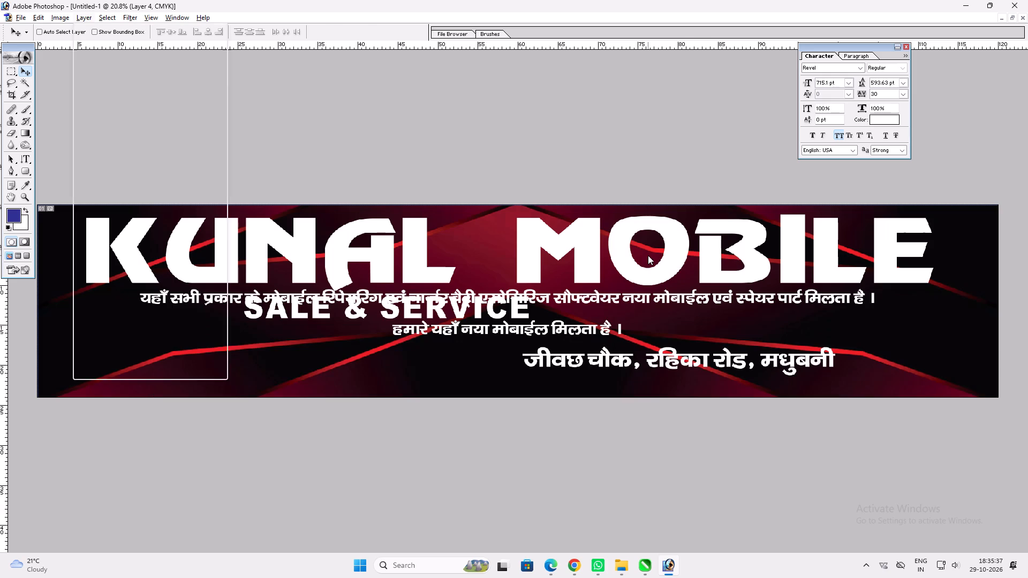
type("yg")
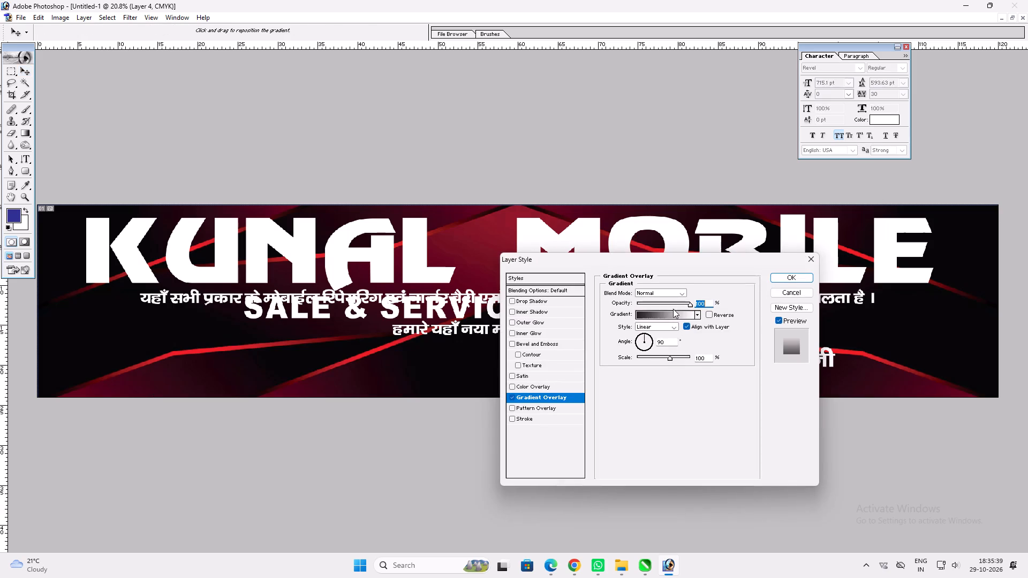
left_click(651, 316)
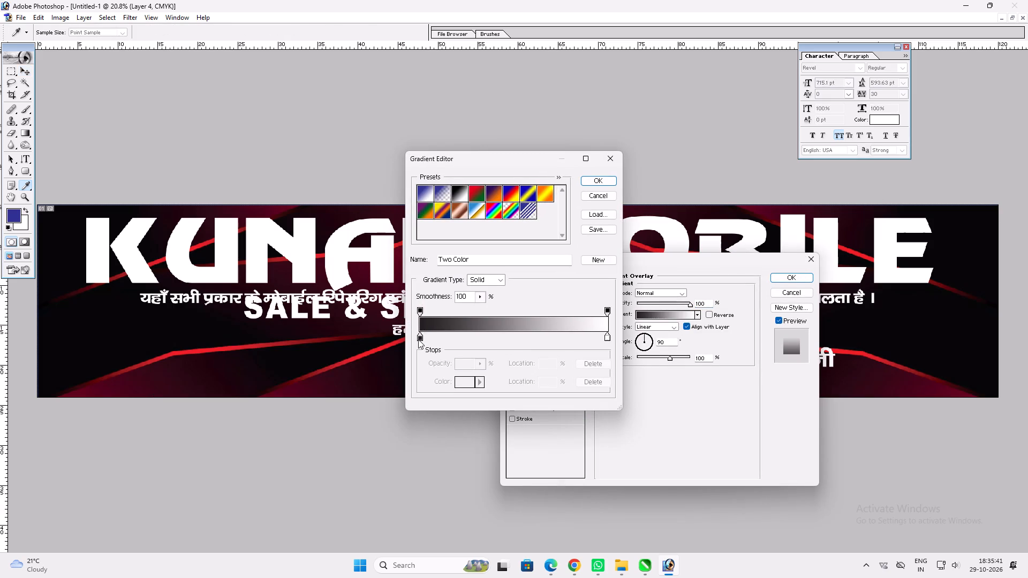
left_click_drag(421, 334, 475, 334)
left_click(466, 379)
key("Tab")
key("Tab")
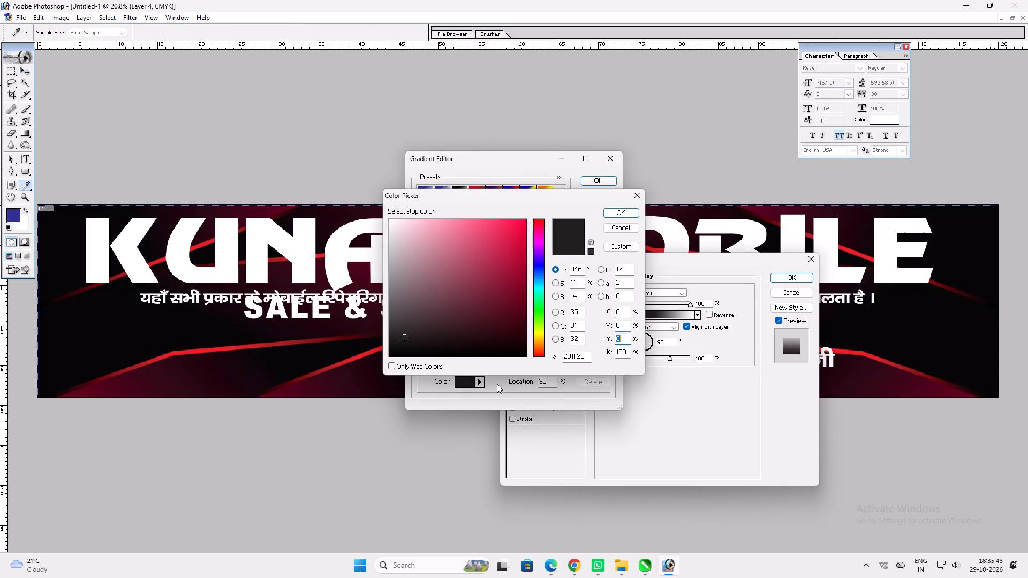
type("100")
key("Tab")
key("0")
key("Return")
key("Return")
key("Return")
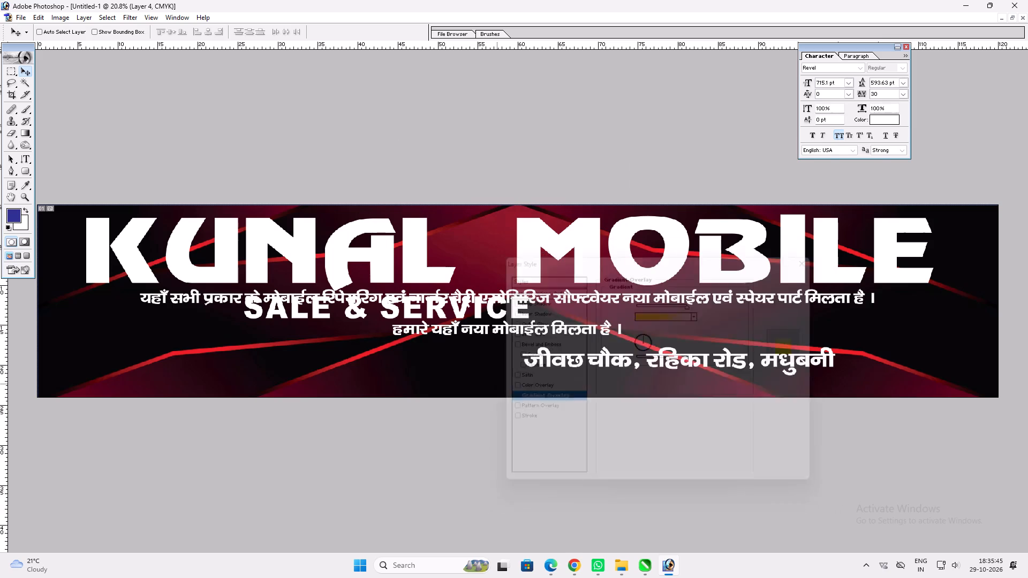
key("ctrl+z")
Give the KUNAL MOBILE heading a vertical gradient overlay from pure yellow (Y 100, K 0) at the bottom to white at the top.
right_click(619, 262)
left_click(625, 268)
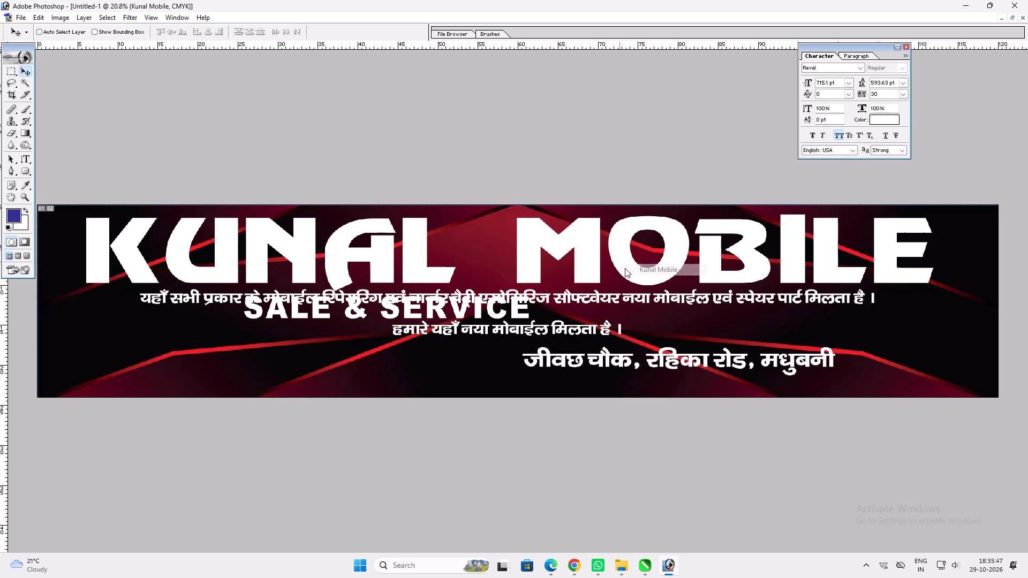
key("alt+l")
type("yg")
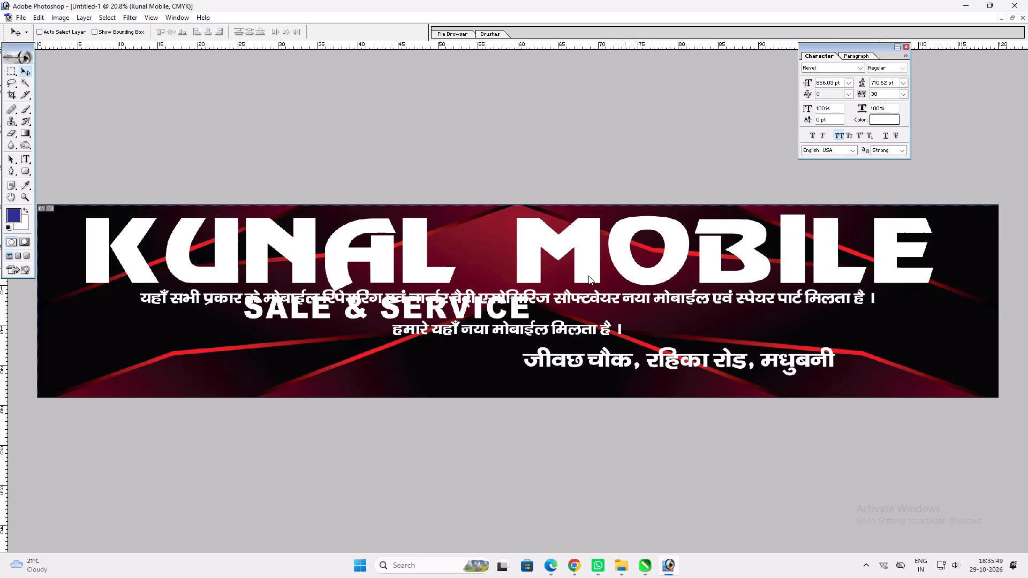
left_click(661, 313)
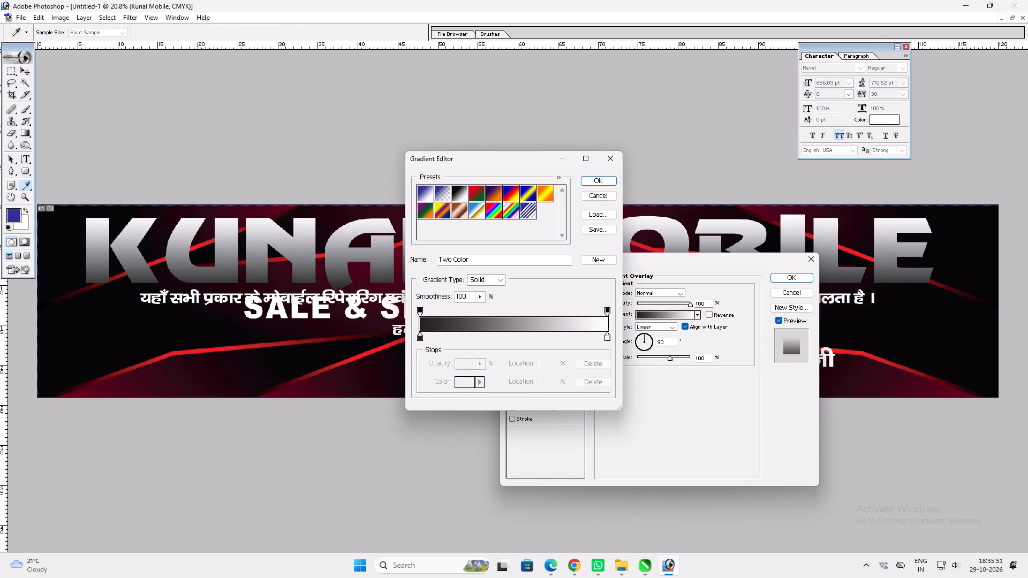
left_click_drag(608, 338, 562, 337)
left_click_drag(421, 338, 460, 337)
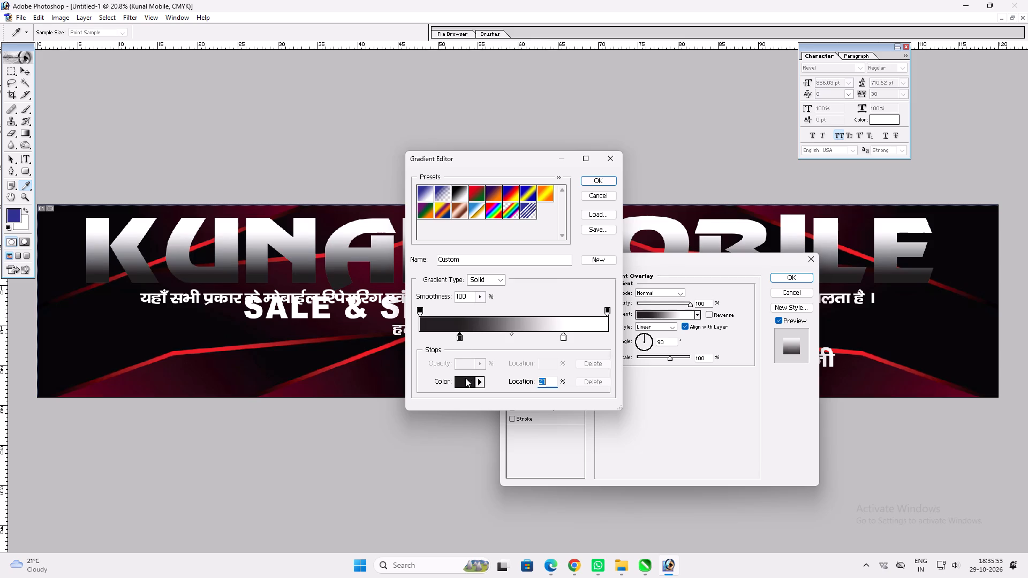
left_click(465, 378)
key("Tab")
key("Tab")
type("100")
key("Tab")
key("0")
key("Return")
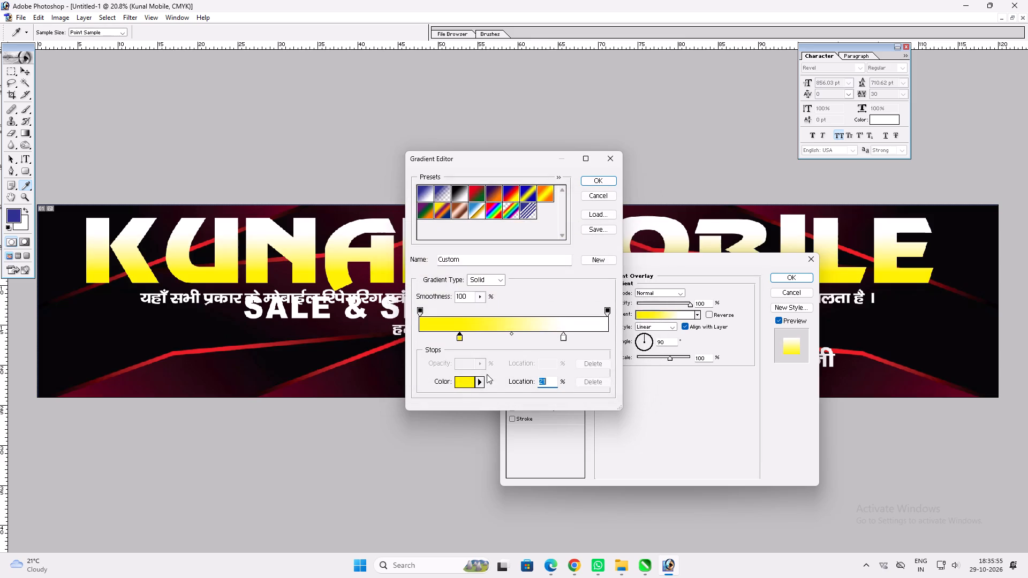
left_click_drag(563, 338, 528, 332)
key("Return")
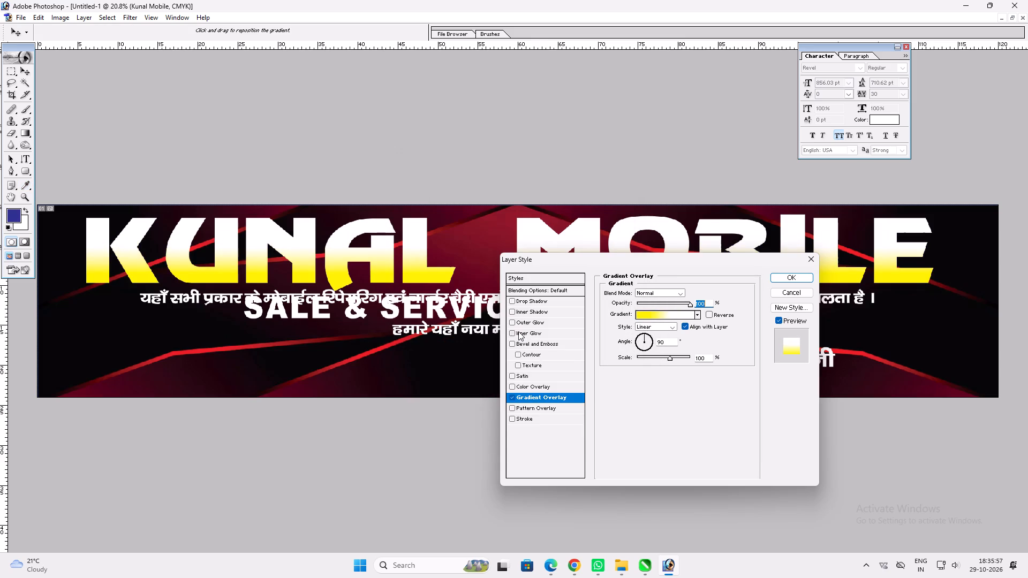
Outline the KUNAL MOBILE heading with a black outside stroke of 12 px.
left_click(526, 420)
left_click(628, 352)
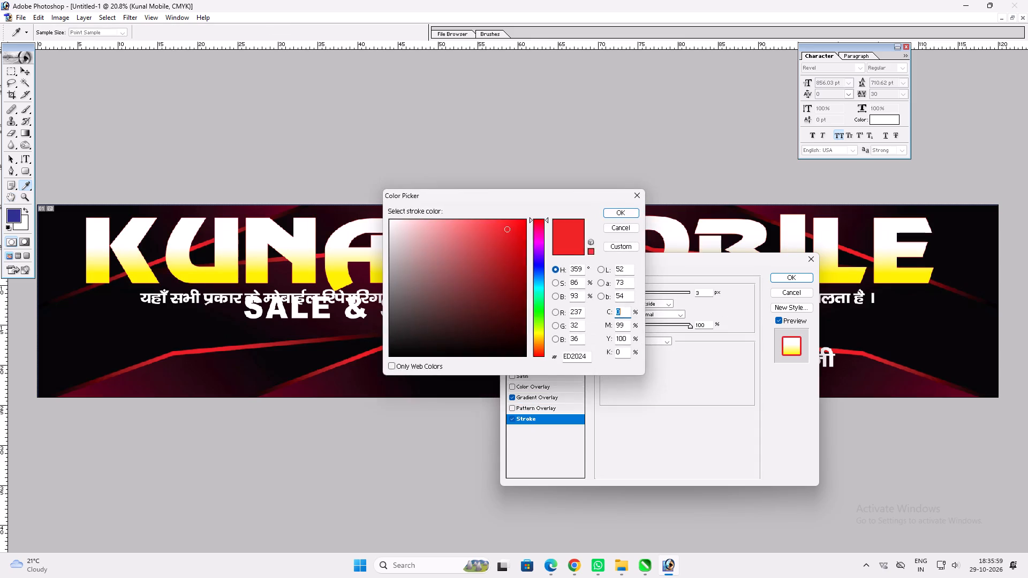
left_click_drag(481, 341, 553, 367)
key("Return")
scroll(706, 402, "up", 9)
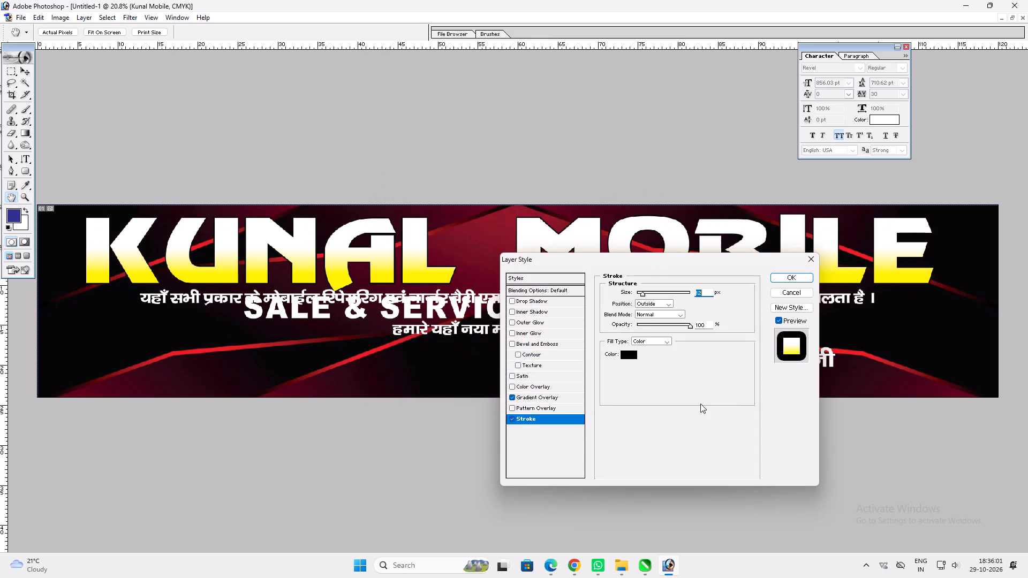
key("Return")
Apply a Chisel Hard inner bevel of about 40 px to the KUNAL MOBILE heading, using an S-shaped contour.
key("alt+l")
key("alt+y")
key("b")
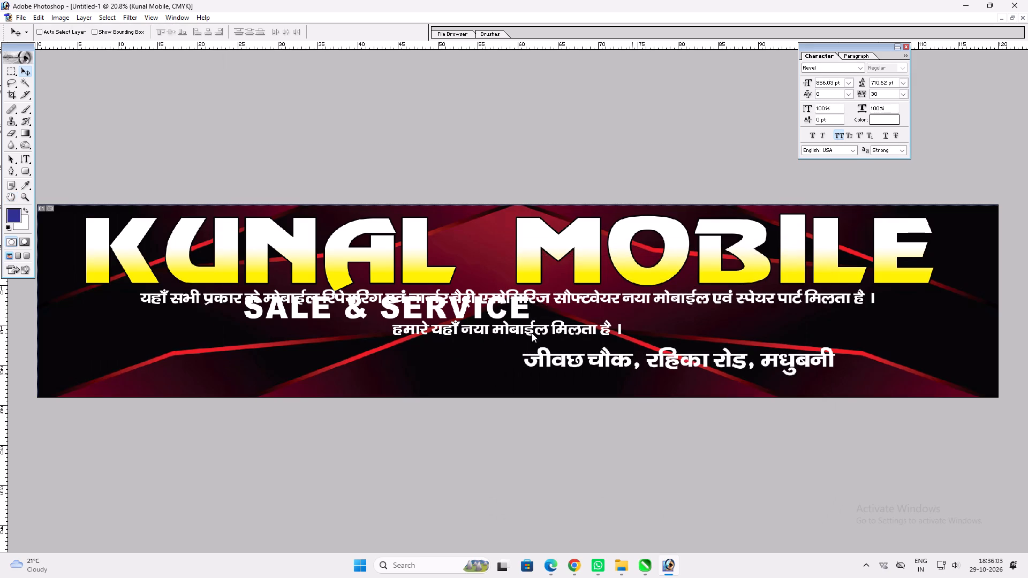
left_click(659, 306)
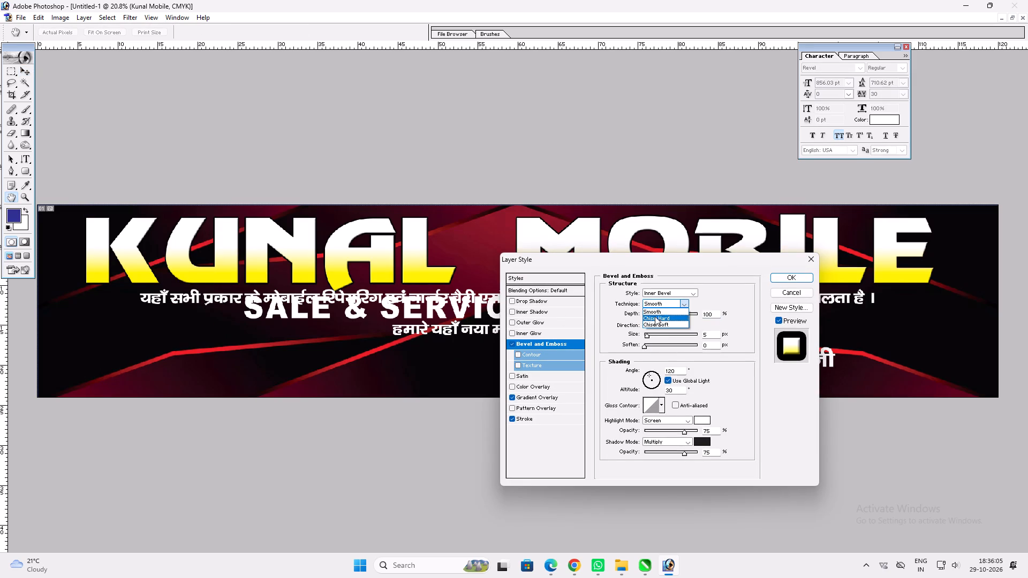
left_click(655, 316)
left_click_drag(648, 333, 653, 333)
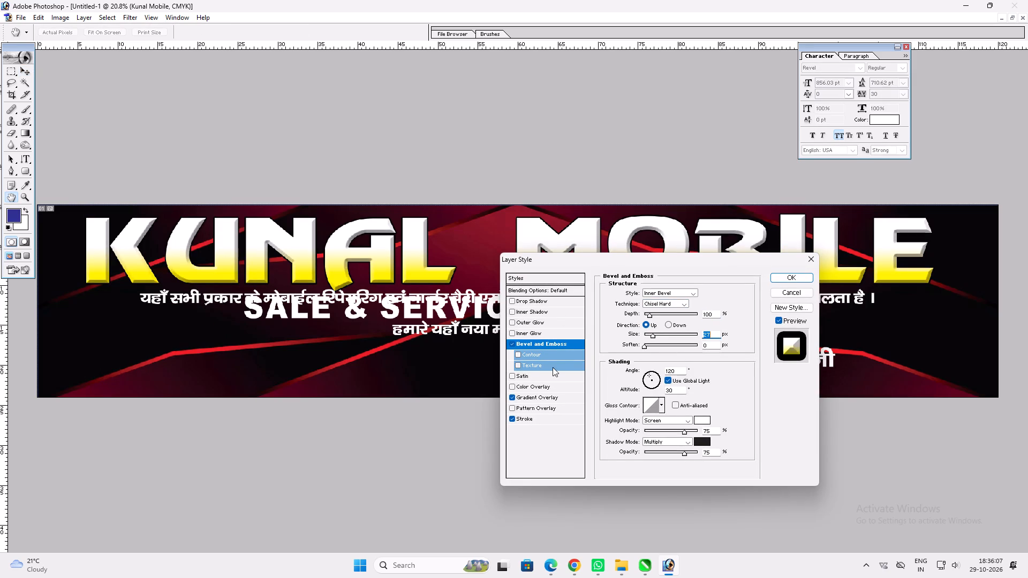
left_click(552, 357)
left_click_drag(664, 317, 703, 308)
left_click_drag(679, 313, 708, 308)
left_click(647, 294)
left_click(672, 316)
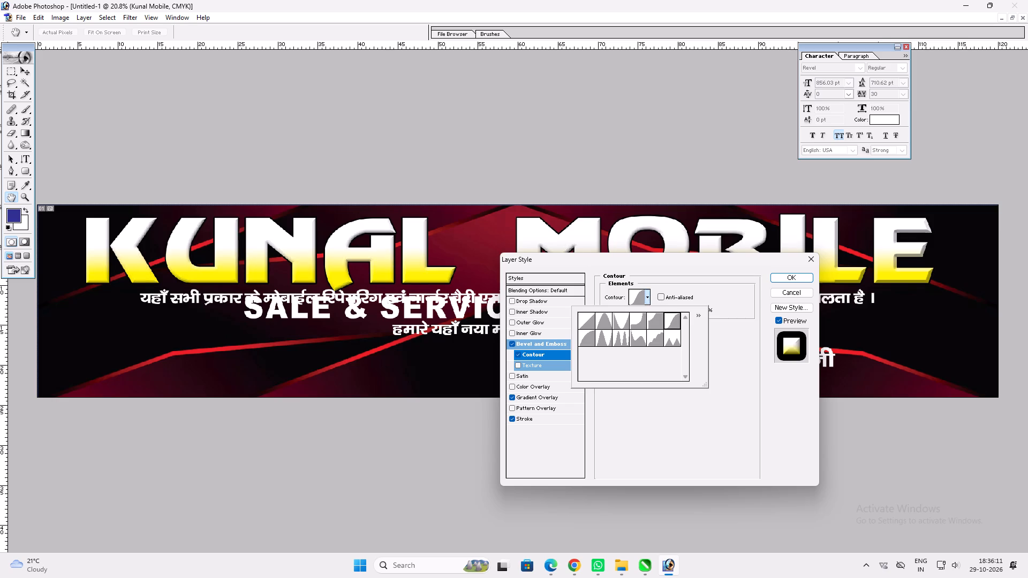
left_click(550, 347)
left_click(655, 336)
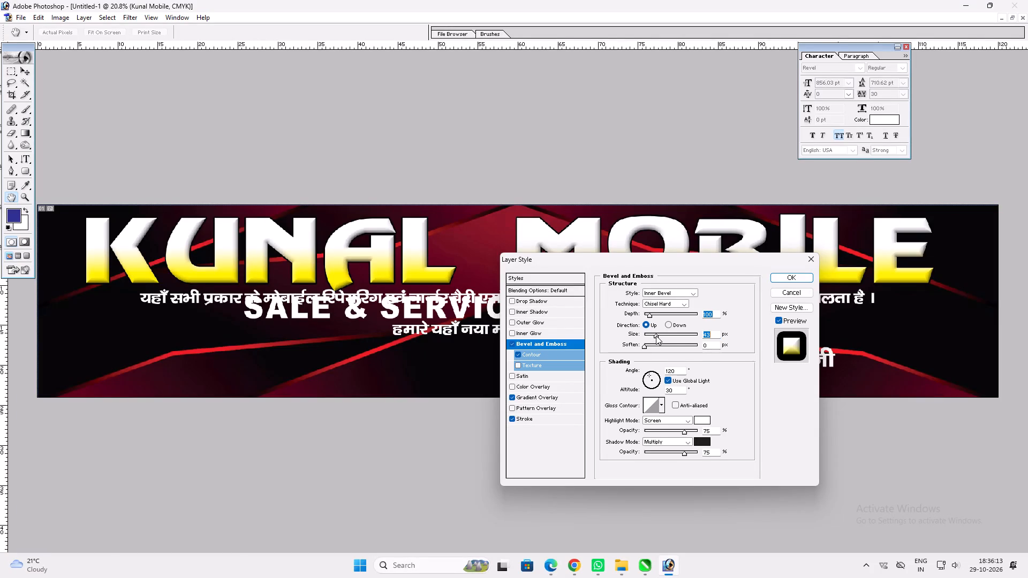
Set the bevel's highlight and shadow colours to pure cyan (C 100, K 0) and lower the shadow opacity.
left_click(705, 418)
type("100")
key("Tab")
key("Return")
left_click(700, 448)
left_click(697, 438)
type("100")
key("Tab")
key("Tab")
key("Tab")
key("0")
key("Return")
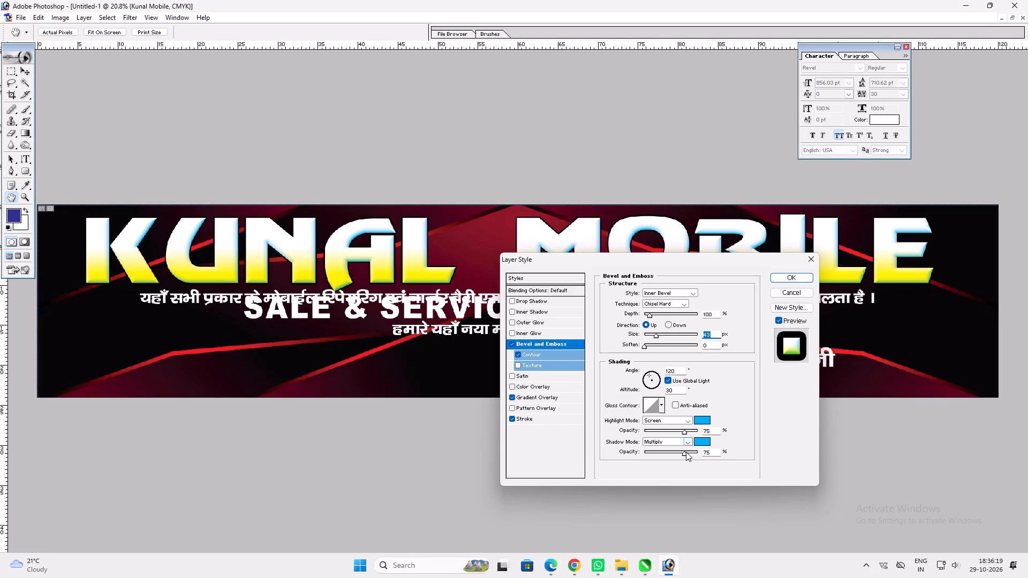
left_click_drag(681, 454, 663, 456)
key("Return")
key("v")
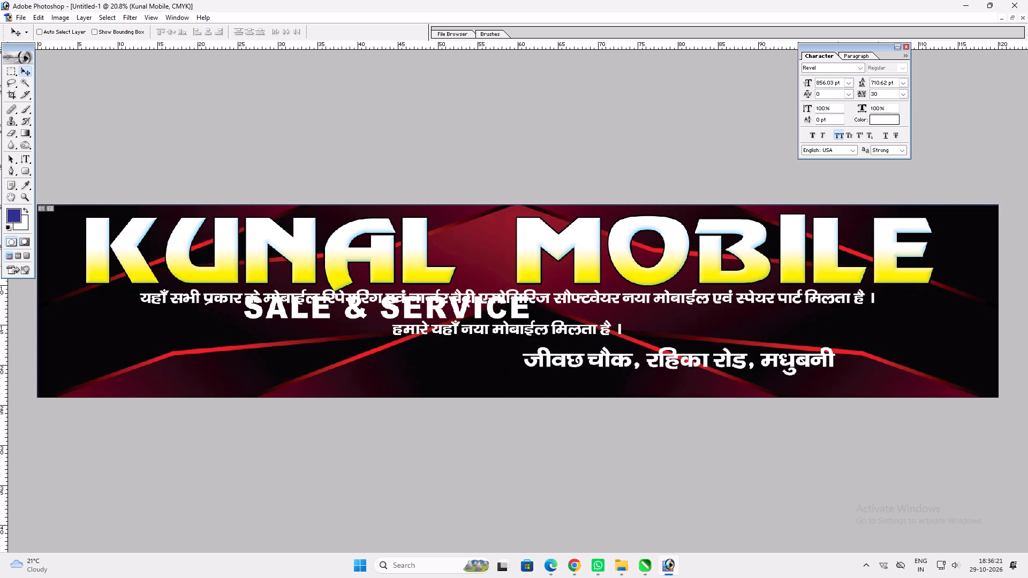
Tighten the gap between KUNAL and MOBILE in the heading with a kerning of -180.
key("ctrl+t")
key("Return")
key("t")
left_click(520, 275)
key("alt+Left")
key("alt+Left")
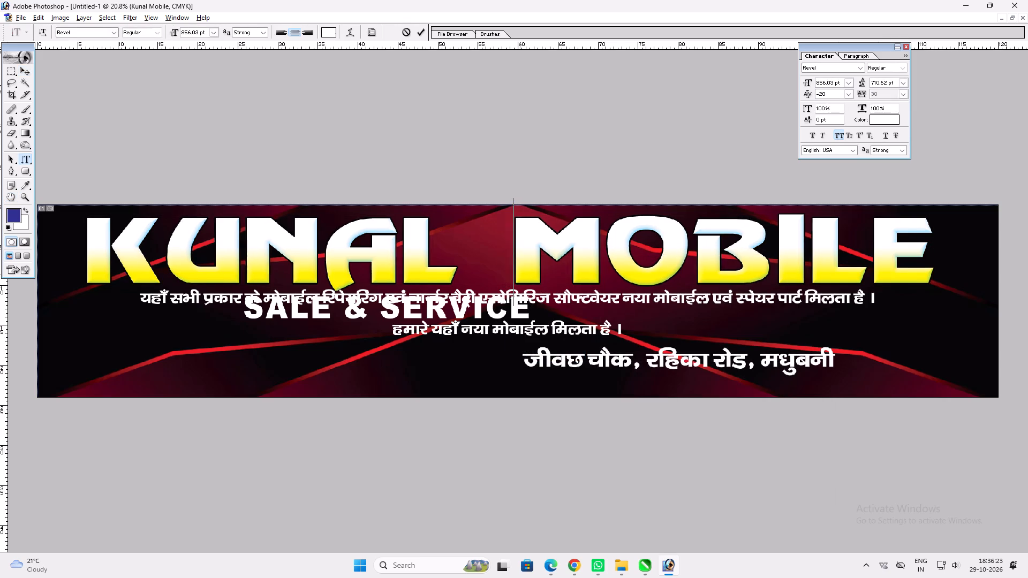
key("alt+Left")
key("alt+Left")
key("alt+Left")
key("alt+Left")
key("alt+Left")
key("alt+Left")
key("alt+Left")
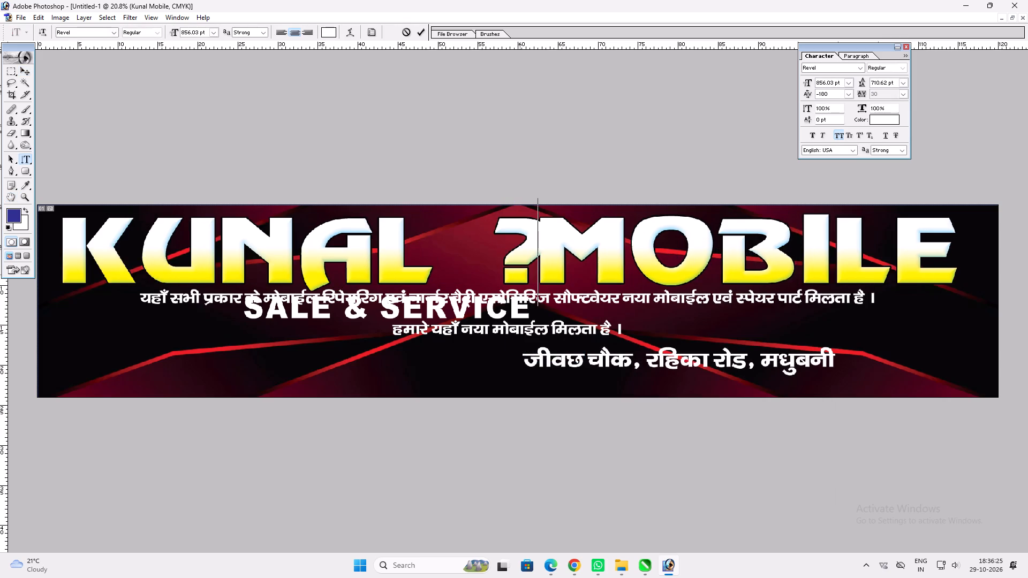
key("ctrl+z")
key("ctrl+Return")
Enlarge the KUNAL MOBILE heading to a width of about 110 inches.
key("ctrl+t")
left_click_drag(921, 283, 939, 280, "shift")
left_click_drag(939, 261, 959, 256, "shift")
key("shift+Return")
key("v")
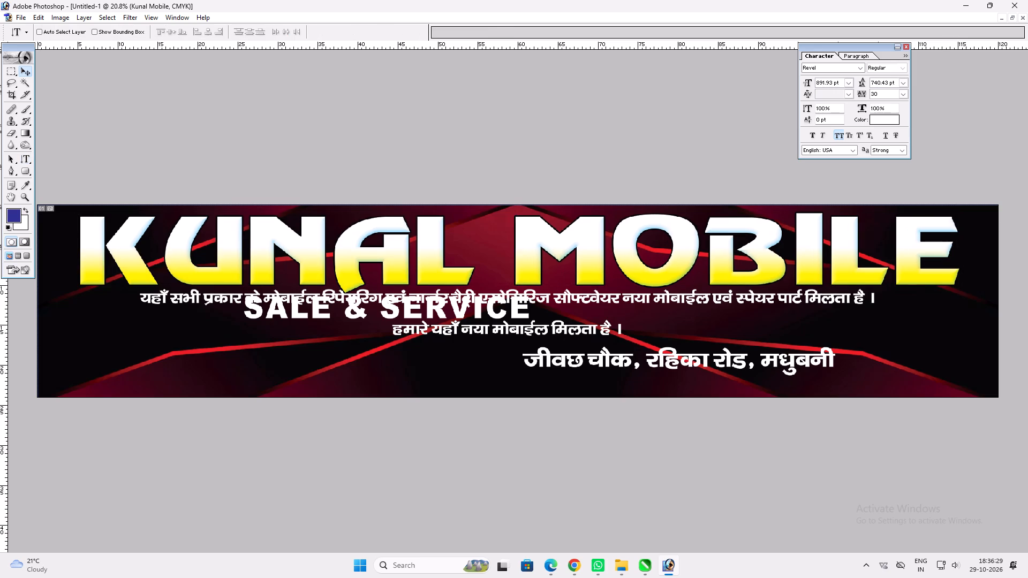
Duplicate the KUNAL MOBILE heading and apply a Motion Blur at 45° with a distance of 78 pixels to the copy.
key("ctrl+j")
key("alt+t")
type("bm")
key("Return")
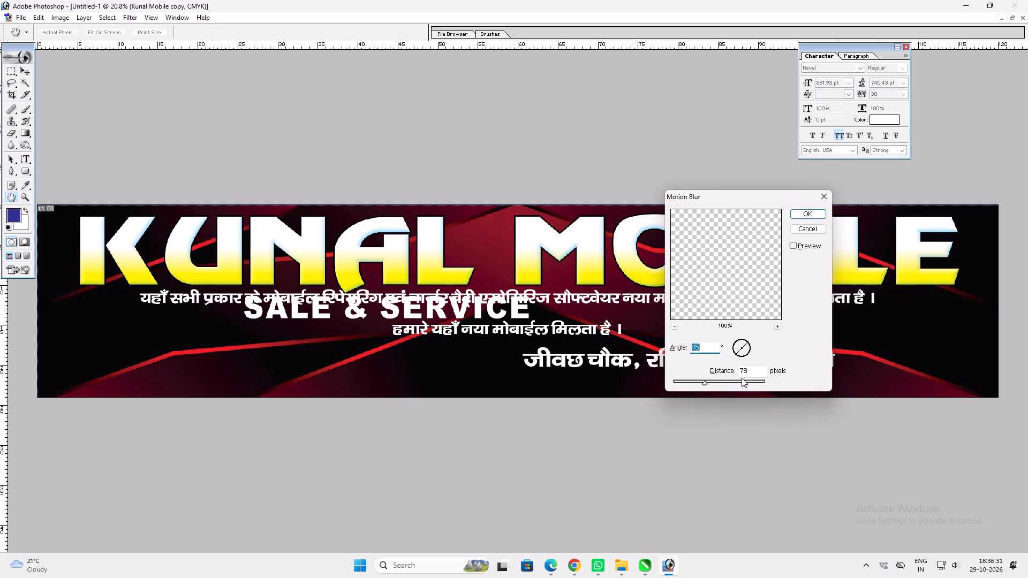
key("Return")
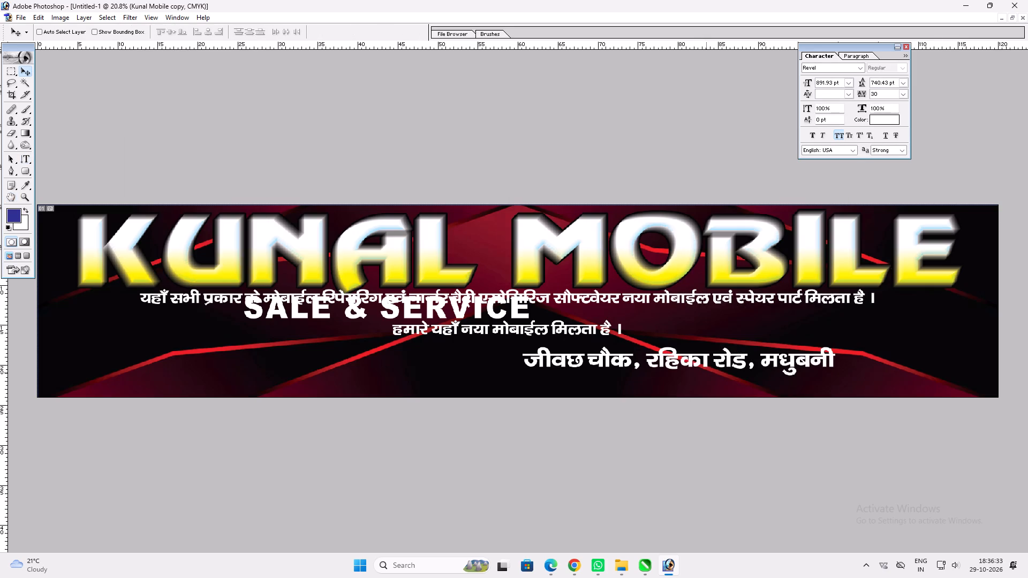
Place the blurred copy behind the KUNAL MOBILE heading and offset it slightly left and down as an extruded shadow.
key("v")
key("ctrl+bracketleft")
key("v")
left_click_drag(717, 354, 713, 355)
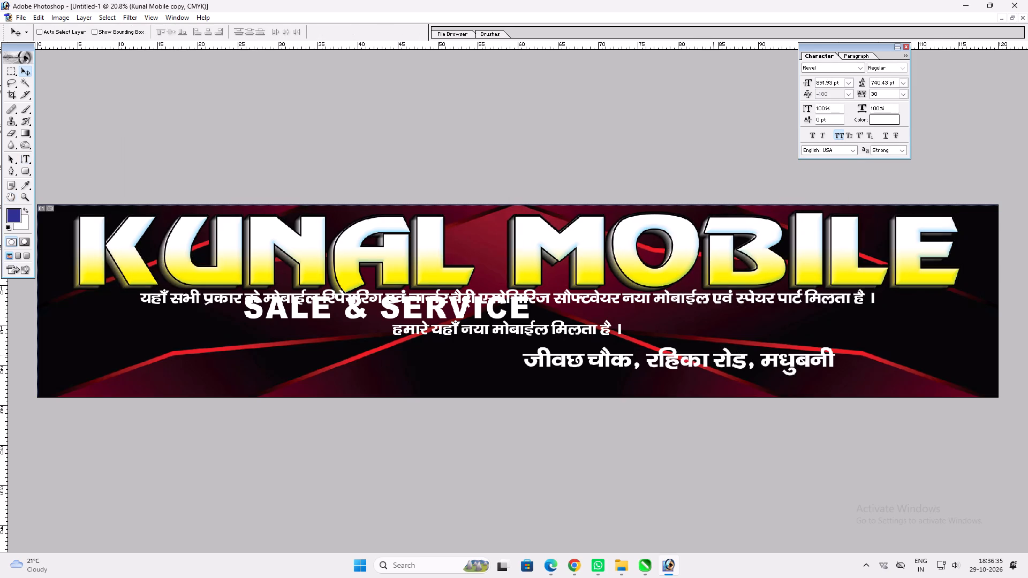
left_click_drag(713, 355, 711, 356)
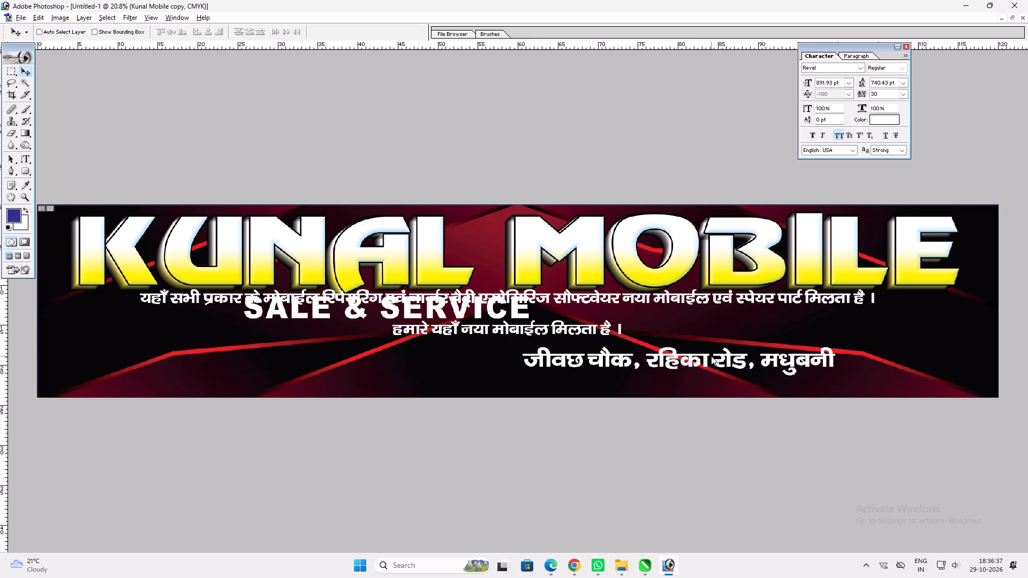
Cover the blurred heading copy with a black colour overlay and switch off its bevel and contour.
key("alt+l")
key("alt+x")
key("alt+y")
key("n")
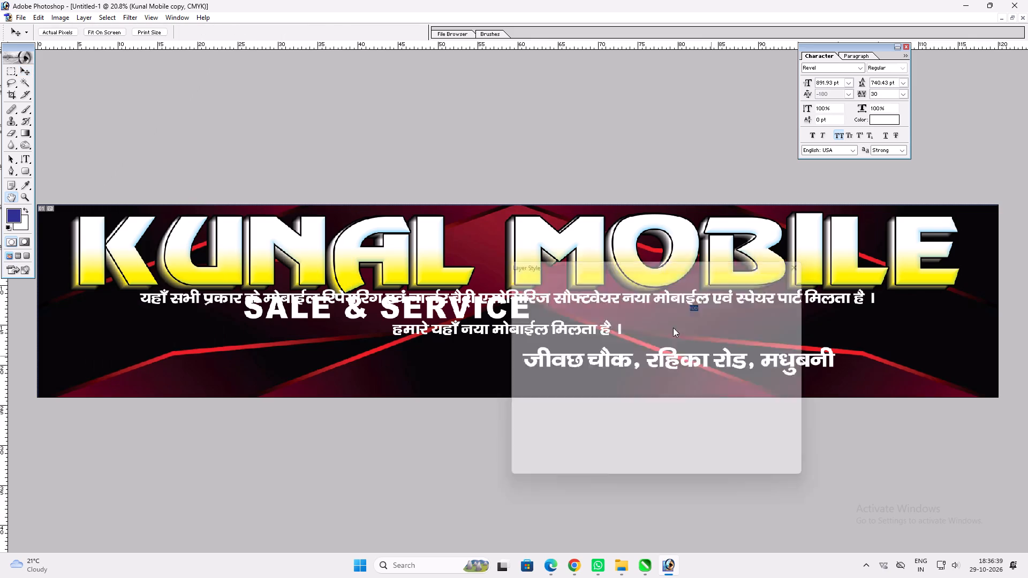
left_click(567, 384)
left_click(700, 293)
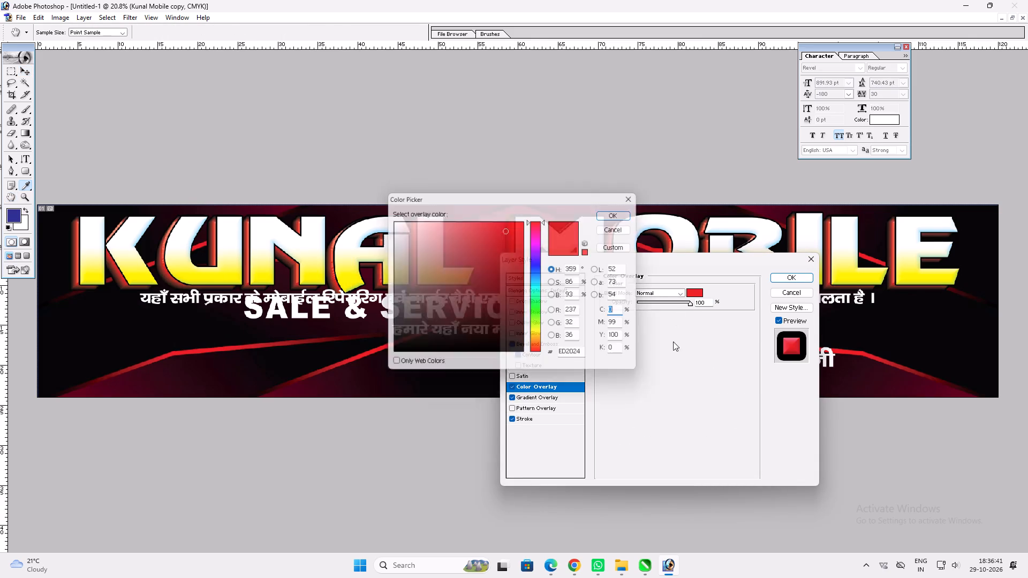
left_click_drag(507, 331, 568, 376)
key("Return")
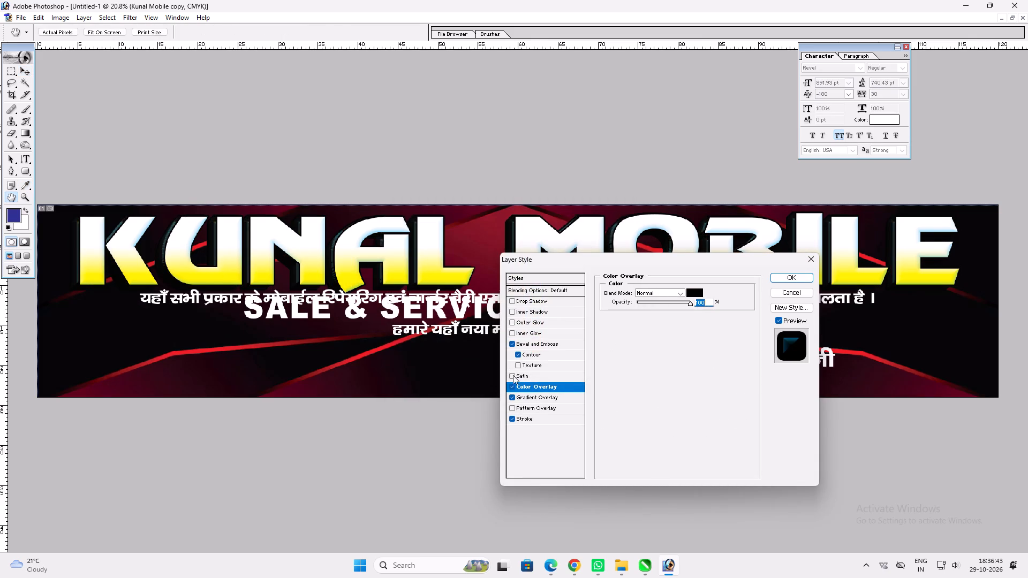
left_click(518, 355)
left_click(514, 344)
Change the blurred heading copy's stroke colour to red (C 0, M 100, Y 100, K 0).
left_click(523, 416)
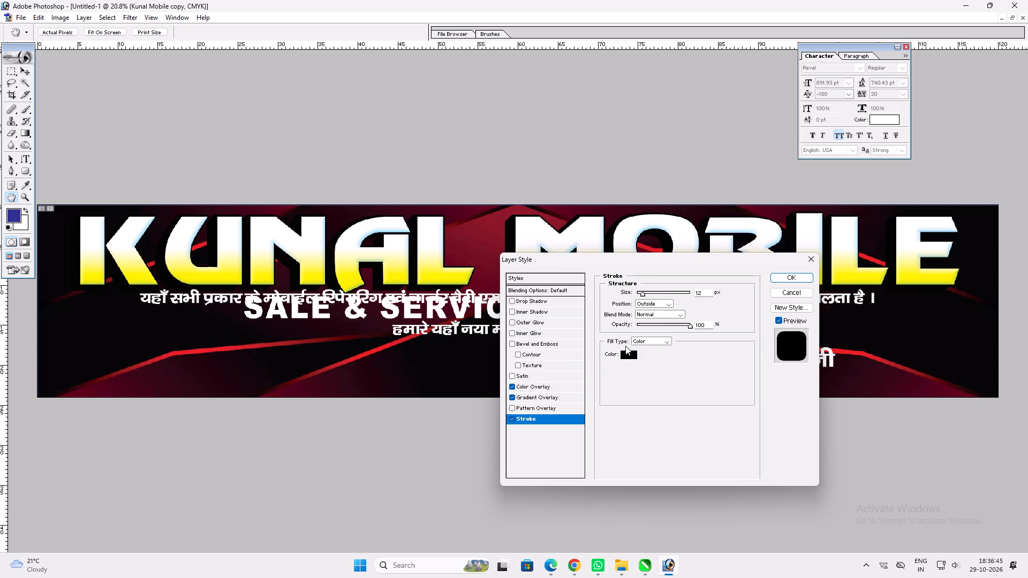
left_click(630, 351)
type("100")
key("Tab")
key("shift+Tab")
key("0")
key("Tab")
type("10")
key("Tab")
key("shift+Tab")
type("100")
key("Tab")
type("100")
key("Tab")
key("0")
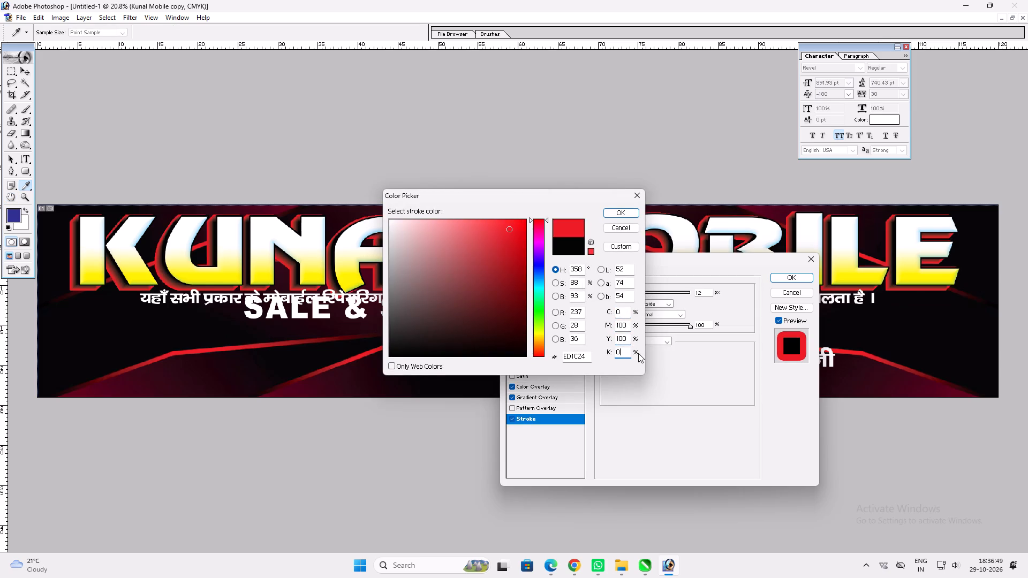
key("Return")
scroll(690, 400, "down", 1)
key("Return")
key("v")
key("v")
left_click(879, 340)
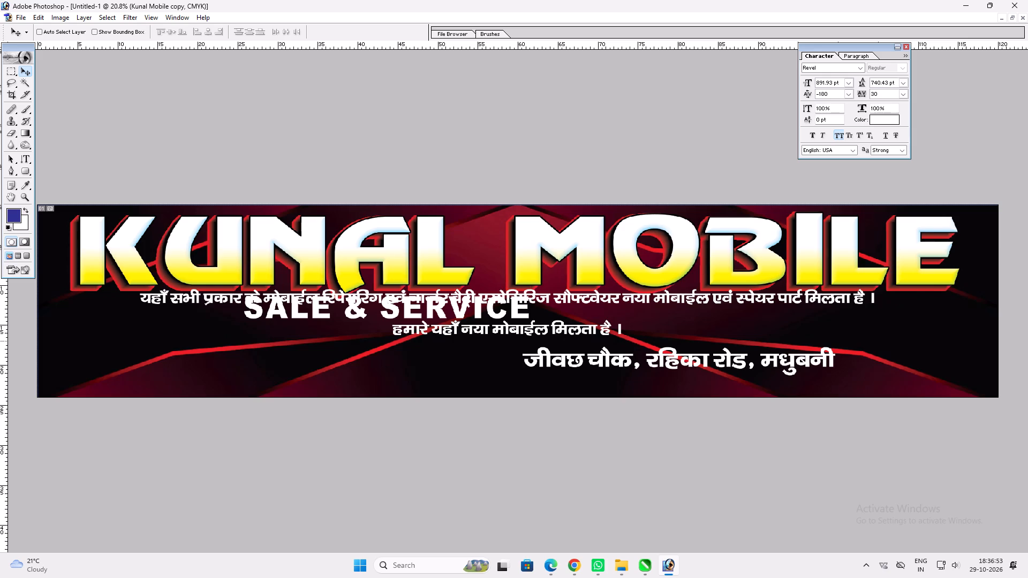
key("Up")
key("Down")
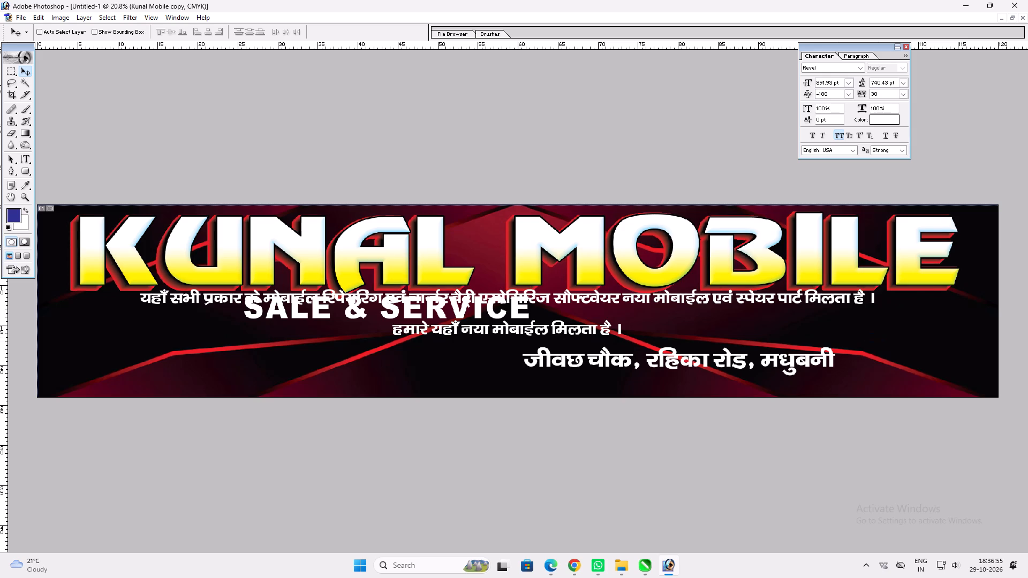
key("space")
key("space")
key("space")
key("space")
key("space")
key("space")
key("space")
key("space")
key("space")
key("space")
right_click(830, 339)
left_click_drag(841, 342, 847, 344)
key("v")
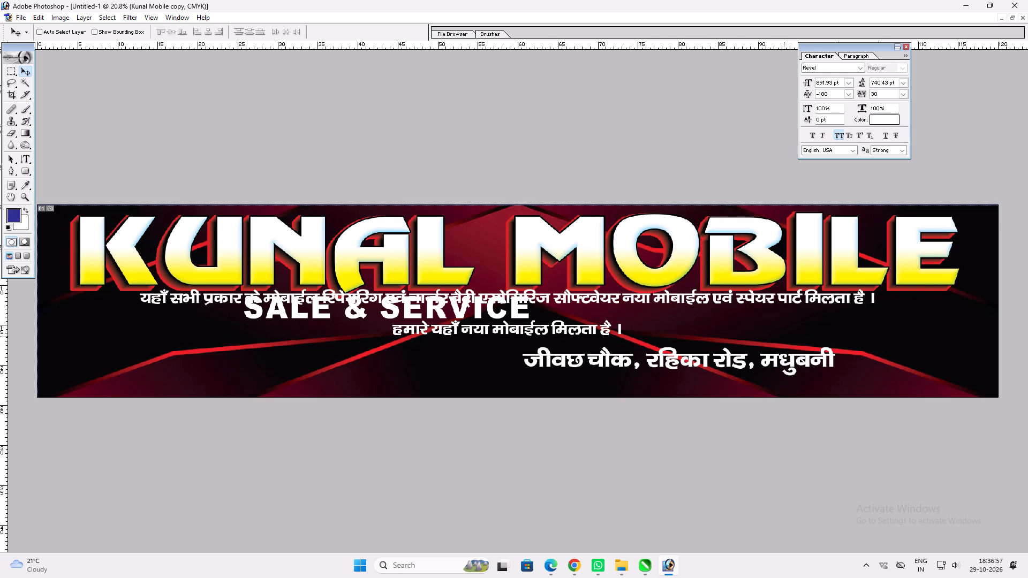
On a new layer, stroke the edge of the whole canvas in blue, centred, to form a border.
scroll(784, 336, "up", 1)
key("v")
key("ctrl+a")
key("alt+l")
key("alt+w")
key("alt+l")
key("alt+e")
key("s")
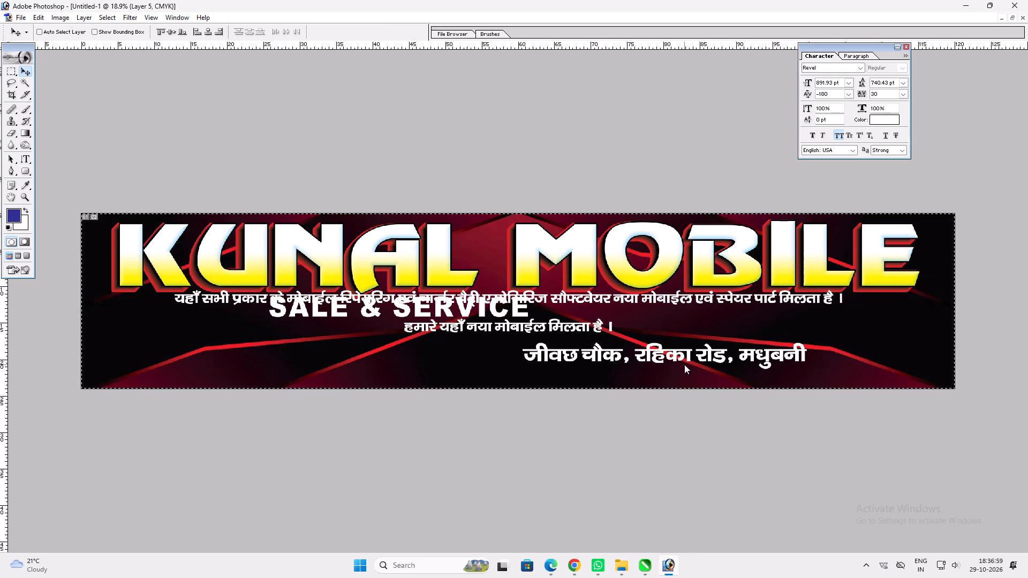
key("alt+l")
key("alt+w")
key("alt+l")
key("alt+e")
key("s")
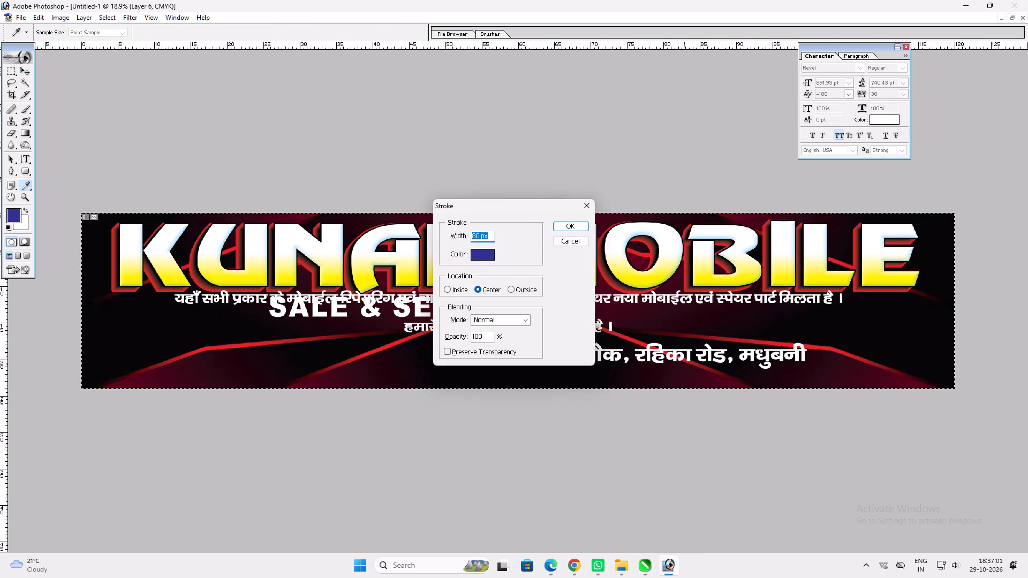
key("Return")
key("ctrl+d")
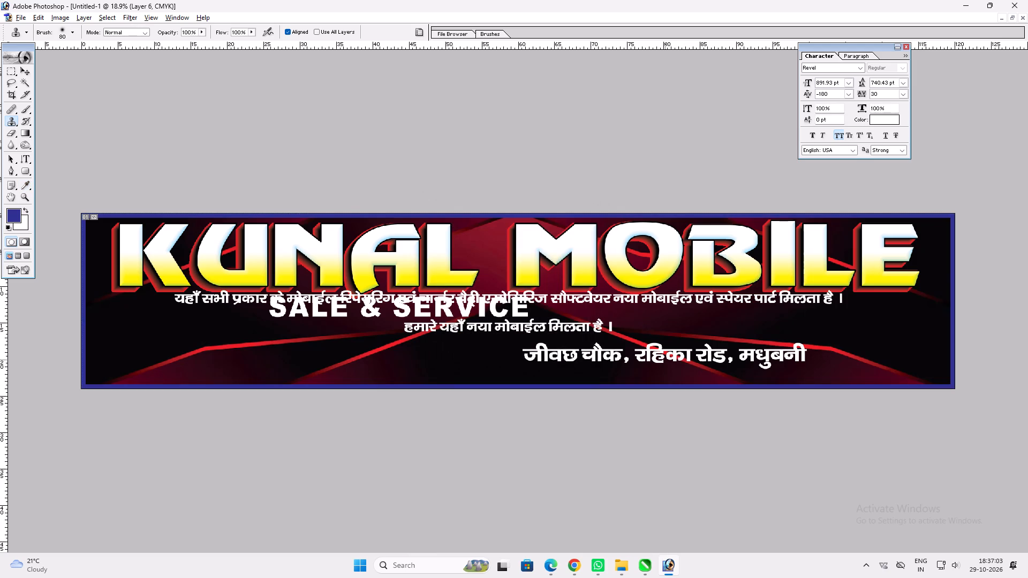
Give the banner border a cyan colour overlay (C 100, M 0, Y 0, K 0).
key("alt+l")
key("alt+y")
key("n")
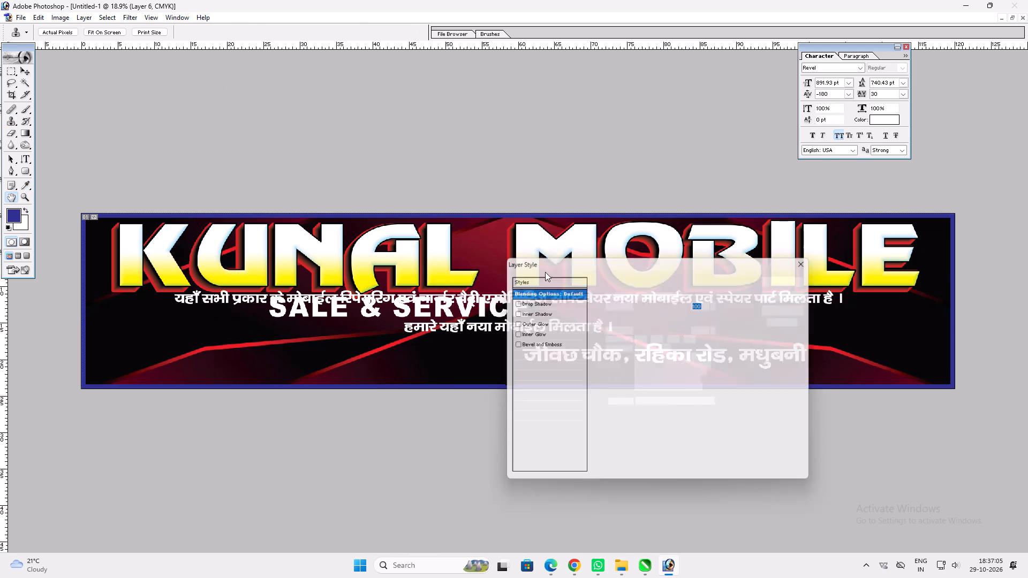
left_click(545, 387)
left_click(693, 291)
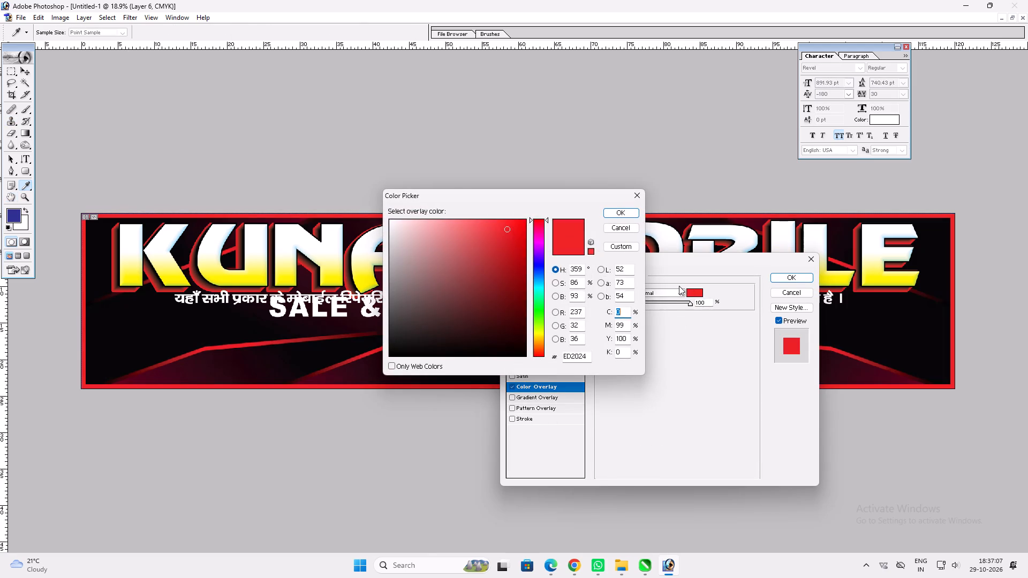
type("100")
key("Tab")
key("0")
key("Tab")
key("0")
key("Return")
Add a thicker white outside stroke to the cyan border as an inner outline.
left_click(539, 415)
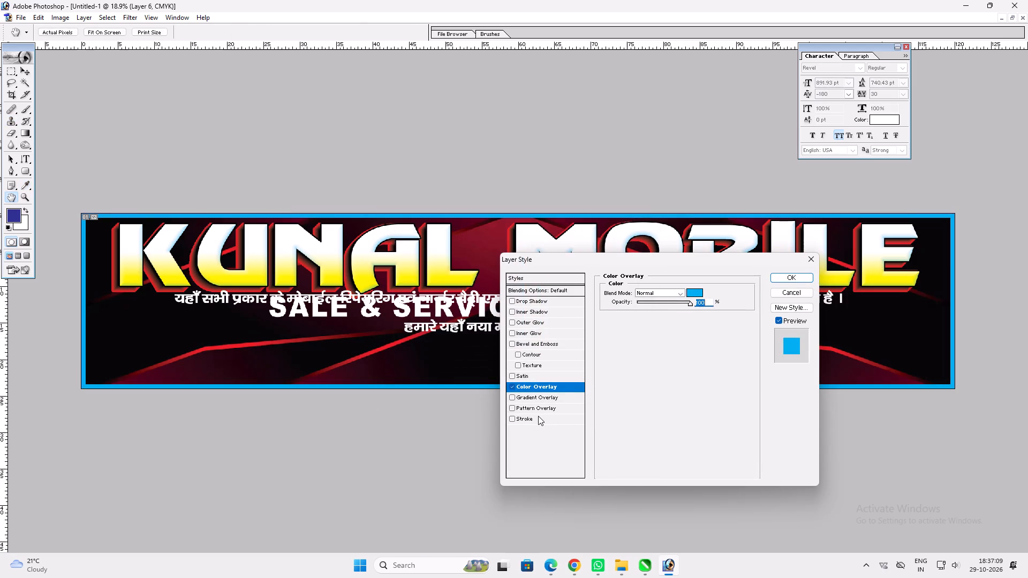
left_click(539, 422)
left_click(633, 353)
left_click_drag(464, 329, 403, 226)
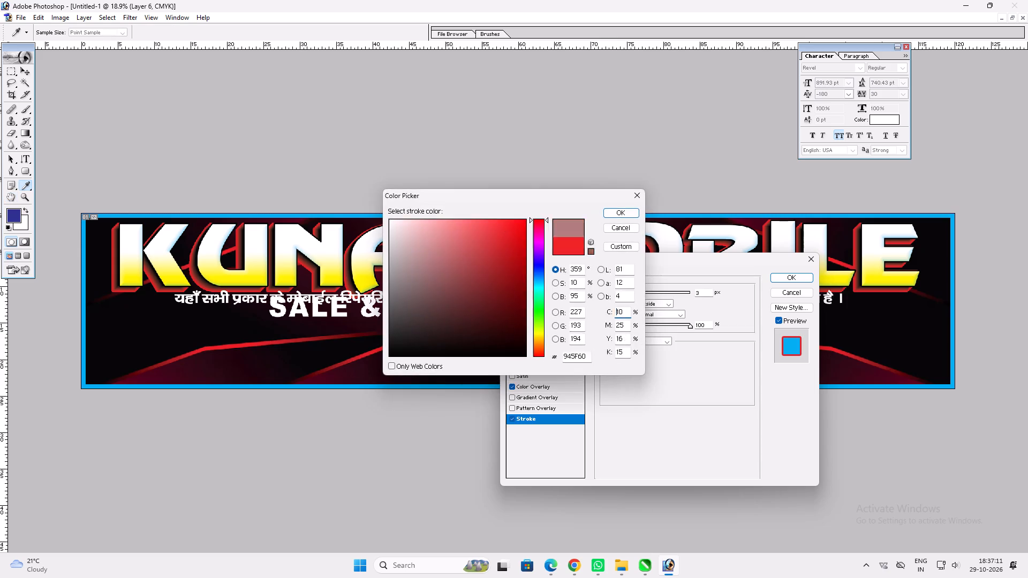
left_click_drag(403, 226, 373, 187)
key("Return")
scroll(653, 384, "up", 8)
scroll(710, 401, "up", 4)
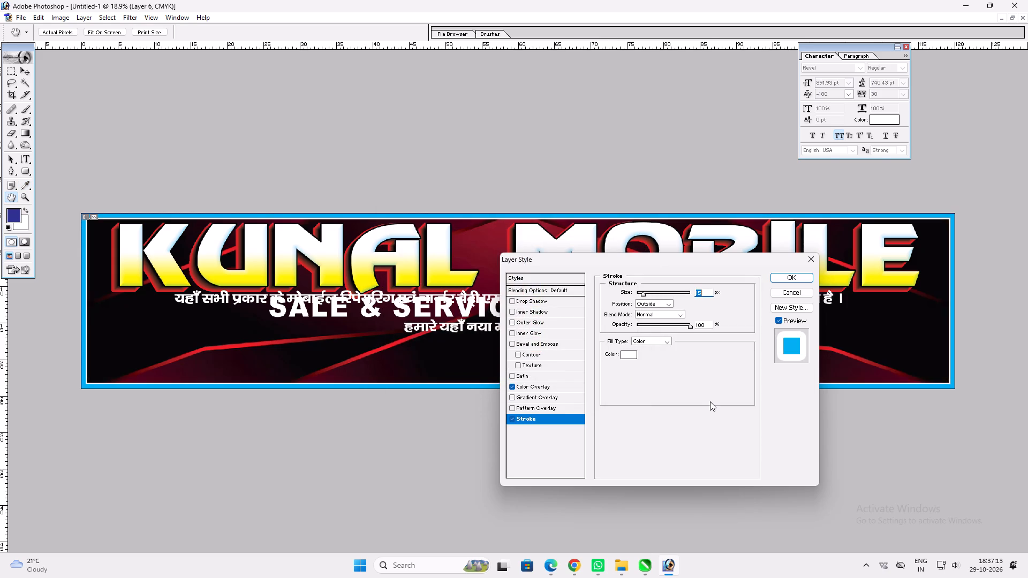
key("Return")
Select the KUNAL MOBILE heading together with its extruded shadow copy and nudge them slightly down.
key("ctrl+0")
key("v")
right_click(659, 269)
left_click(662, 278)
left_click_drag(664, 275, 670, 278)
key("ctrl+z")
right_click(666, 271)
double_click(702, 288)
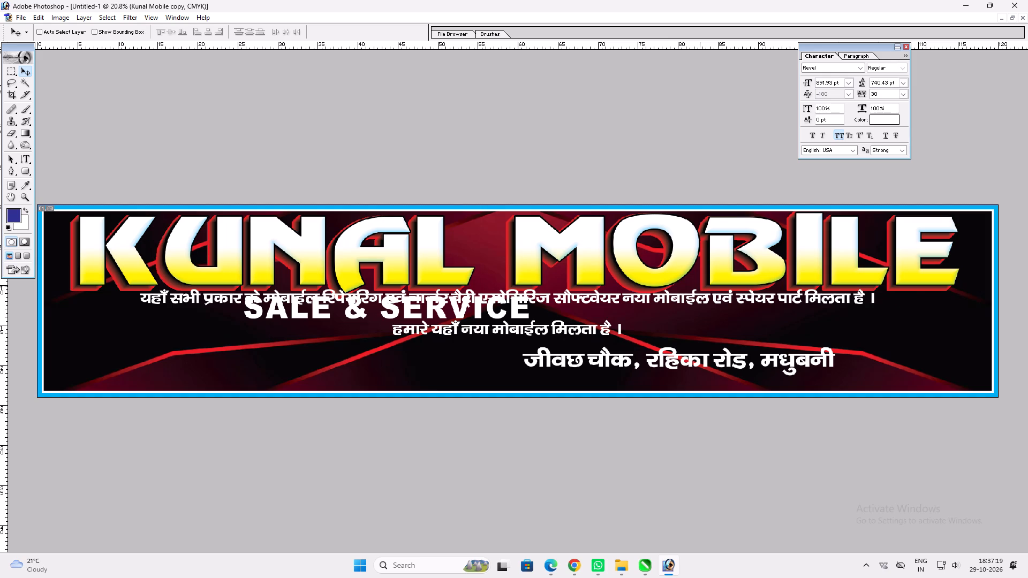
key("Down")
key("Down")
key("Right")
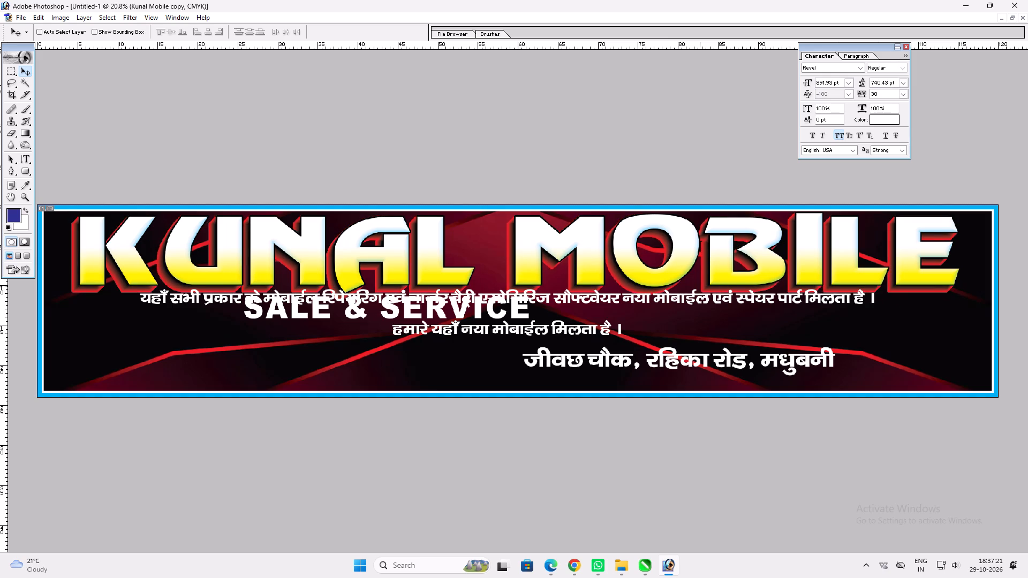
key("Left")
Move the KUNAL MOBILE heading and shadow slightly left and down, and widen them to nearly reach the right border.
right_click(694, 246, "ctrl+shift")
left_click(698, 249, "ctrl+shift")
left_click_drag(702, 250, 689, 254)
key("ctrl+t")
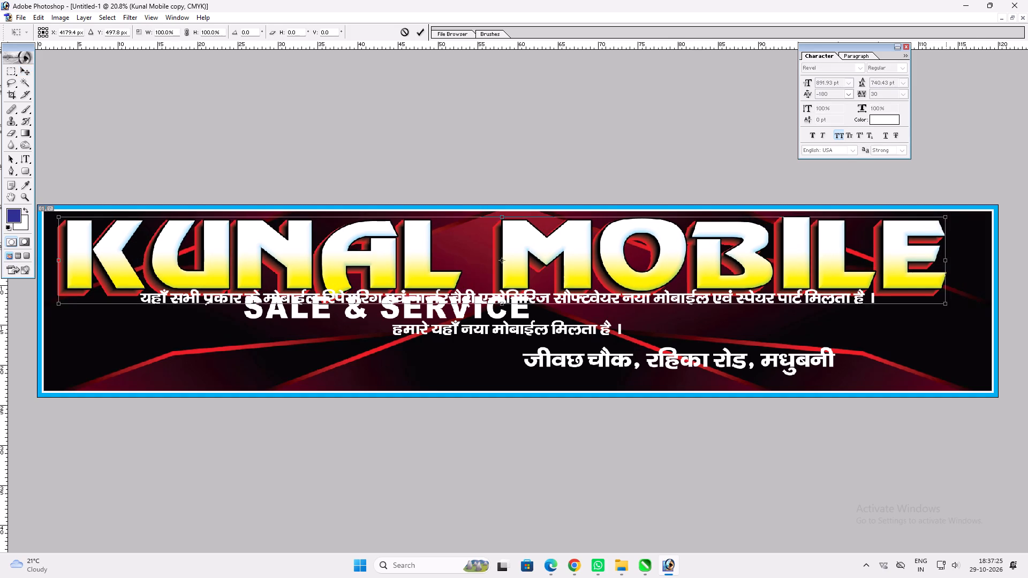
left_click_drag(946, 242, 979, 238, "shift")
key("shift+Return")
key("v")
key("v")
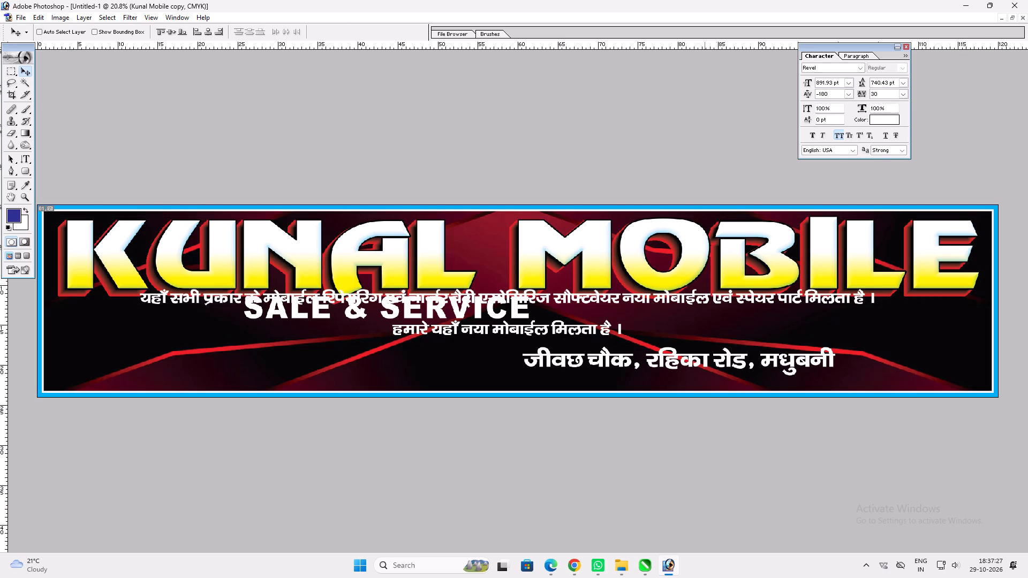
Copy a full-width strip about 4 inches tall along the banner's bottom onto a new layer, and raise it above the background artwork.
key("m")
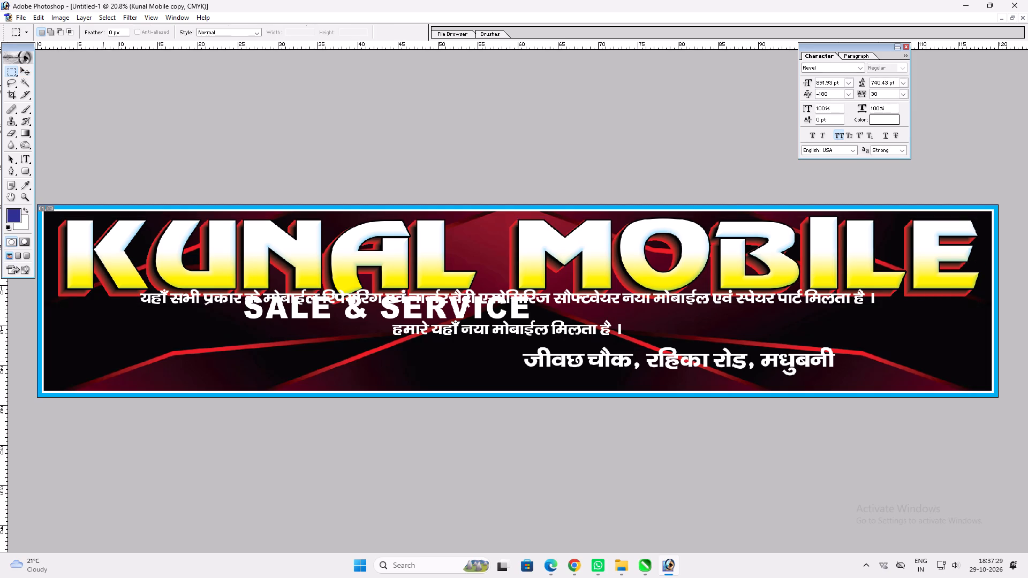
left_click_drag(24, 366, 1027, 510)
key("v")
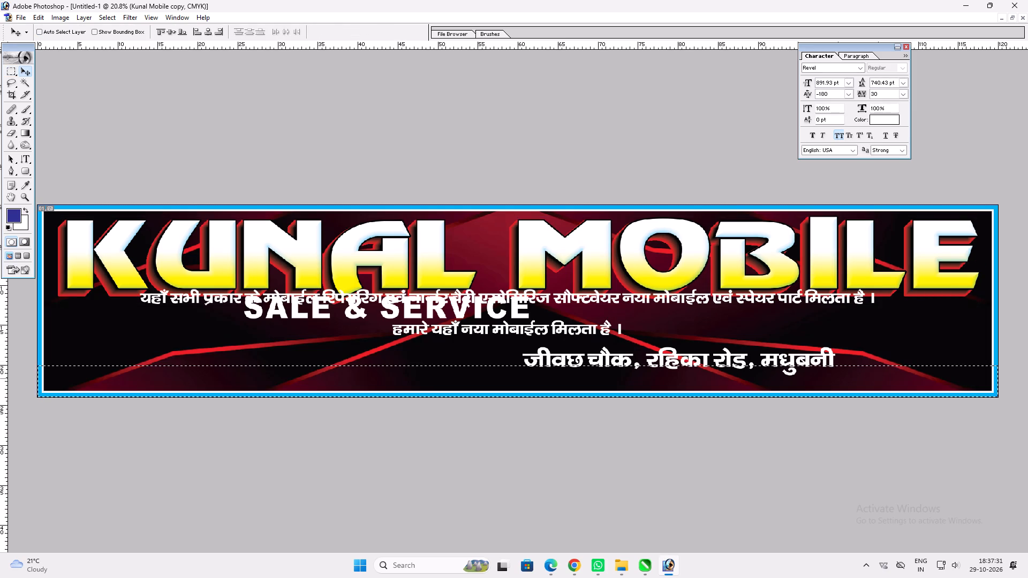
right_click(855, 338)
left_click(867, 354)
key("ctrl+c")
key("ctrl+v")
key("ctrl+bracketright")
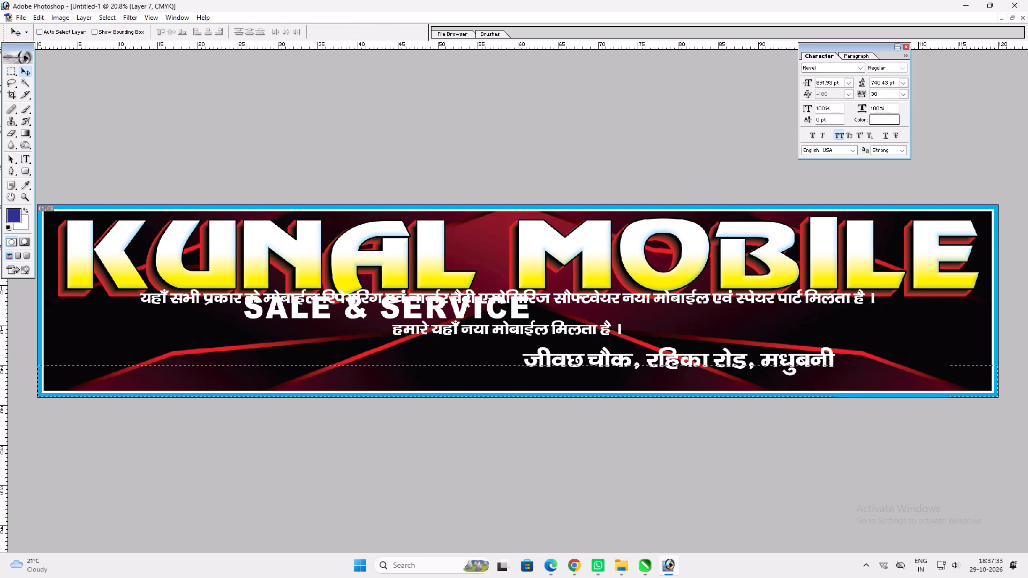
key("ctrl+bracketright")
key("ctrl+bracketright")
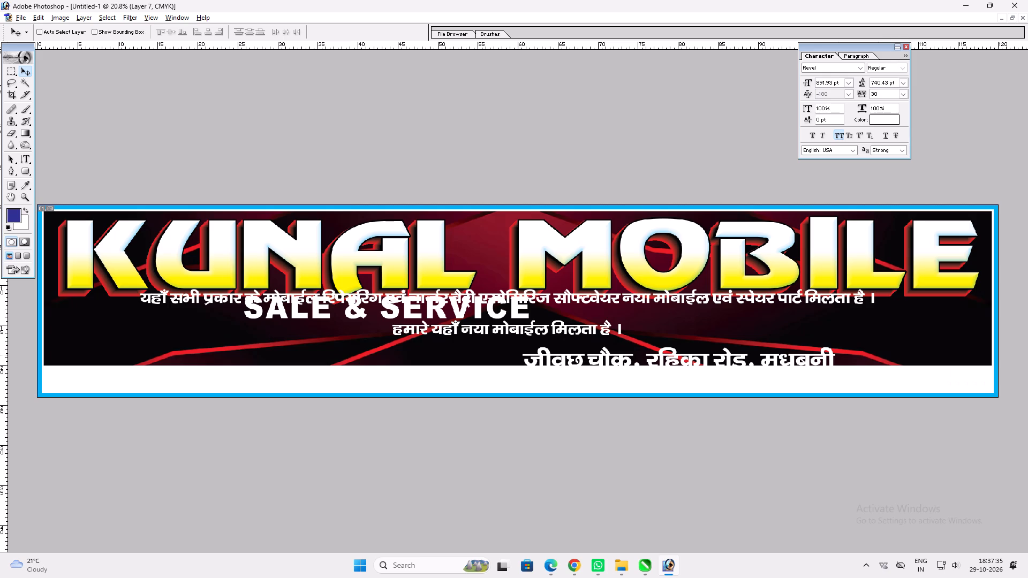
Give the bottom strip a yellow colour overlay (C 0, M 0, Y 100, K 0).
key("alt+l")
key("alt+y")
key("n")
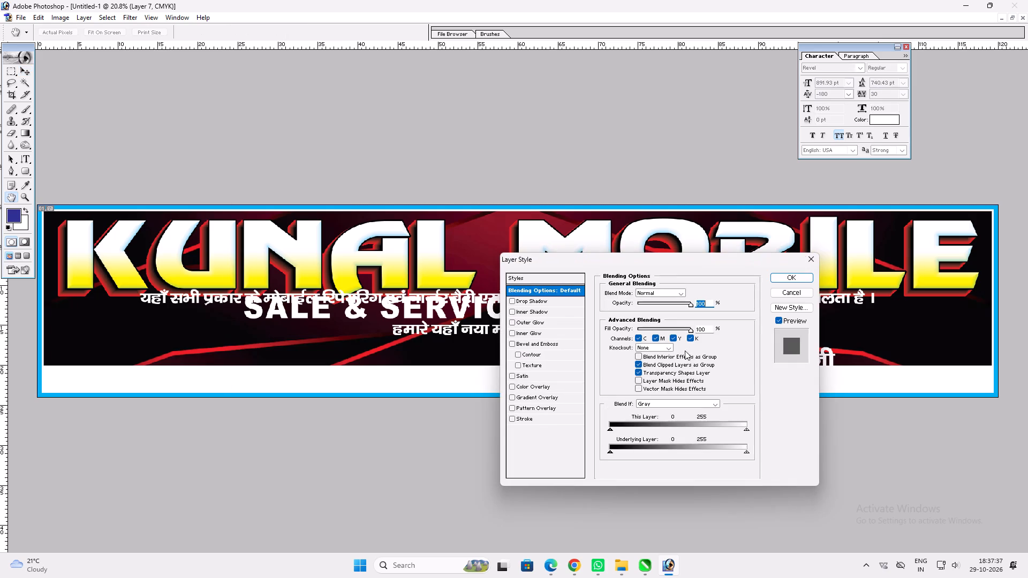
left_click(565, 384)
left_click(697, 296)
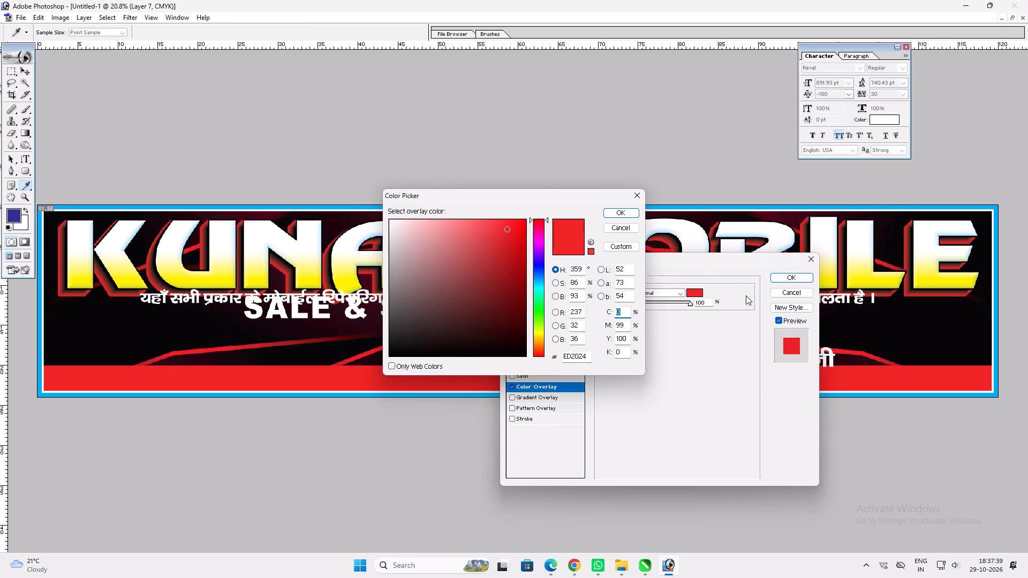
key("Tab")
key("0")
key("Return")
key("Return")
key("Return")
key("v")
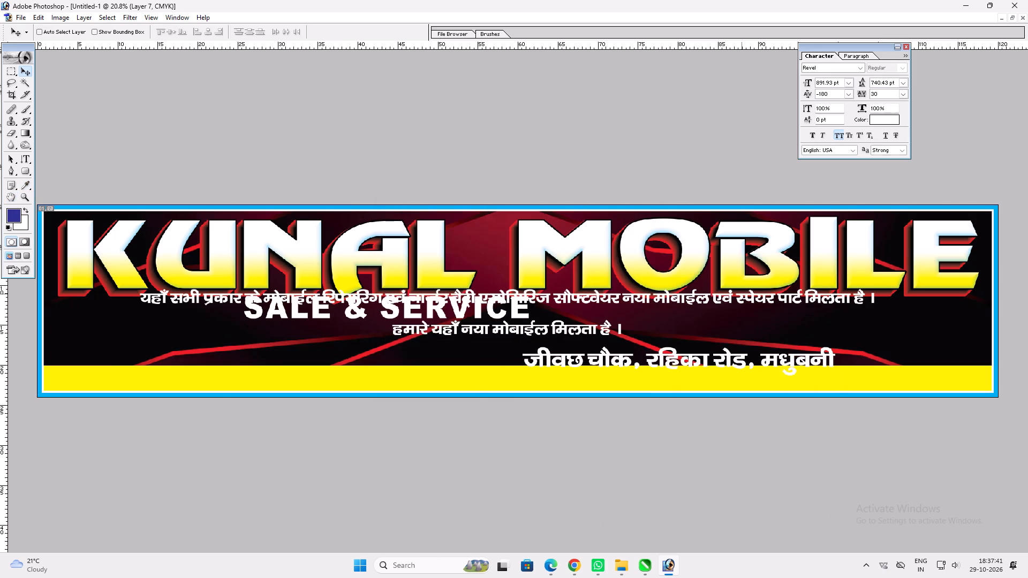
Move the Hindi address line onto the right end of the yellow strip and scale it to about 81%.
left_click(743, 363, "ctrl")
left_click_drag(743, 363, 874, 370)
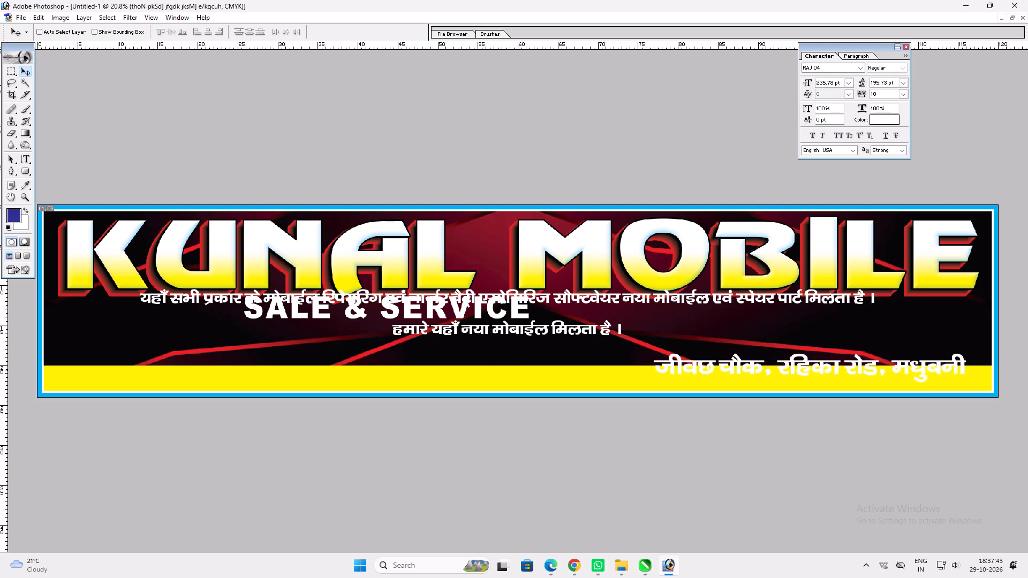
left_click_drag(874, 370, 886, 381)
key("ctrl+t")
left_click_drag(669, 364, 732, 364, "shift")
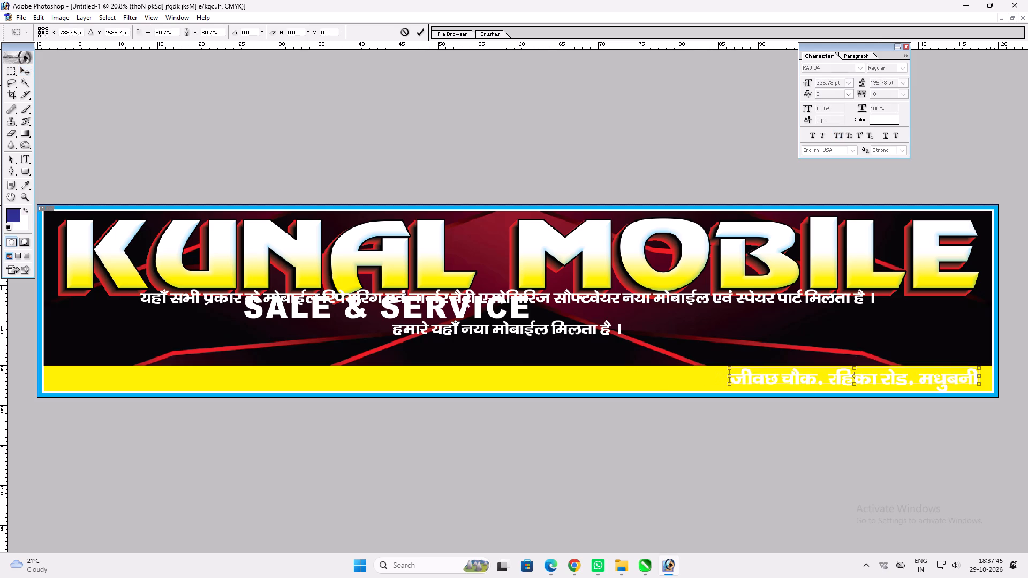
left_click_drag(732, 364, 732, 363, "shift")
key("shift+Return")
key("v")
left_click_drag(761, 386, 766, 385)
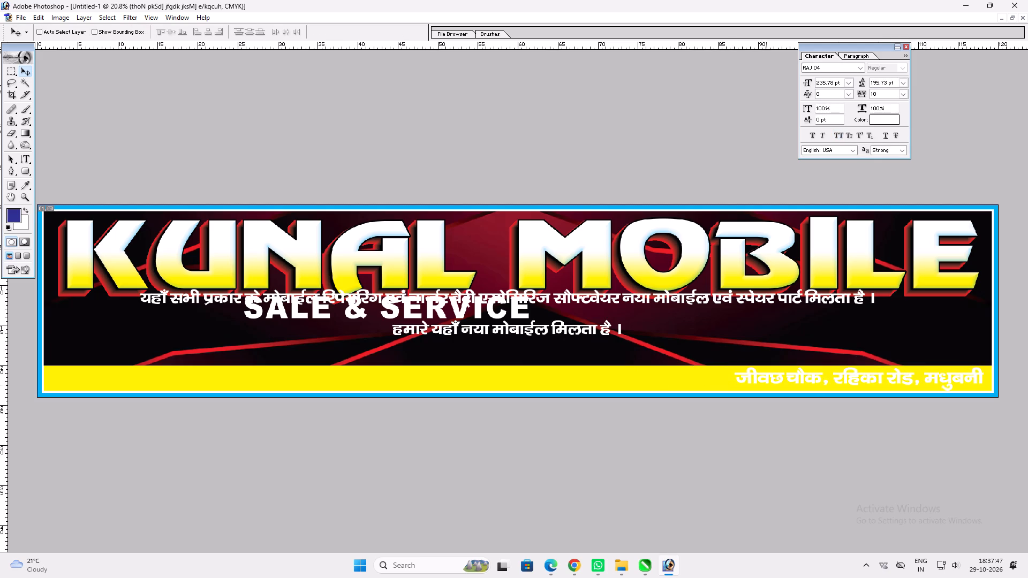
left_click_drag(766, 385, 767, 383)
Widen the address line toward the left and nudge it slightly down within the yellow strip.
key("ctrl+t")
left_click_drag(735, 371, 707, 371, "shift")
key("shift+Return")
type("vv")
key("Down")
key("Down")
Give the address line a red colour overlay (C 0, M 99, Y 100, K 0) and a thicker white outside stroke.
key("alt+l")
key("alt+y")
key("n")
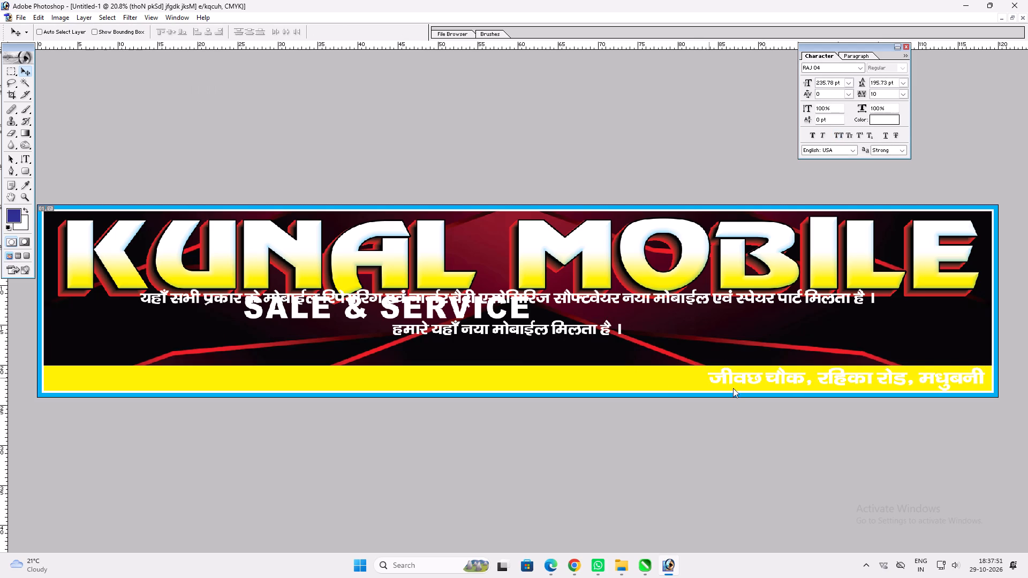
left_click(548, 383)
left_click(544, 386)
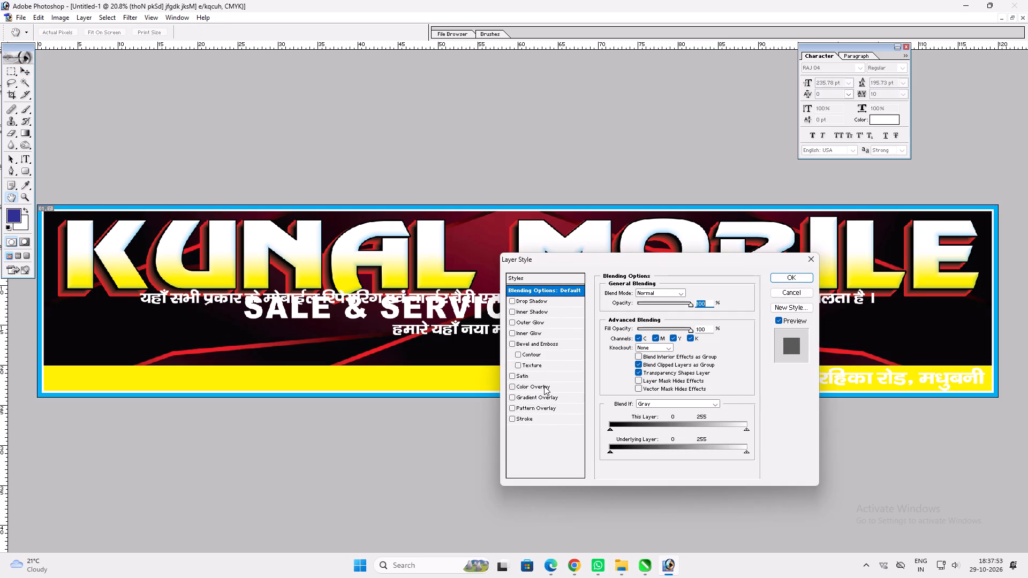
left_click(531, 416)
left_click(625, 359)
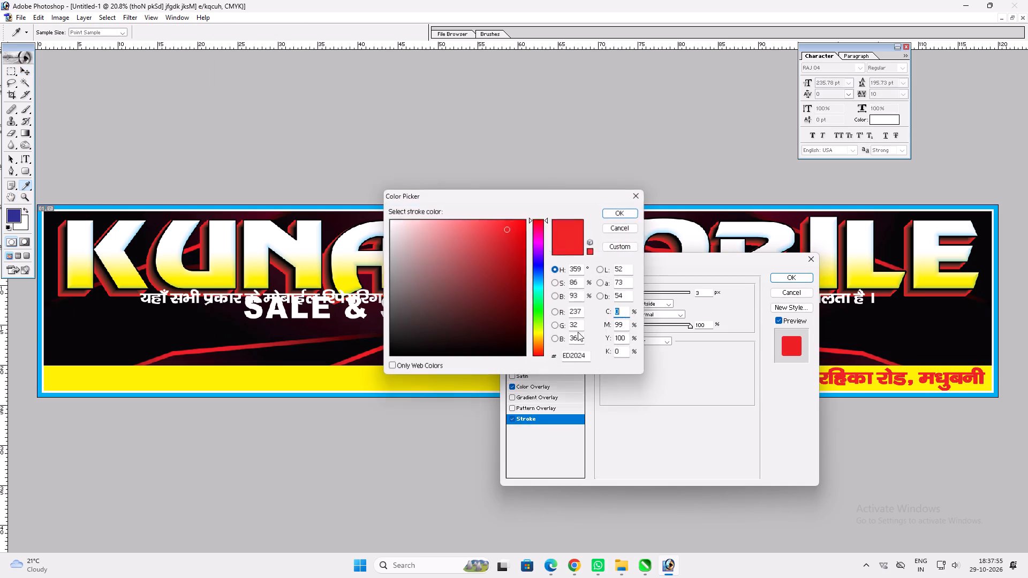
left_click_drag(468, 279, 193, 169)
key("Return")
scroll(585, 397, "up", 8)
key("Return")
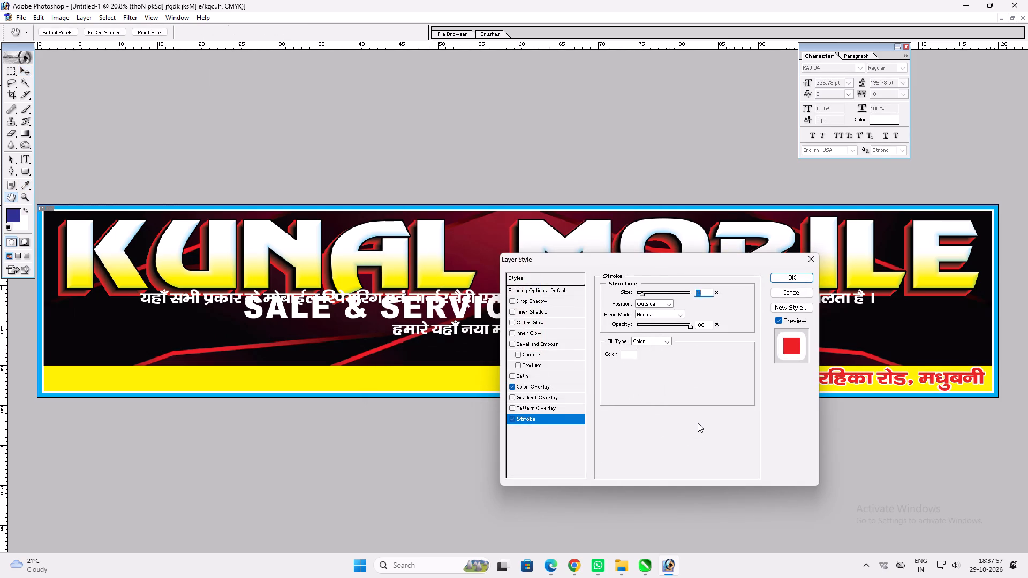
type("vv")
Duplicate the yellow bottom strip and offset the copy slightly to the left.
left_click(701, 383, "ctrl")
left_click_drag(699, 376, 647, 378, "alt+shift")
Change the strip copy's colour overlay to dark red (C 0, M 100, Y 100, K 60).
key("alt+l")
key("alt+y")
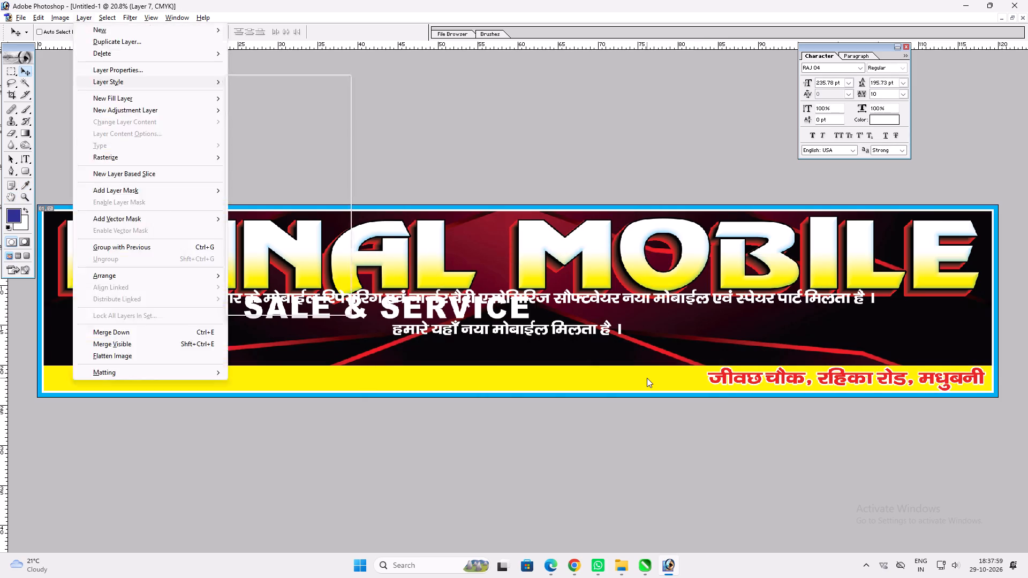
key("n")
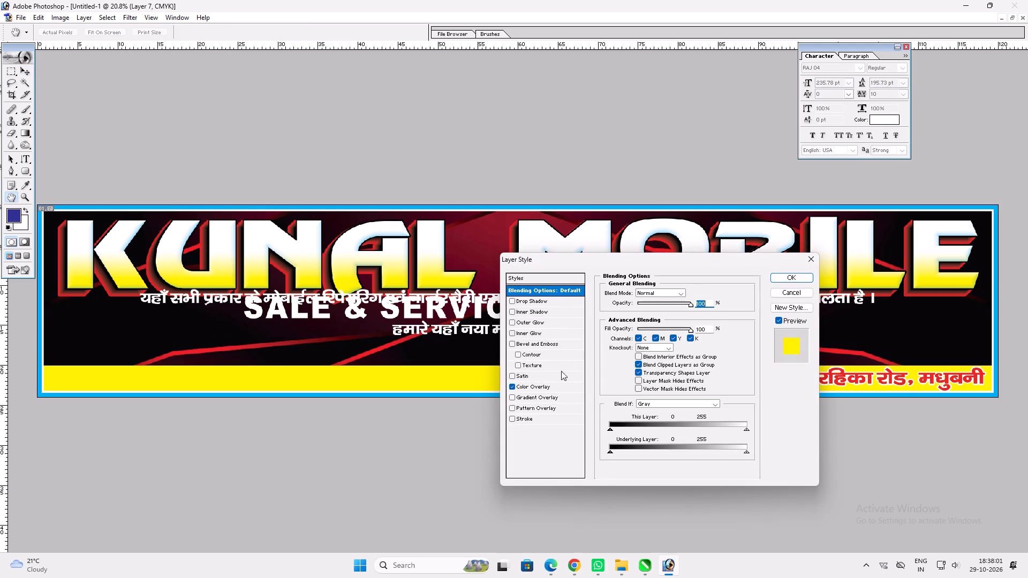
left_click(546, 391)
left_click(550, 387)
left_click(697, 288)
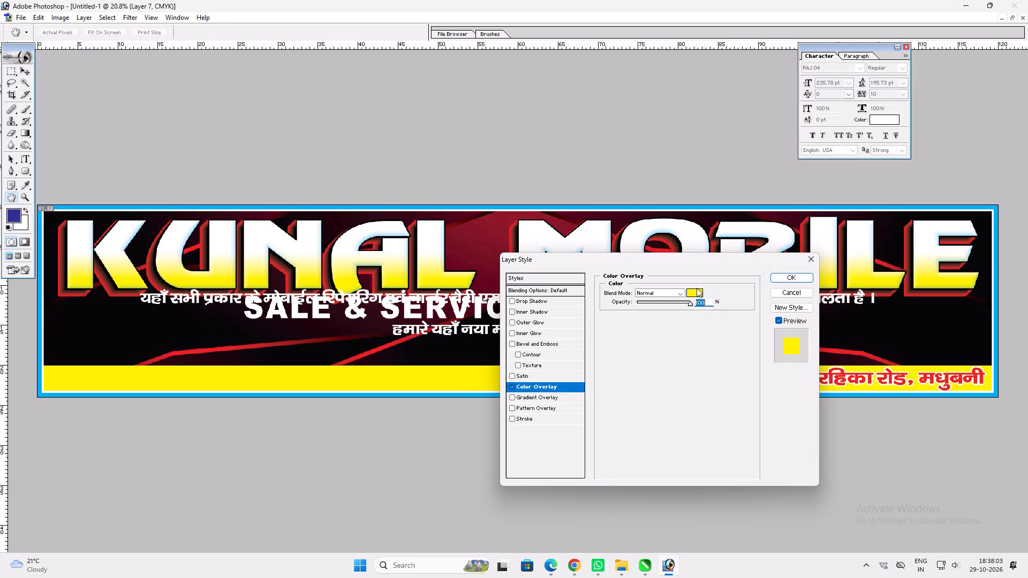
left_click(697, 288)
left_click(696, 292)
key("1")
key("Tab")
key("shift+Tab")
key("0")
key("Tab")
type("100")
key("Tab")
type("100")
key("Tab")
type("60")
key("Return")
key("Return")
type("vv")
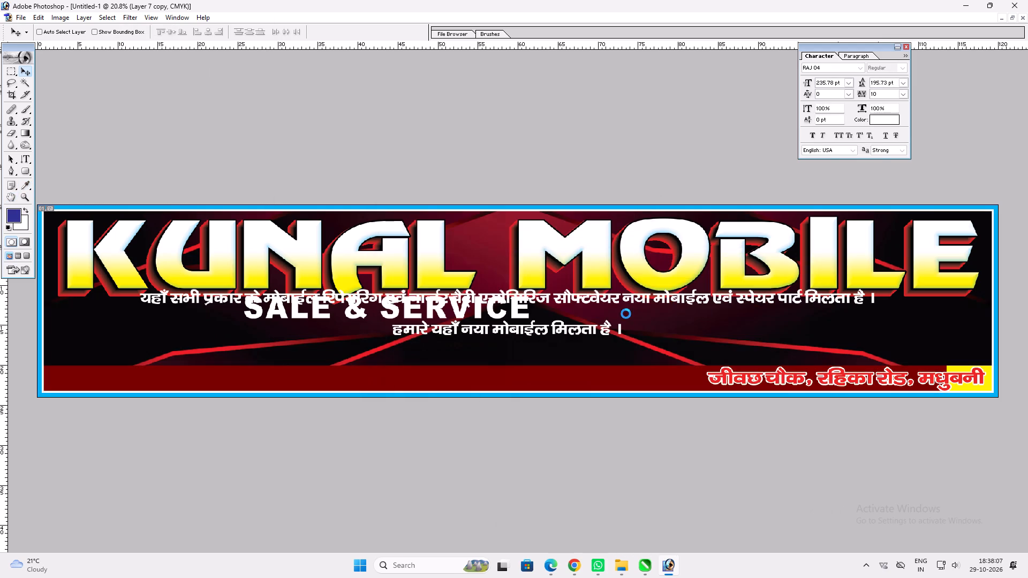
Slide the dark red strip left until it ends just before the address line, leaving yellow behind the whole address.
left_click_drag(679, 375, 508, 380, "shift")
left_click_drag(600, 383, 527, 391, "shift")
Duplicate the dark red strip, recolour the copy orange (C 0, M 60, Y 100, K 0) and send it one level back.
key("ctrl+j")
key("alt+y")
key("n")
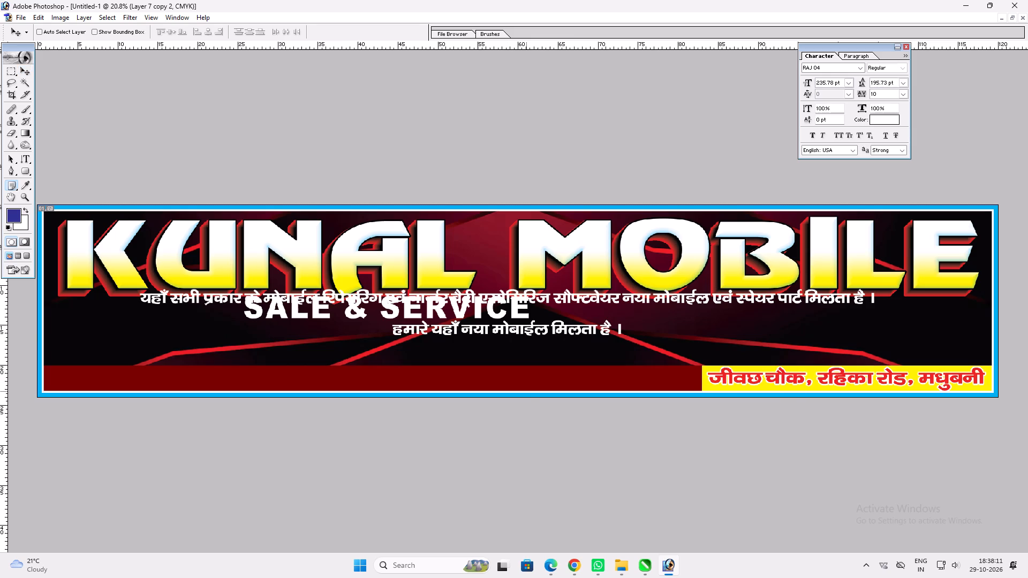
key("alt+l")
key("alt+y")
key("n")
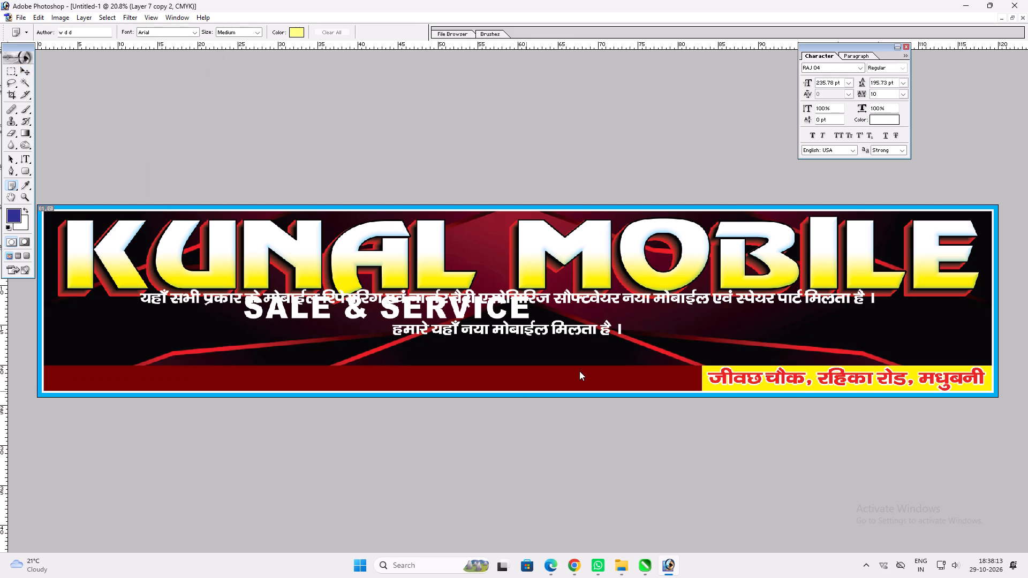
left_click(561, 387)
left_click(695, 290)
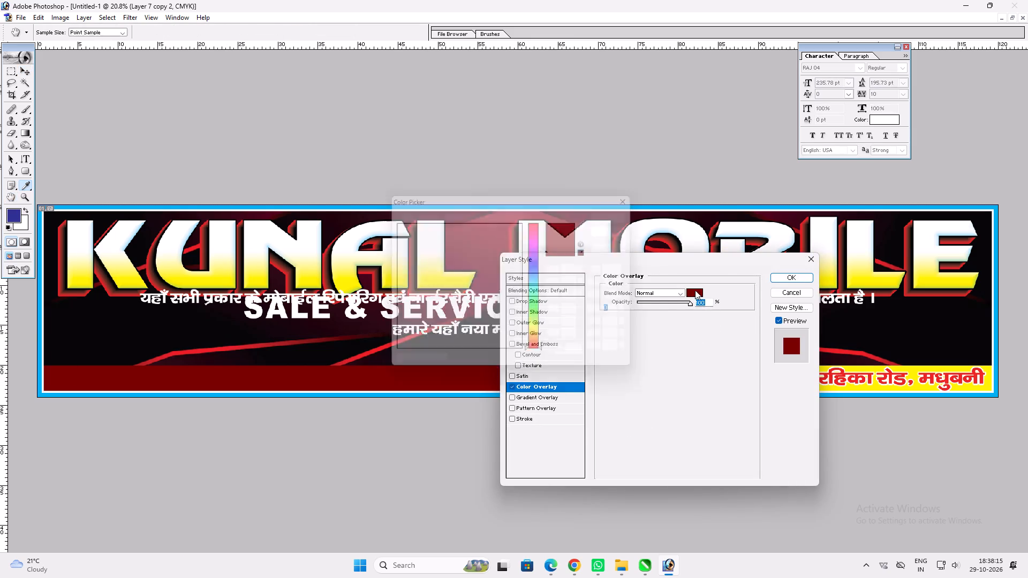
left_click(868, 371)
key("Tab")
key("Tab")
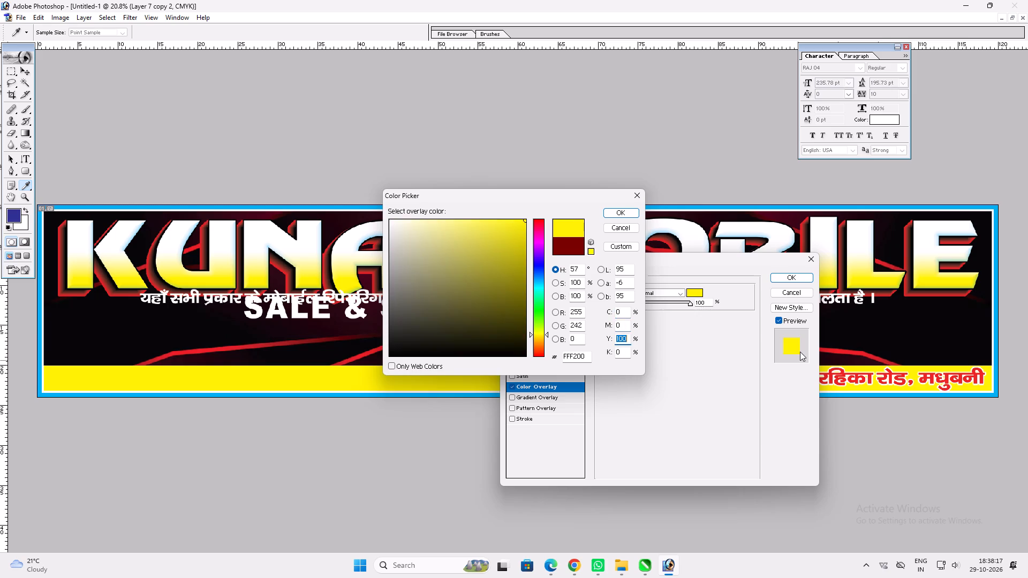
key("shift+Tab")
type("60")
key("Return")
key("Return")
key("ctrl+bracketleft")
key("v")
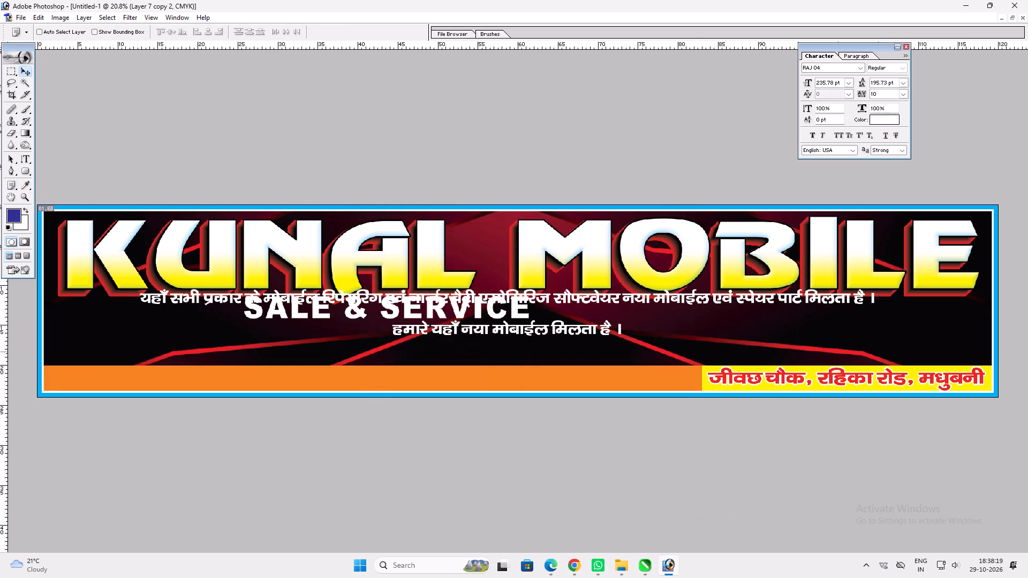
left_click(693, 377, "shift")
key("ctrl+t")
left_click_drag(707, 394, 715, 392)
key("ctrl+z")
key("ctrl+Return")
Slant the ends of the dark red and orange strips diagonally beside the address, leaving a thin orange edge against the yellow.
right_click(682, 379, "ctrl+shift")
left_click_drag(693, 383, 699, 385, "ctrl+shift")
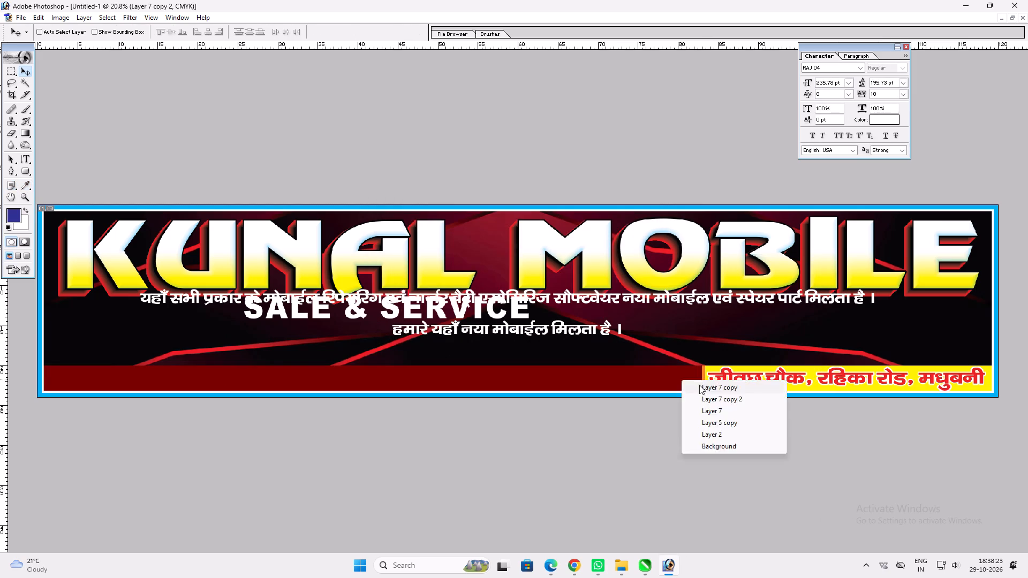
left_click_drag(699, 385, 700, 385, "ctrl+shift")
key("ctrl+t")
left_click_drag(705, 396, 736, 401, "ctrl+shift")
key("Return")
key("v")
left_click_drag(697, 385, 682, 385, "shift")
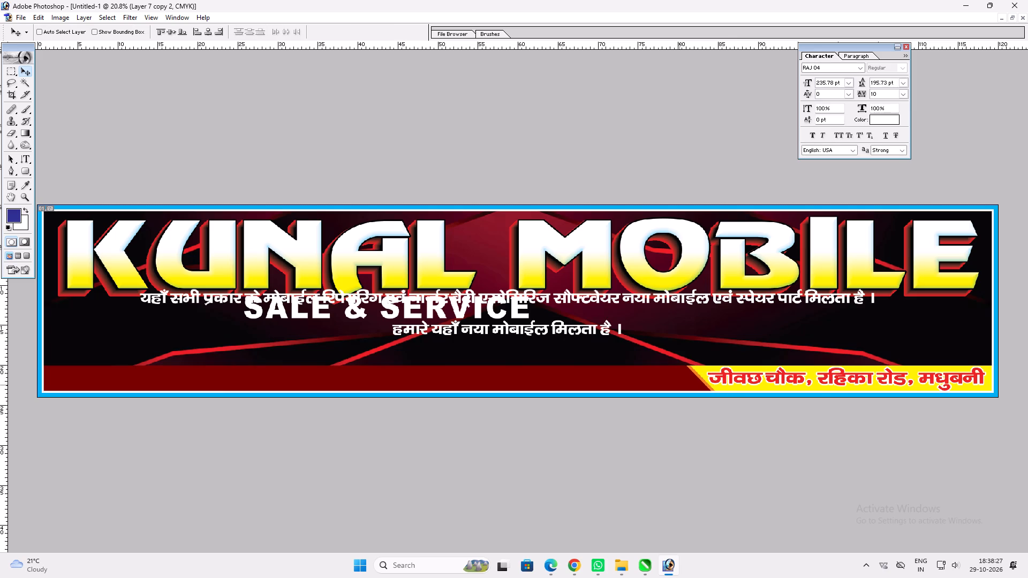
key("v")
Move the long Hindi services line onto the dark red strip and narrow it to end before the slanted edge.
double_click(631, 301, "ctrl")
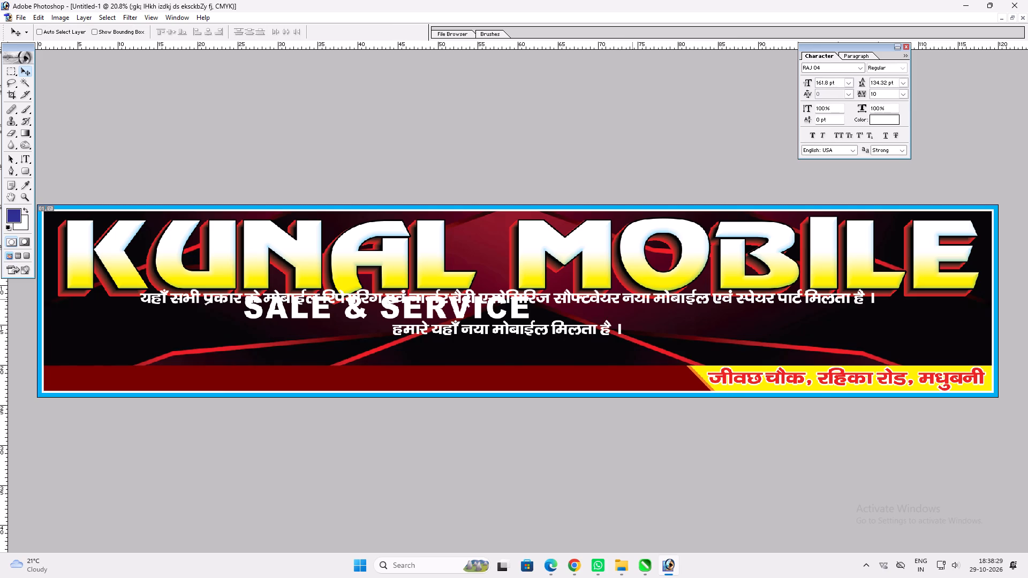
left_click_drag(632, 299, 546, 381)
key("ctrl+t")
left_click_drag(787, 377, 731, 375, "shift")
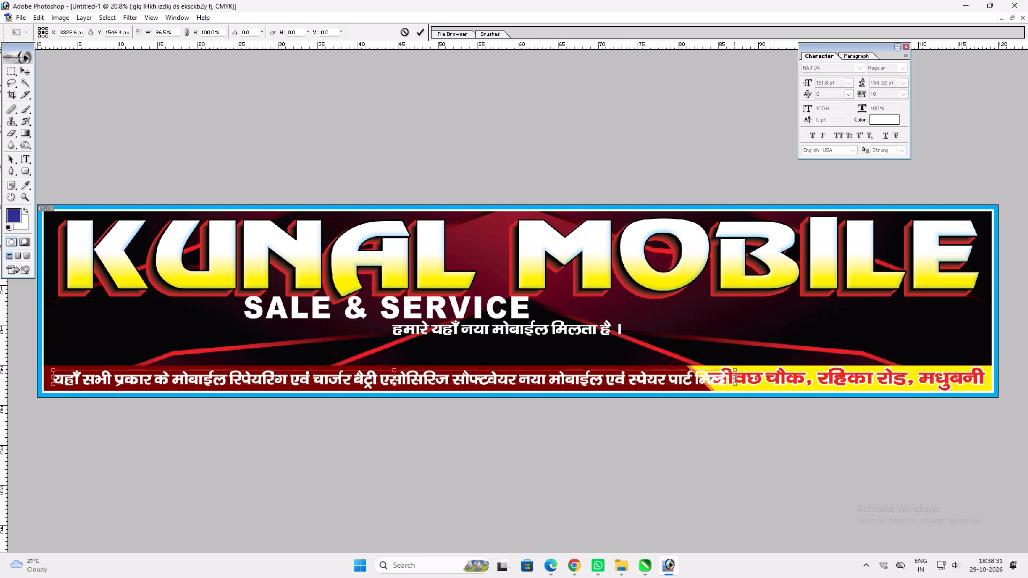
left_click_drag(731, 375, 694, 375, "shift")
key("shift+Return")
key("v")
key("ctrl+t")
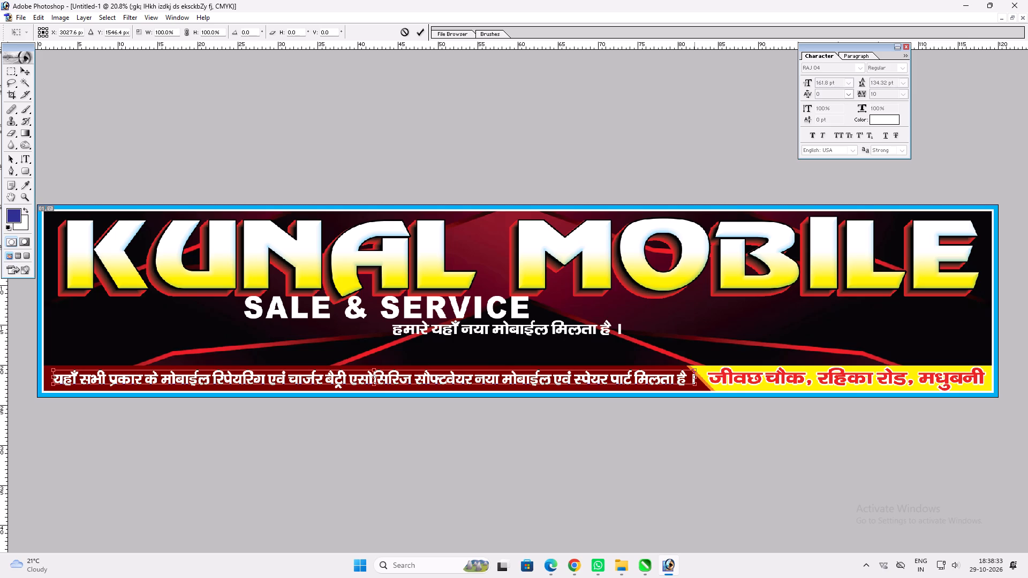
left_click_drag(693, 390, 681, 388, "shift")
left_click_drag(666, 372, 671, 371, "shift")
key("Return")
key("v")
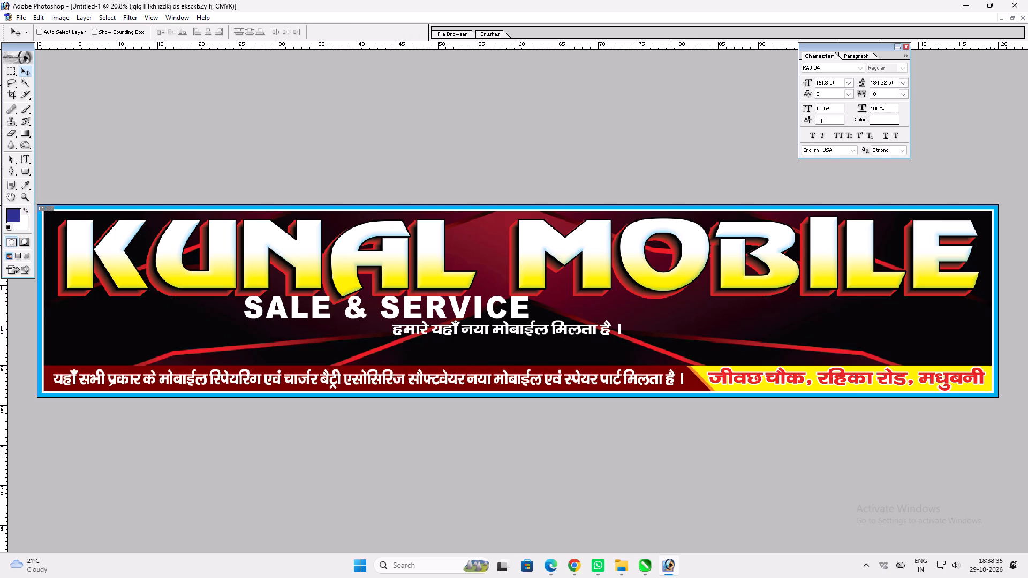
Add a drop shadow to the Hindi services line with 100% opacity and 0 px size.
left_click(667, 379)
key("alt+l")
type("yd")
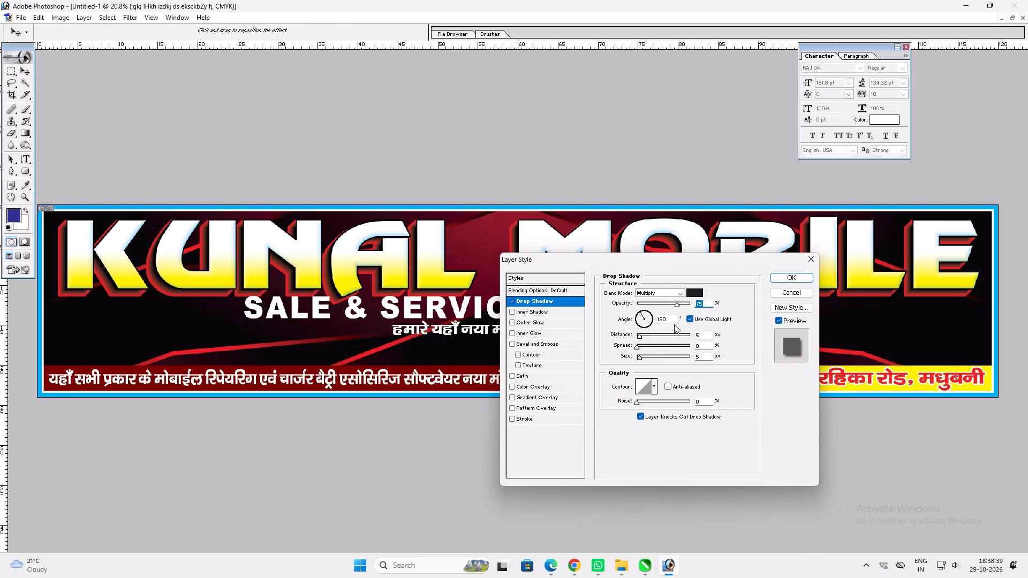
left_click_drag(684, 304, 730, 305)
left_click_drag(640, 355, 634, 356)
left_click(644, 334)
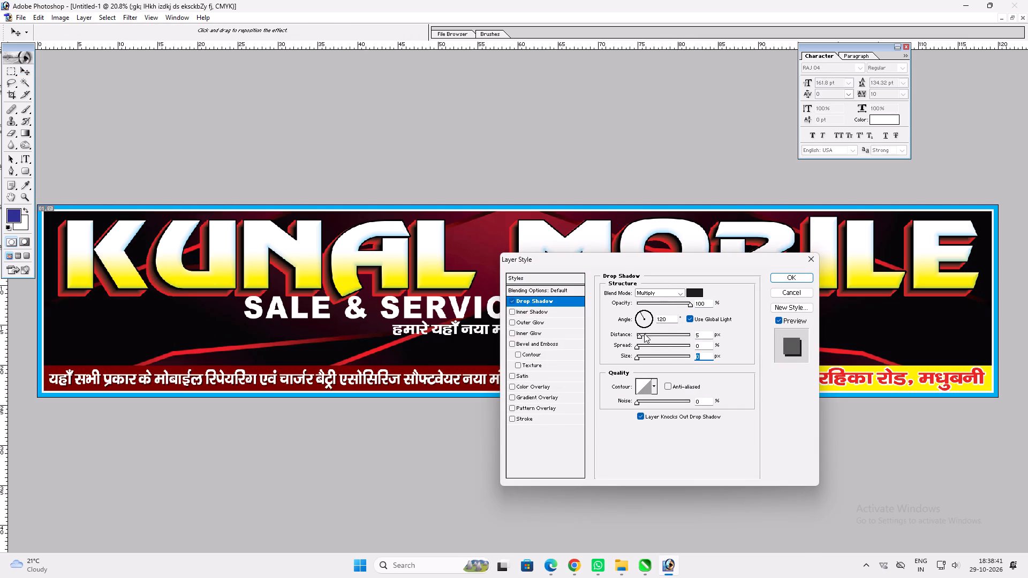
key("Return")
Widen the Hindi services line slightly, reduce its height to about 93% and nudge it into place on the strip.
key("ctrl+t")
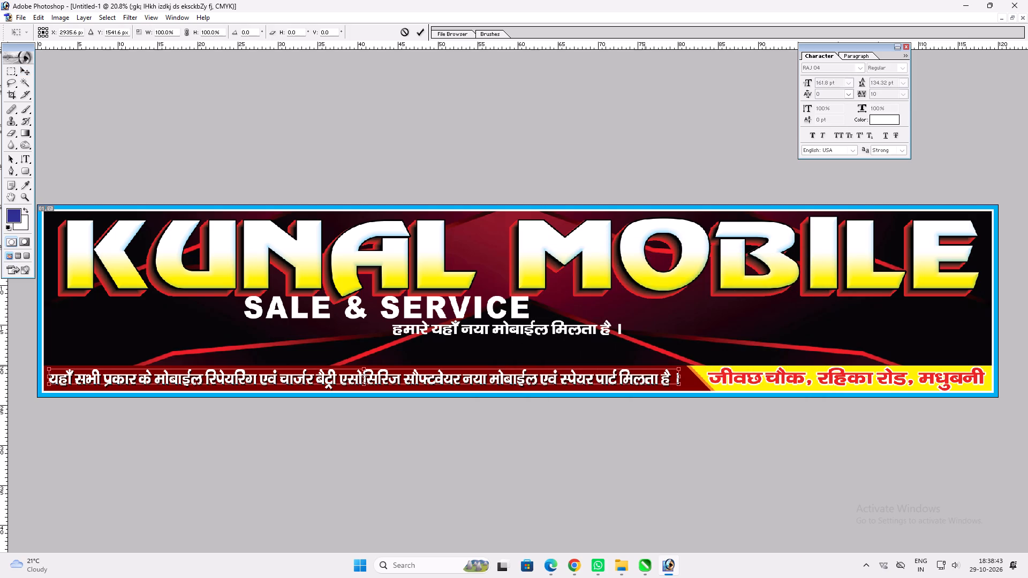
left_click(645, 366)
left_click(679, 379, "shift")
key("shift+Return")
key("v")
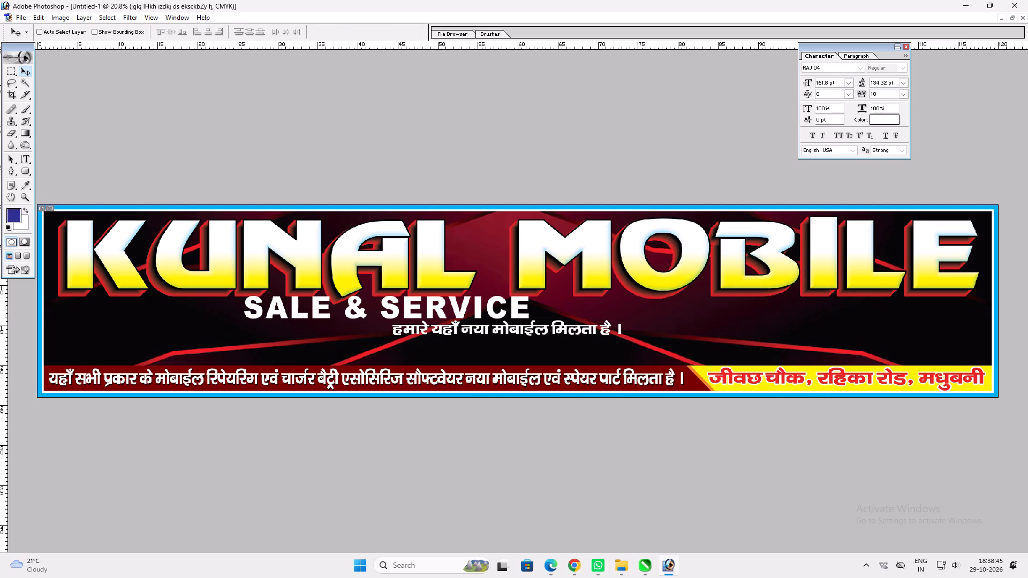
key("Up")
key("ctrl+t")
left_click(650, 387, "shift")
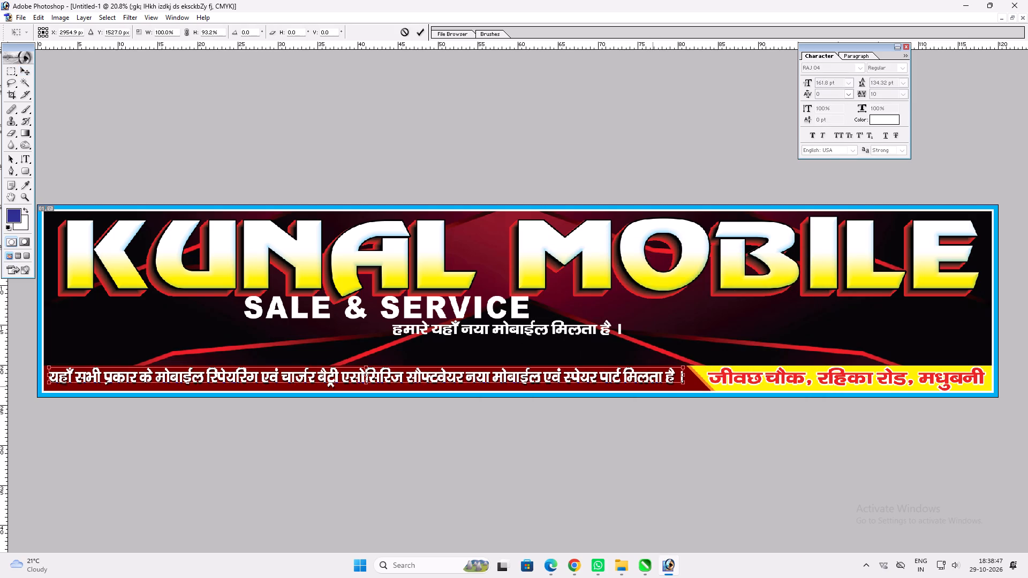
key("shift+Return")
key("v")
key("Left")
key("Down")
key("Down")
Switch to the M.K Brother's banner and single out the white frame layer of the fourth product picture.
type("fff")
left_click(463, 316)
key("v")
left_click(468, 344, "ctrl")
left_click_drag(467, 344, 483, 349)
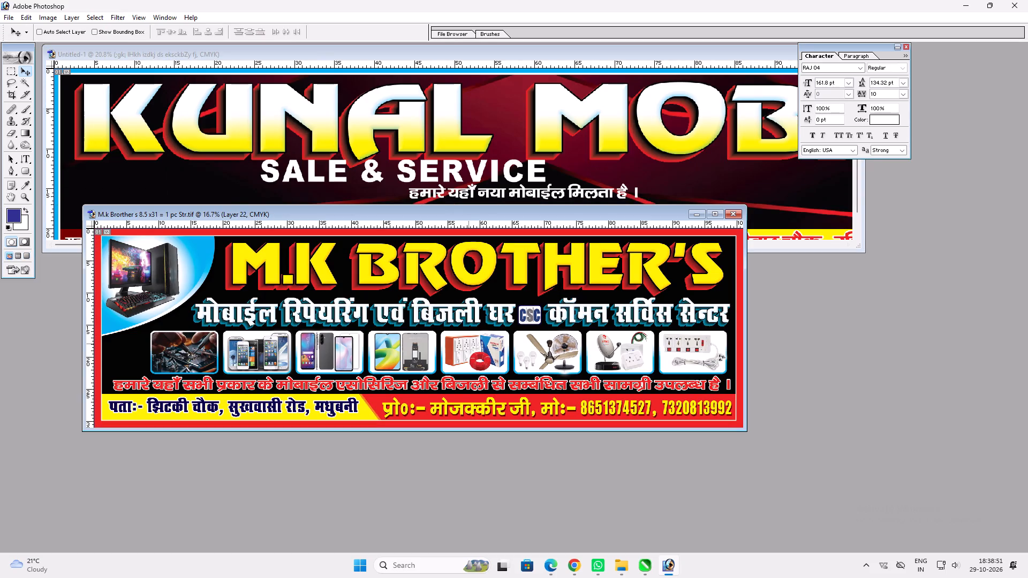
left_click_drag(483, 349, 486, 349)
key("ctrl+z")
left_click(411, 340, "ctrl")
left_click_drag(411, 340, 415, 365)
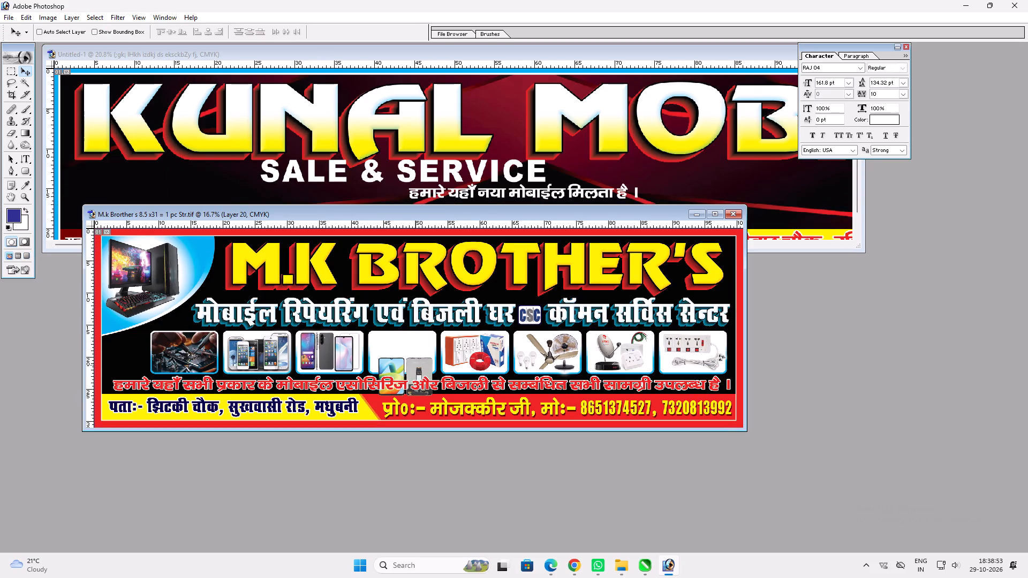
key("ctrl+z")
left_click(432, 347, "ctrl")
left_click_drag(432, 347, 437, 318)
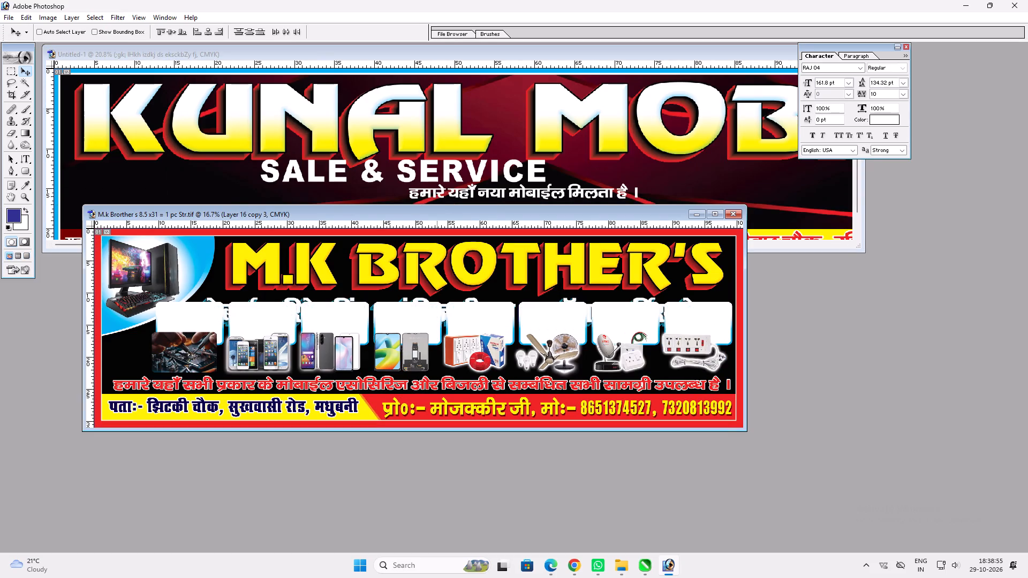
key("ctrl+z")
right_click(430, 354, "ctrl+shift")
left_click(439, 358, "ctrl+shift")
left_click_drag(429, 355, 437, 373)
key("ctrl+z")
Link the first four product pictures and their white frames so they move as one set.
left_click(414, 348, "ctrl+shift")
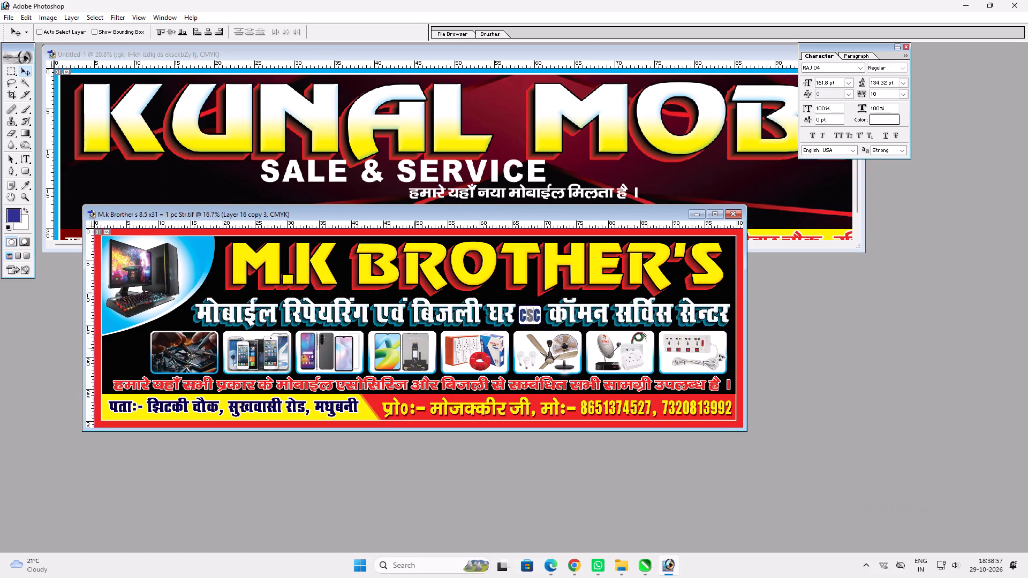
left_click(343, 339, "ctrl+shift")
left_click_drag(343, 339, 350, 359)
key("ctrl+z")
left_click(321, 346, "ctrl+shift")
left_click_drag(321, 345, 321, 363)
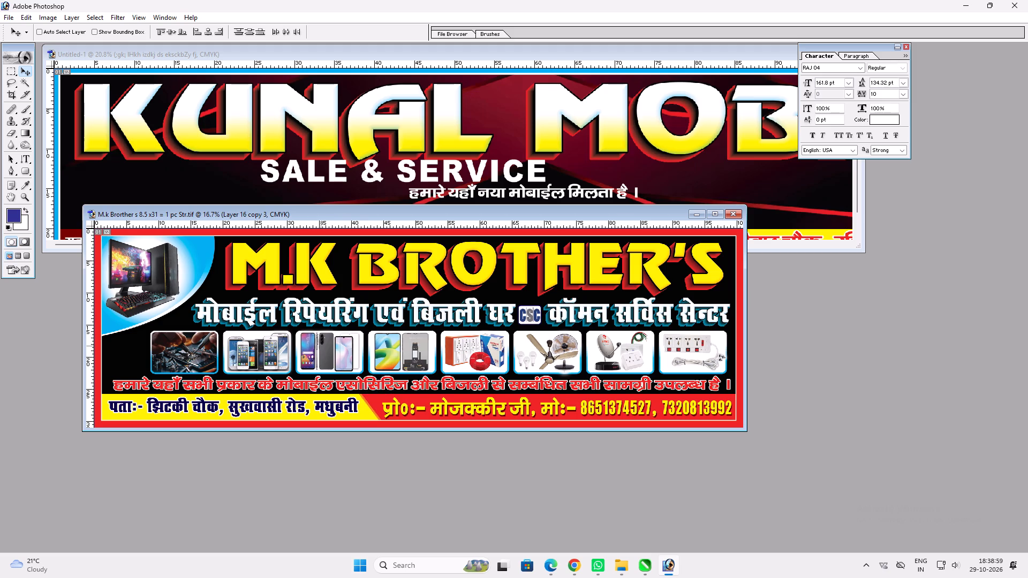
left_click_drag(321, 363, 321, 365)
key("ctrl+z")
left_click(275, 347, "ctrl+shift")
left_click_drag(274, 346, 278, 364)
key("ctrl+z")
left_click(258, 336, "ctrl+shift")
left_click_drag(258, 336, 260, 348)
key("ctrl+z")
left_click(207, 350, "ctrl+shift")
left_click_drag(205, 349, 208, 372)
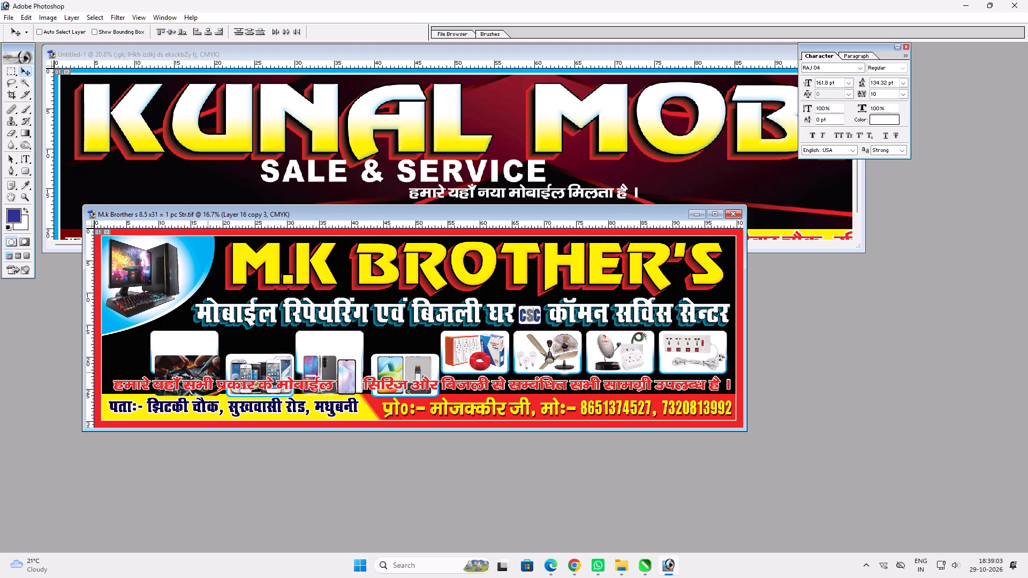
key("ctrl+z")
right_click(190, 347, "ctrl+shift")
left_click(217, 363, "ctrl+shift")
left_click_drag(216, 364, 218, 346)
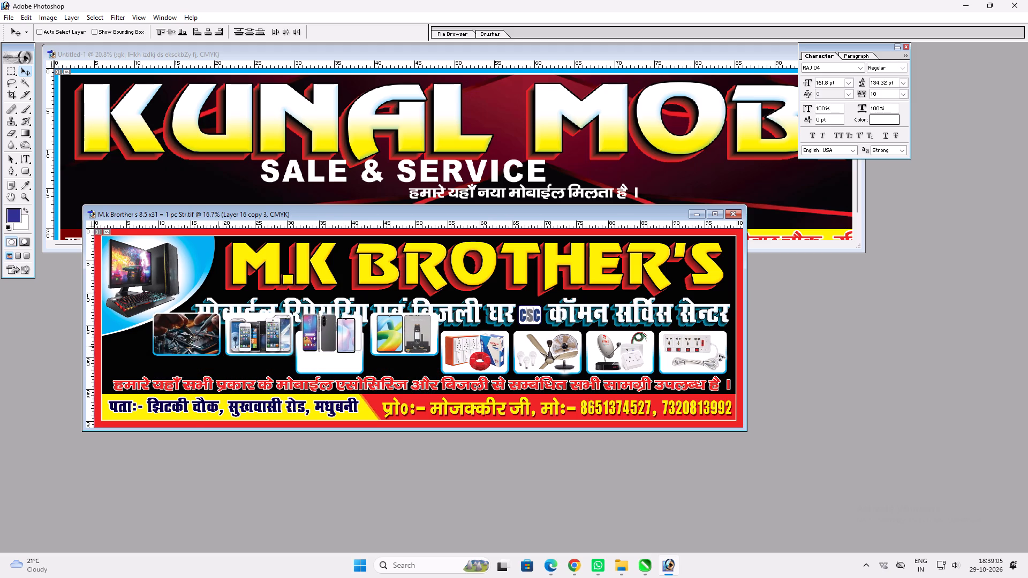
key("ctrl+z")
right_click(337, 350, "ctrl+shift")
left_click(363, 365, "ctrl+shift")
Copy the four linked picture cards into the KUNAL MOBILE banner and return to that document.
left_click_drag(354, 368, 407, 202)
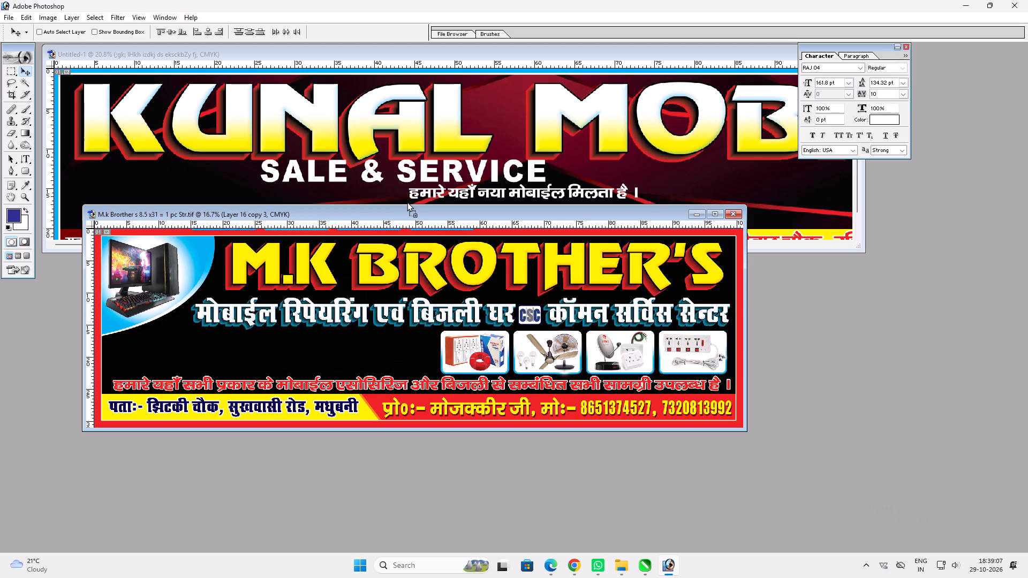
left_click_drag(407, 202, 422, 178)
key("v")
double_click(420, 52)
key("v")
key("v")
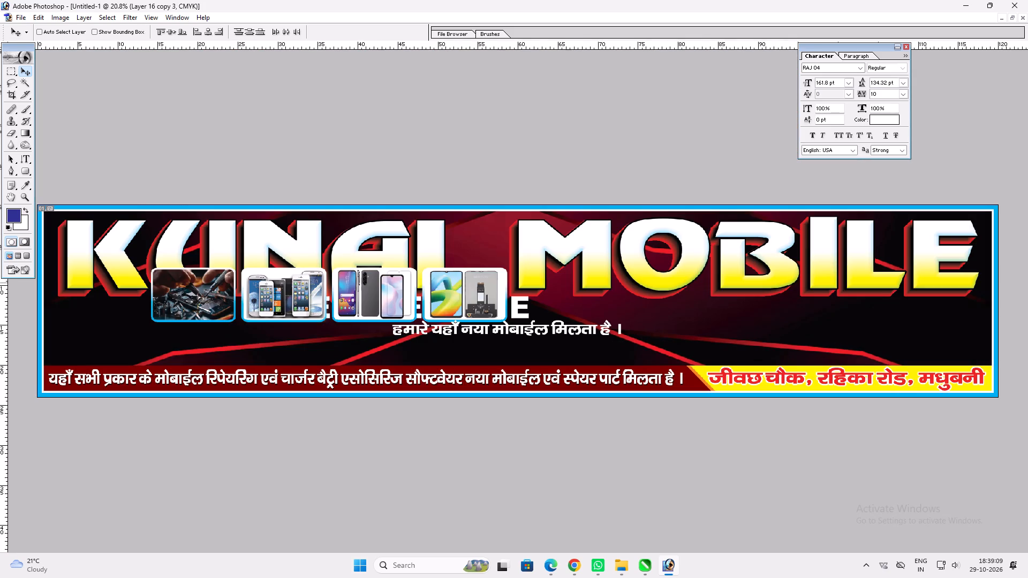
Place the four picture cards in a row under KUNAL at the banner's left and resize them to fit above the strip.
left_click_drag(479, 283, 380, 322)
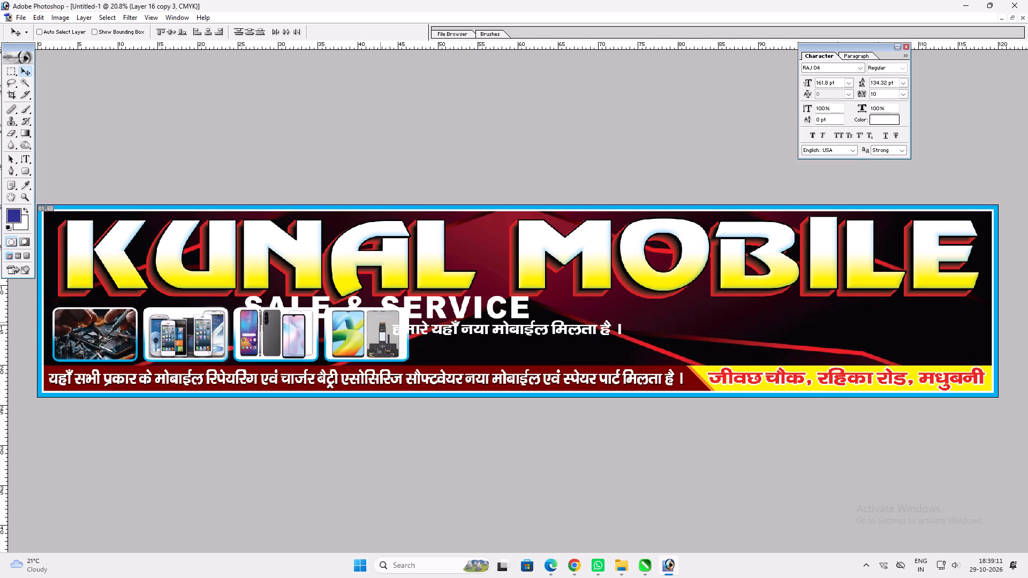
key("ctrl+t")
left_click_drag(347, 312, 350, 306, "shift")
key("shift+Return")
key("v")
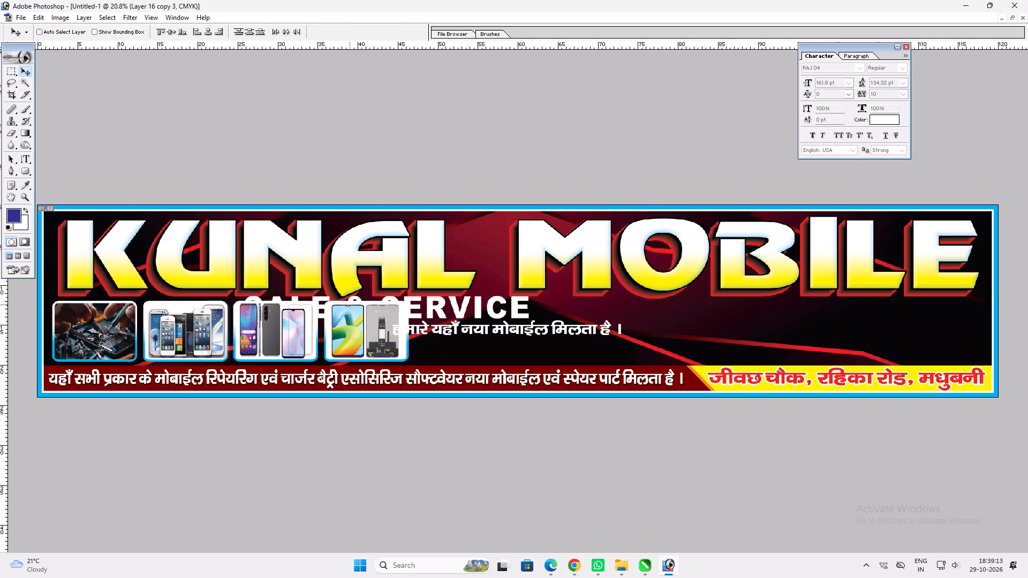
left_click_drag(381, 334, 376, 335)
key("ctrl+t")
left_click_drag(381, 354, 382, 354, "shift")
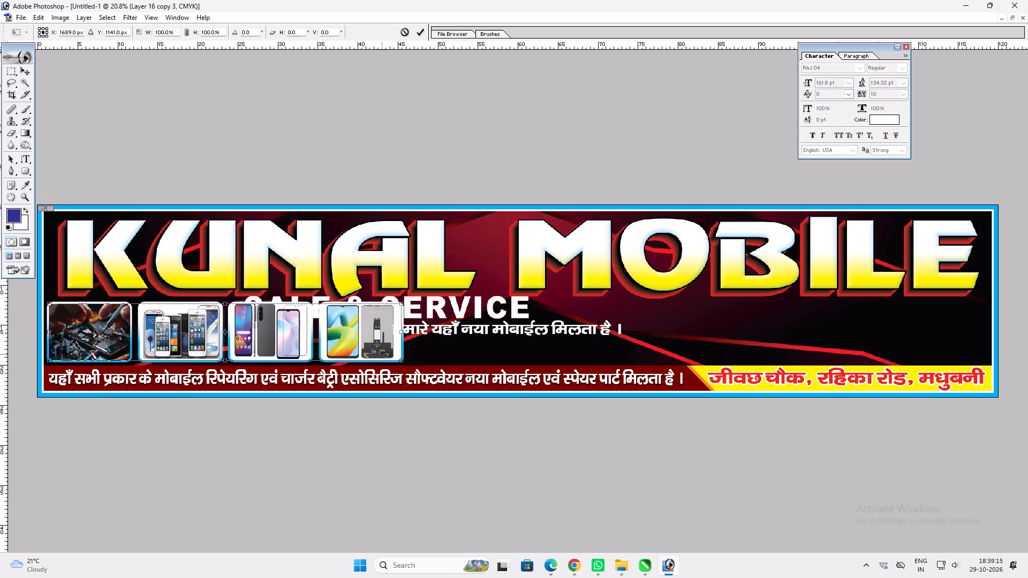
left_click_drag(382, 354, 385, 353, "shift")
left_click(404, 332, "shift")
key("shift+Return")
key("v")
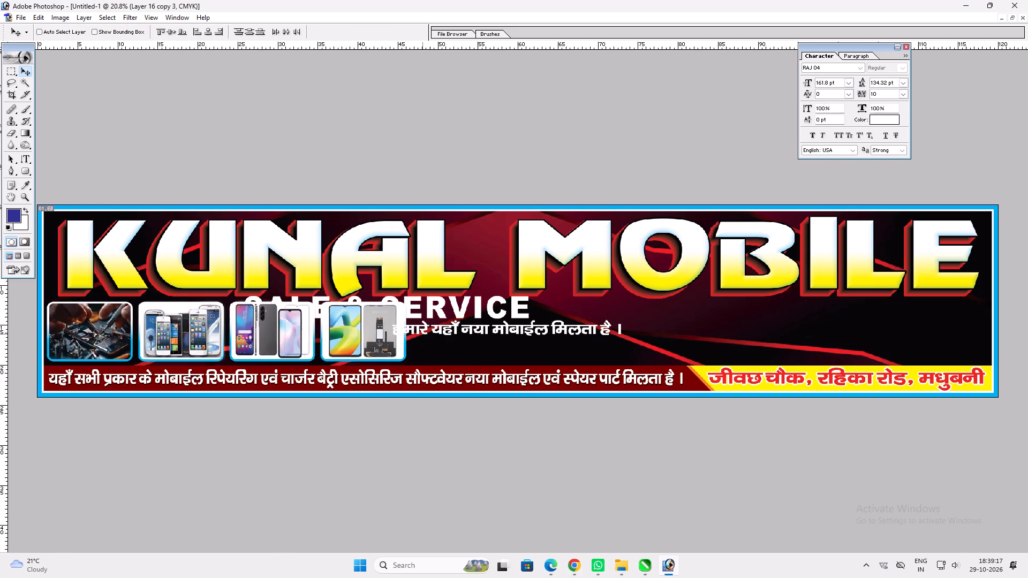
Move SALE & SERVICE beside the picture cards and place the Hindi new-mobile sentence below it.
key("ctrl+plus")
key("space")
key("v")
left_click(471, 308, "ctrl")
left_click_drag(468, 307, 654, 317)
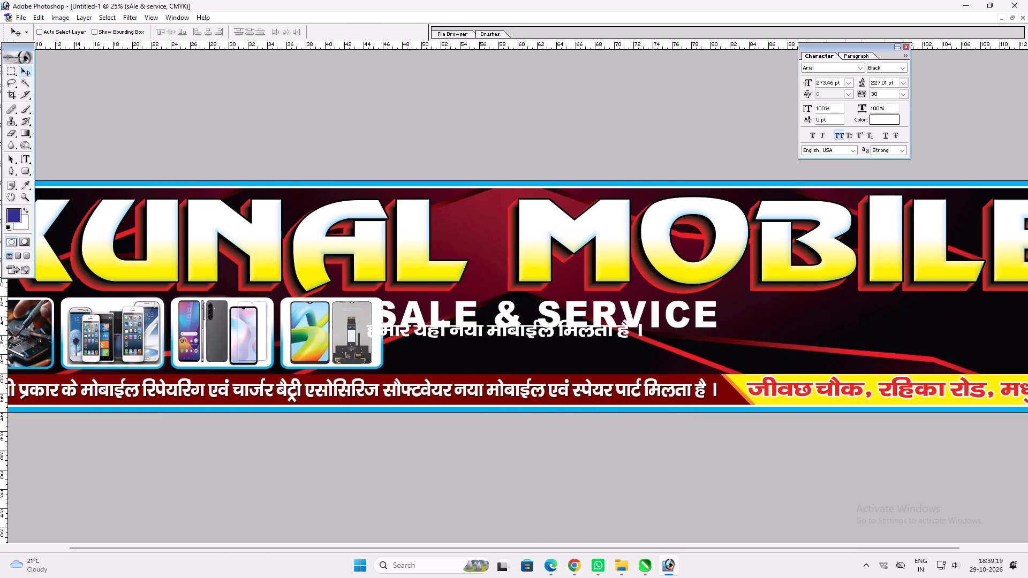
left_click_drag(654, 317, 669, 310)
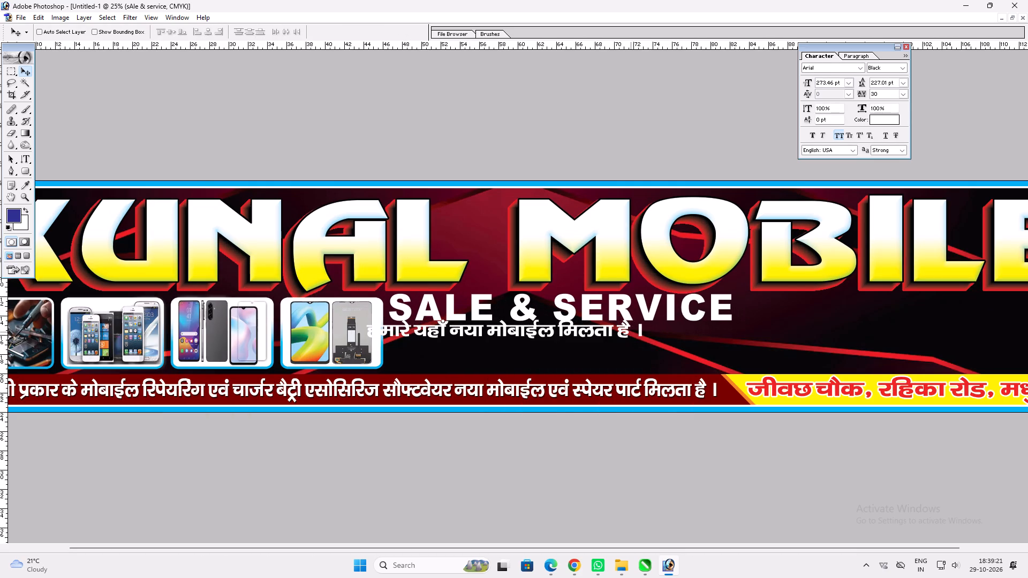
left_click(626, 332, "ctrl")
left_click_drag(626, 332, 703, 338)
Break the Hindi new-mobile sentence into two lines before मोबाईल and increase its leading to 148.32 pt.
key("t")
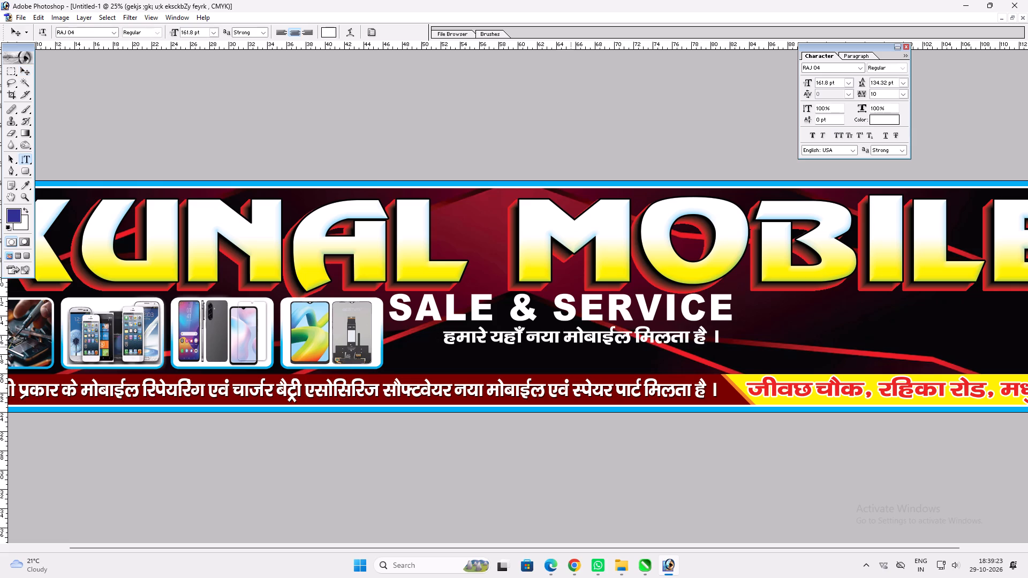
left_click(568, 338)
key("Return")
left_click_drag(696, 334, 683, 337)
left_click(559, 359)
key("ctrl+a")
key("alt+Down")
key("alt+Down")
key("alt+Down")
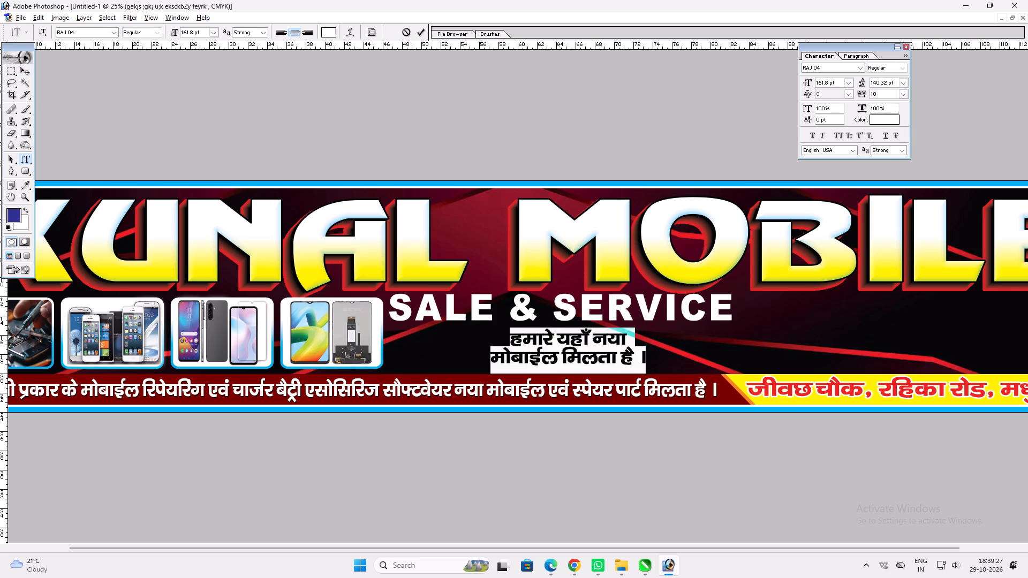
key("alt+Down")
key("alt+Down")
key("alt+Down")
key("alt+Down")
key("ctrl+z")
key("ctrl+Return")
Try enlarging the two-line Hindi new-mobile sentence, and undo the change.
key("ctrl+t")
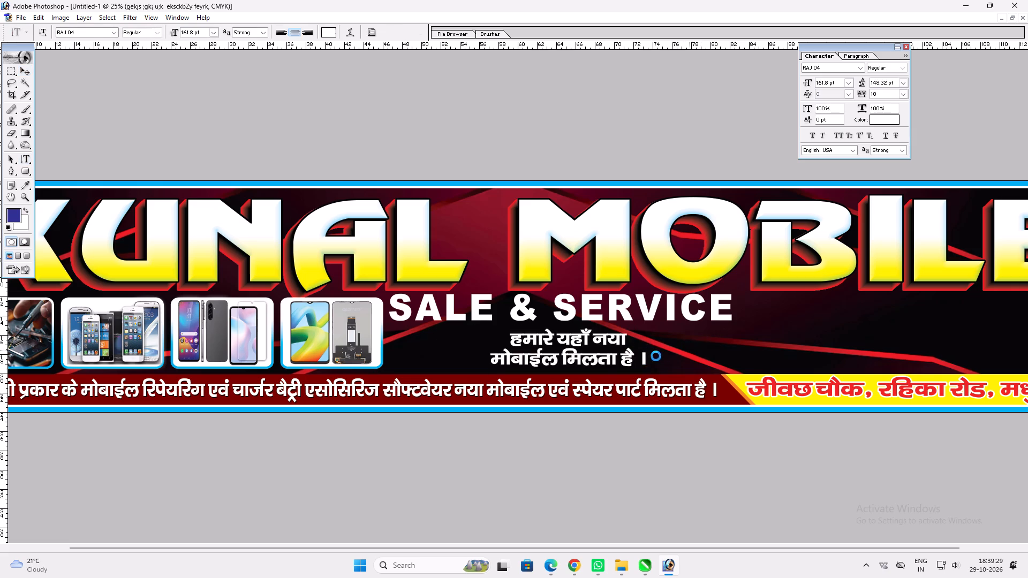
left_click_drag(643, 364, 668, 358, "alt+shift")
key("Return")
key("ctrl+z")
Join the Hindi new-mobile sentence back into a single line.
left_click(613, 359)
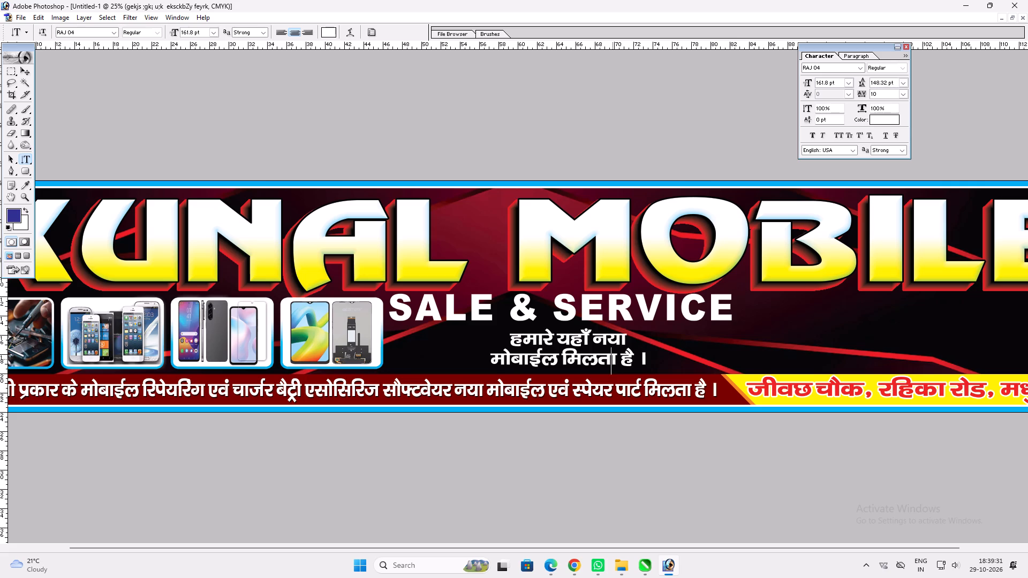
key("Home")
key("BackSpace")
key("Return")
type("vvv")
Move the Hindi new-mobile sentence just above the dark red strip and enlarge it to about the width of SALE & SERVICE.
left_click_drag(599, 351, 571, 367)
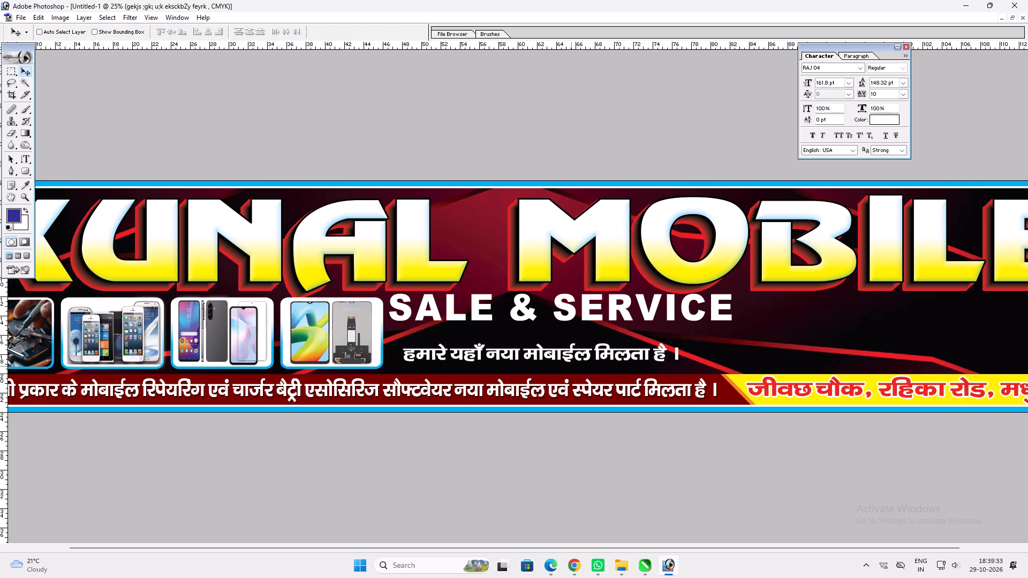
left_click_drag(571, 367, 562, 369)
key("ctrl+t")
left_click_drag(670, 363, 732, 359, "shift")
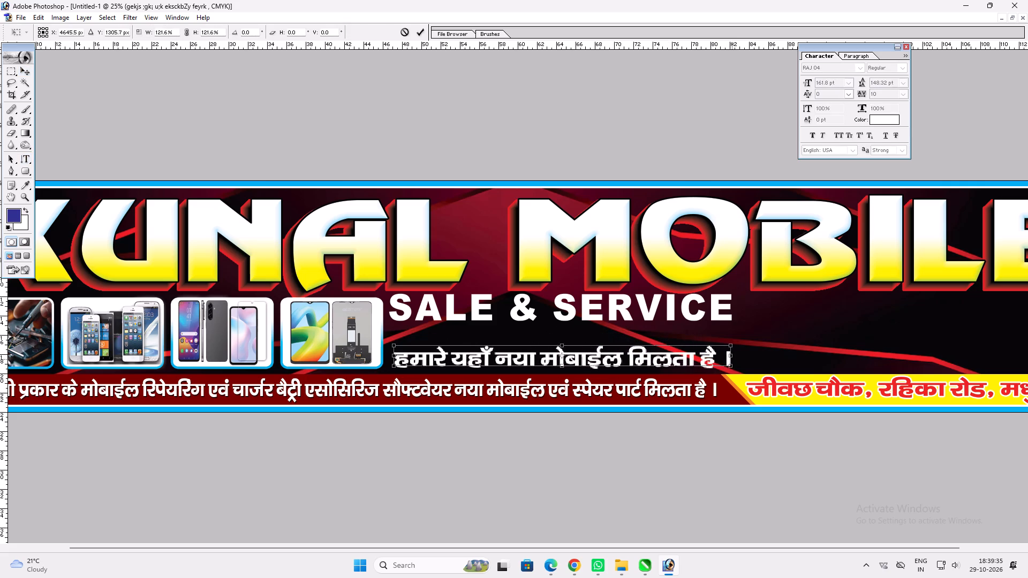
left_click_drag(732, 359, 732, 358, "shift")
left_click_drag(729, 354, 738, 352, "shift")
key("shift+Return")
key("v")
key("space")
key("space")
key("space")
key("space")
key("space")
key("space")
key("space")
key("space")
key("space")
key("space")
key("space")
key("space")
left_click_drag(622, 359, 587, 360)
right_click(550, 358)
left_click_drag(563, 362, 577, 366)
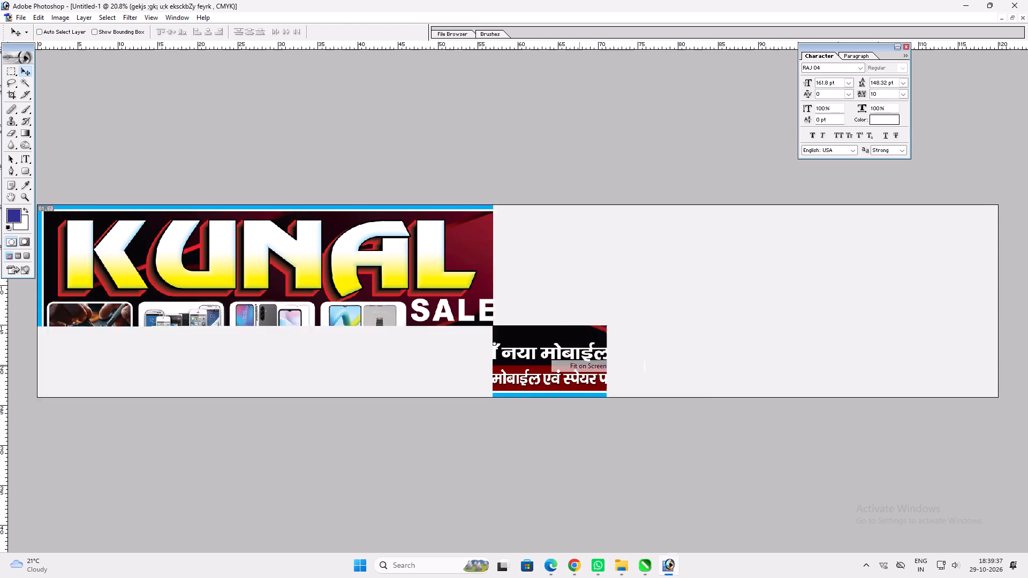
Stretch the SALE & SERVICE text slightly taller above the Hindi new-mobile sentence.
key("v")
left_click(580, 319, "ctrl")
left_click_drag(580, 319, 584, 332)
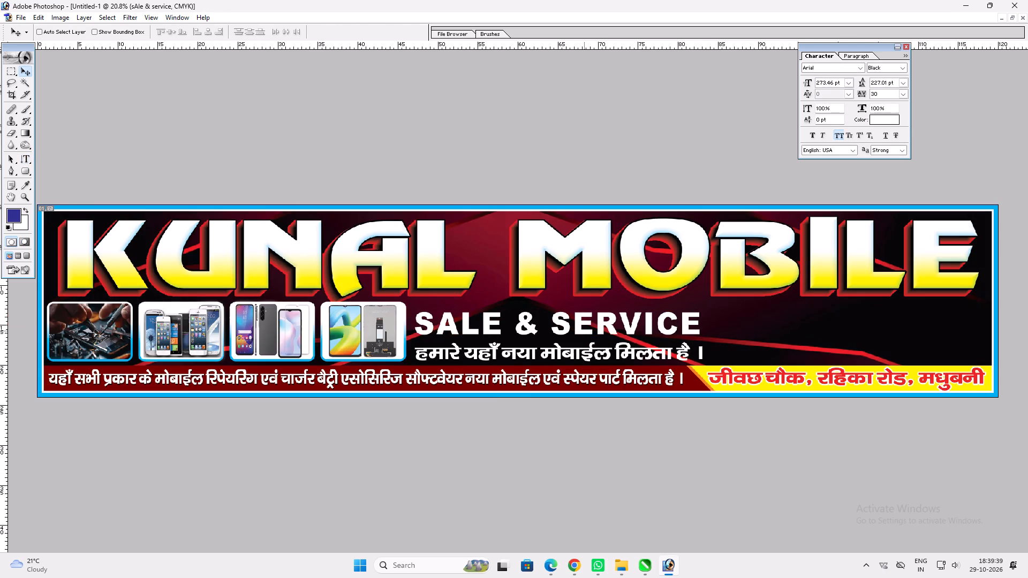
key("ctrl+t")
left_click_drag(586, 314, 593, 310, "shift")
key("shift+Return")
key("v")
key("space")
key("space")
left_click_drag(631, 334, 619, 337)
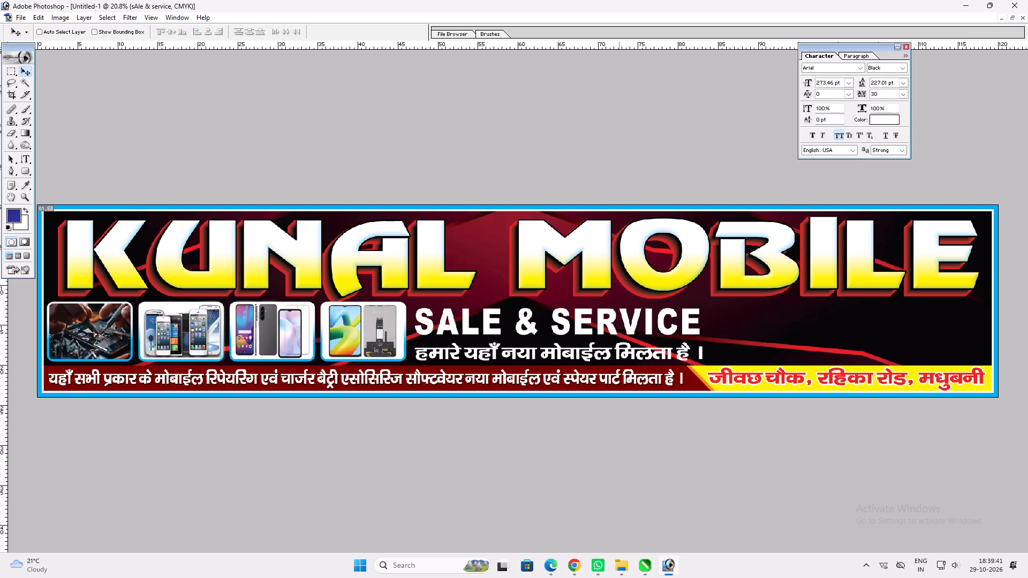
left_click_drag(619, 337, 519, 316)
key("v")
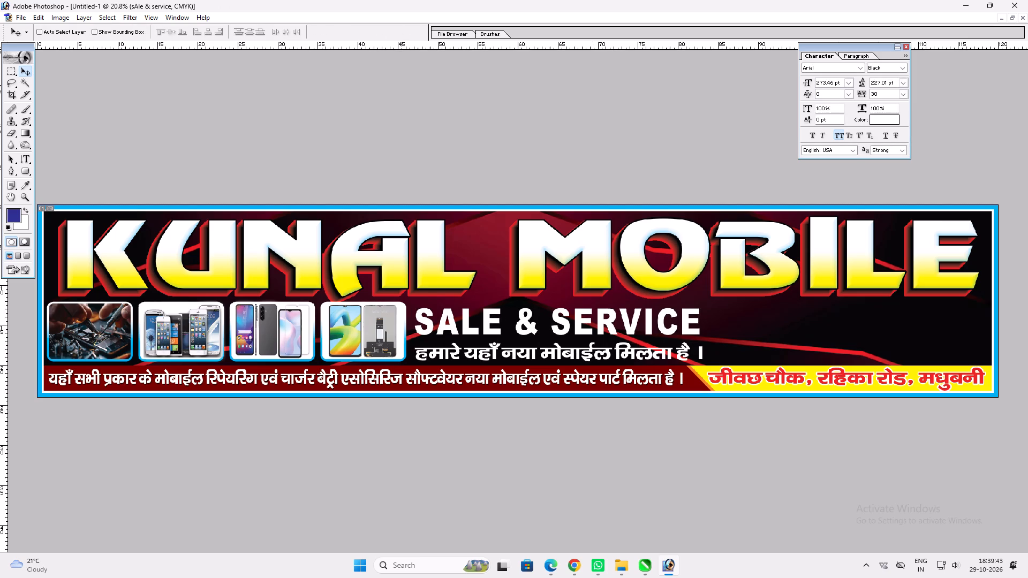
right_click(397, 328)
In File Explorer, search the 2026 folder on Local Disk (H:) for mobile and open Naveen Mobile 5x1 = 2 pc Stra in Photoshop.
double_click(622, 574)
left_click(591, 535)
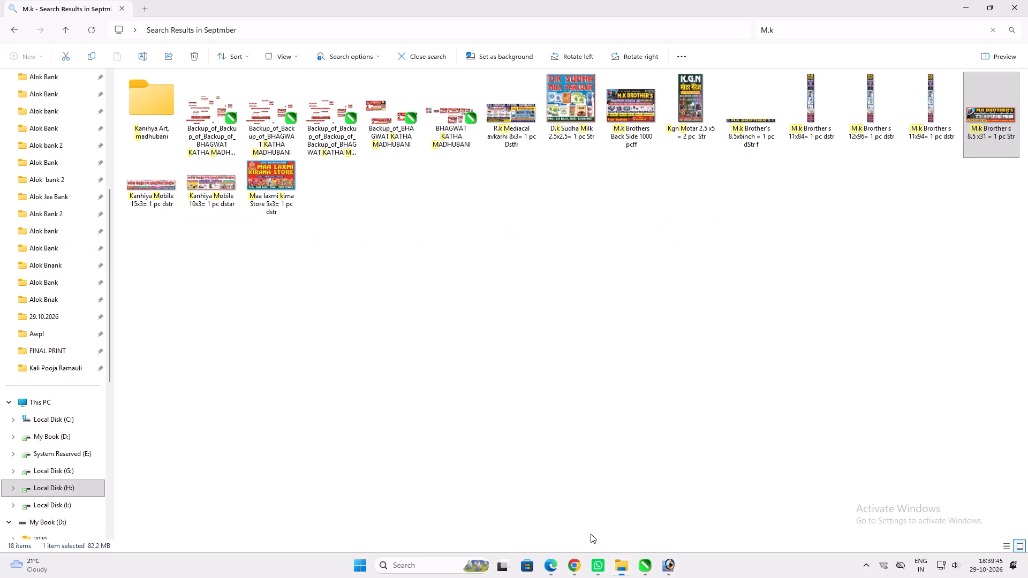
left_click(64, 490)
double_click(159, 90)
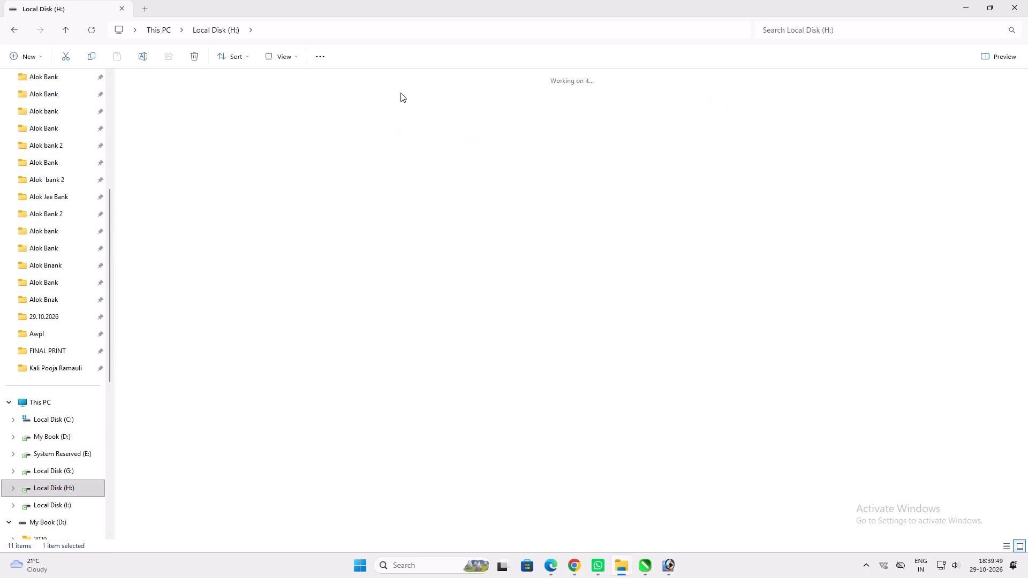
left_click(828, 31)
type("mobile")
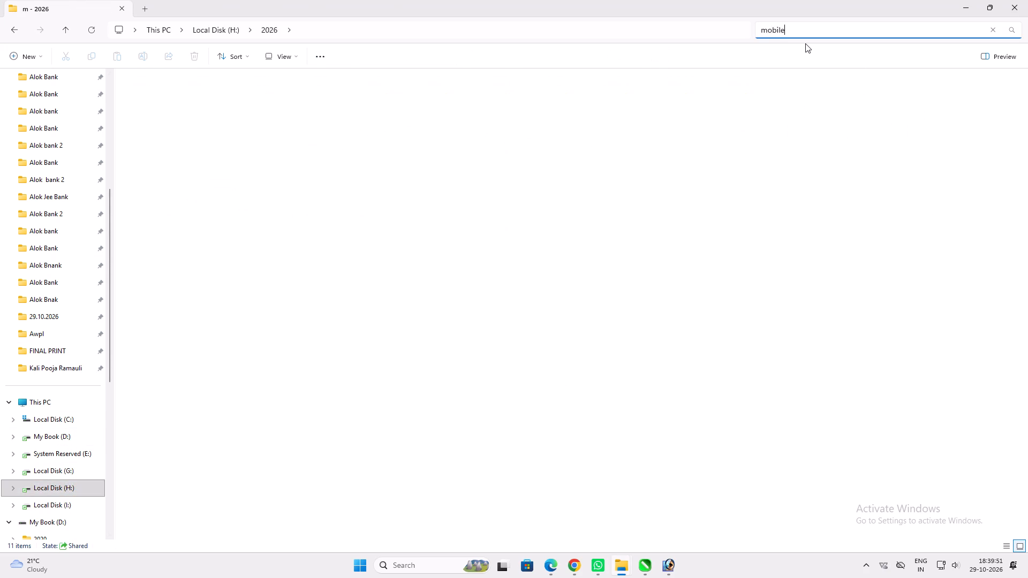
left_click(297, 52)
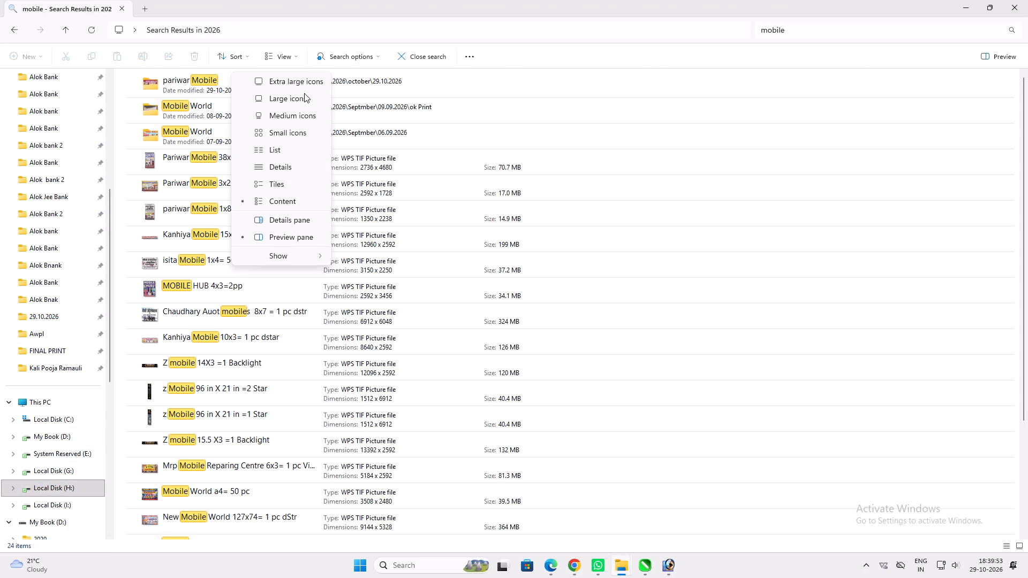
left_click(304, 94)
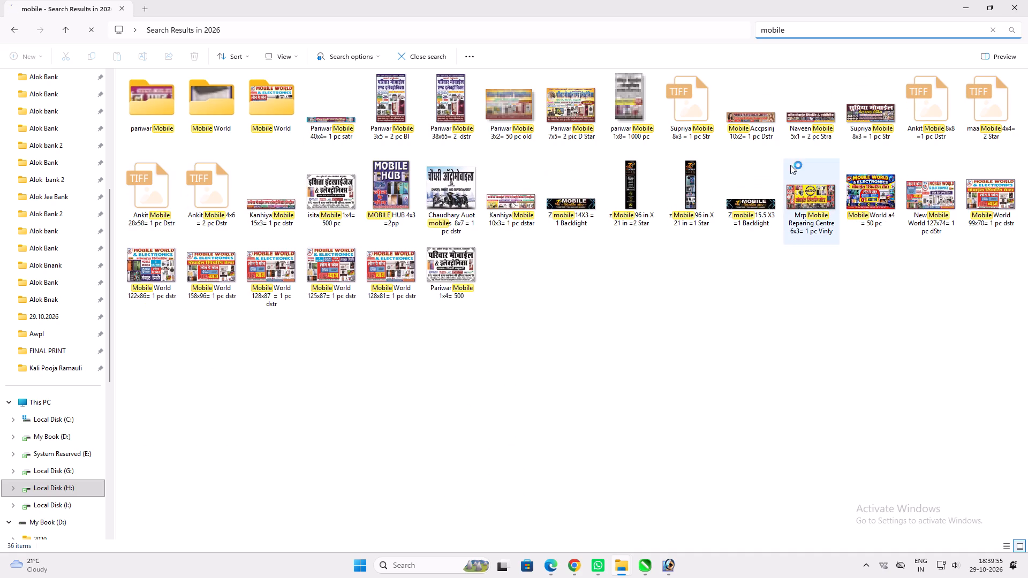
left_click_drag(803, 120, 649, 354)
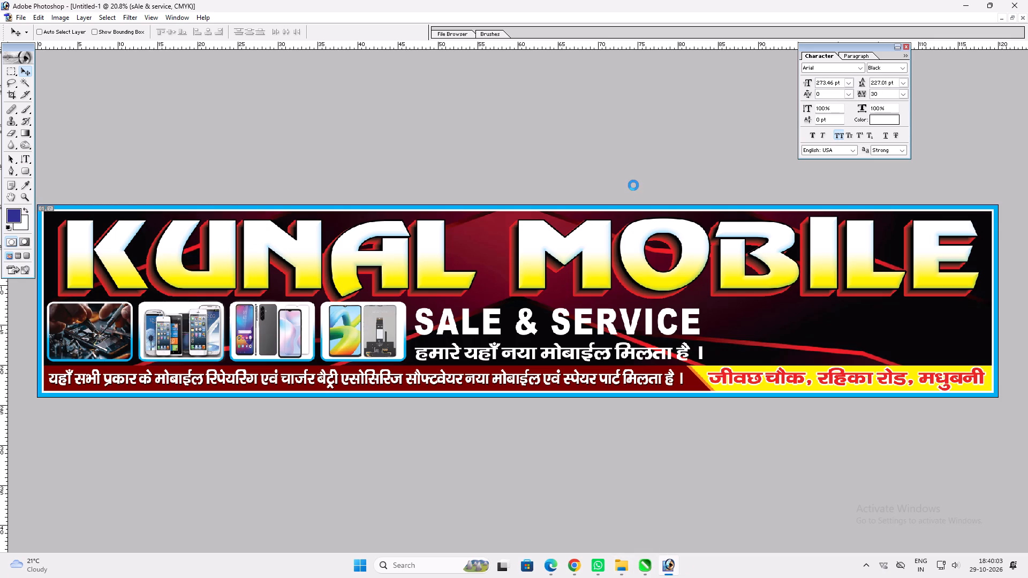
key("v")
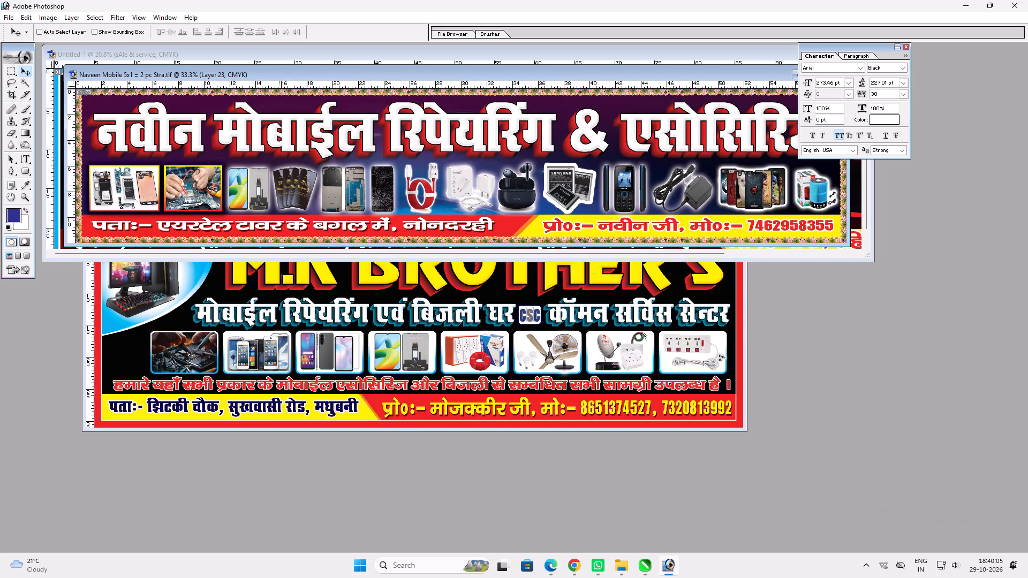
Copy the linked pair of circuit-board and phone-repair pictures from the Naveen Mobile banner into the KUNAL MOBILE banner.
left_click(185, 191, "ctrl")
left_click_drag(185, 191, 188, 163)
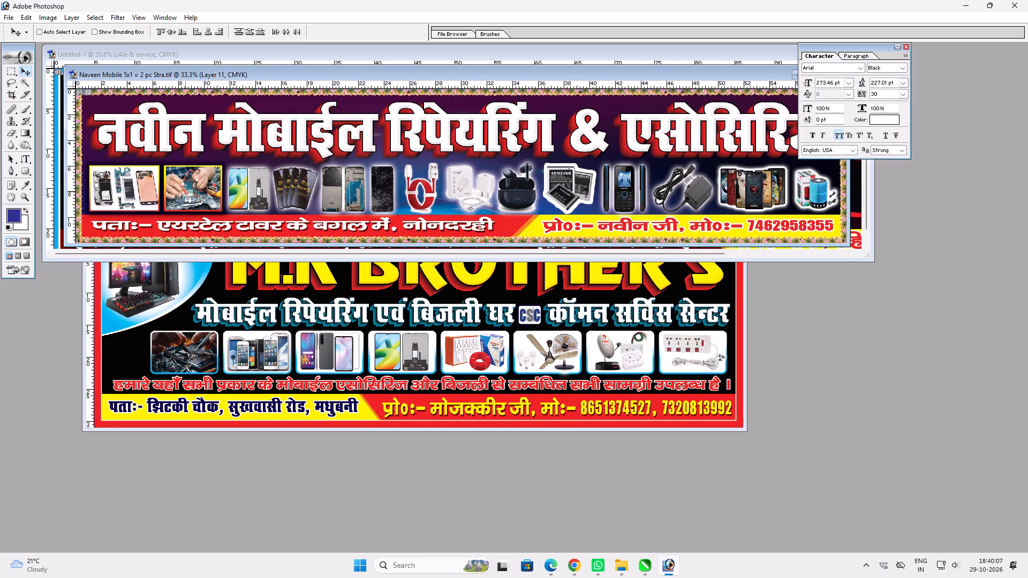
left_click_drag(193, 180, 193, 173, "ctrl")
key("ctrl+z")
left_click_drag(187, 192, 512, 360)
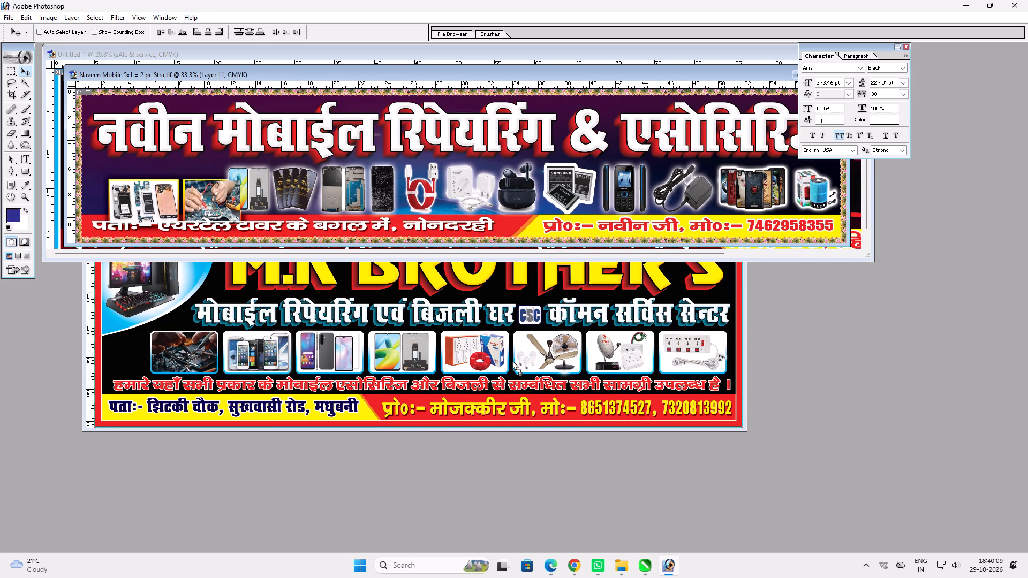
left_click_drag(512, 360, 382, 222)
key("ctrl+z")
left_click_drag(391, 70, 434, 326)
left_click_drag(282, 431, 624, 205)
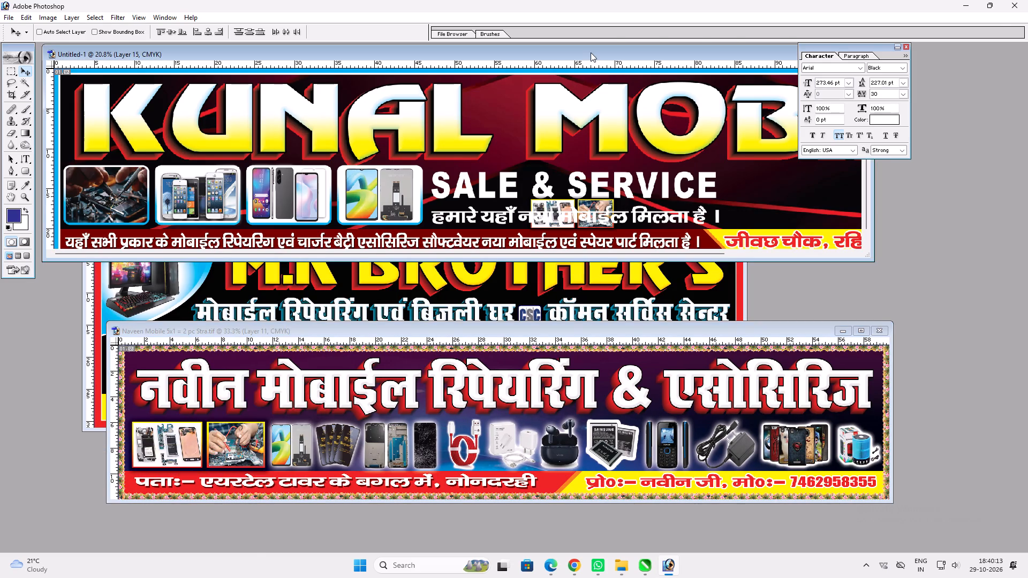
Place the pair of repair pictures at the banner's right end below MOBILE and enlarge it to nearly fill the space above the yellow strip.
double_click(591, 52)
key("v")
key("v")
left_click_drag(563, 368, 949, 332)
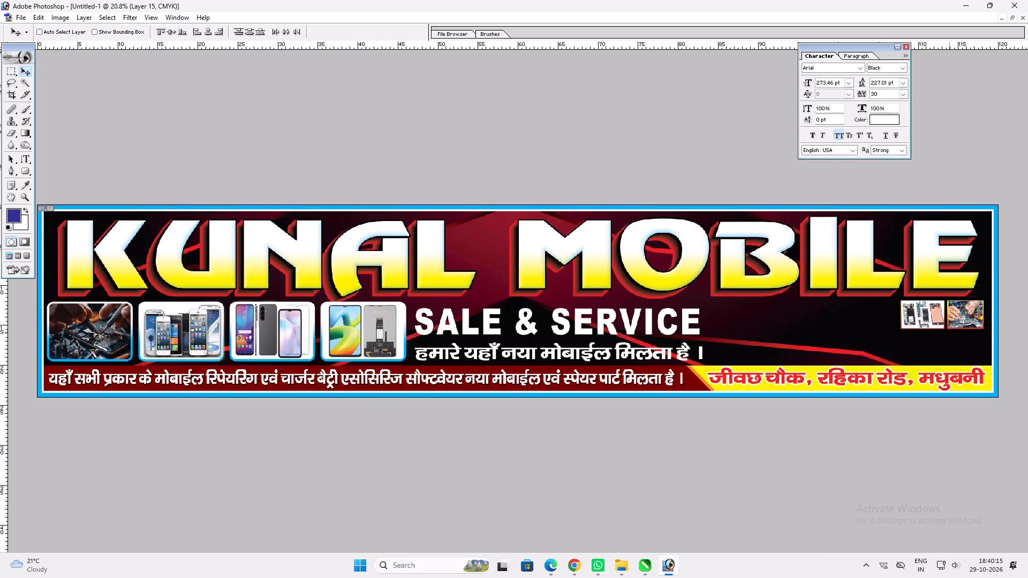
key("ctrl+t")
left_click_drag(904, 328, 870, 338, "shift")
key("Return")
key("v")
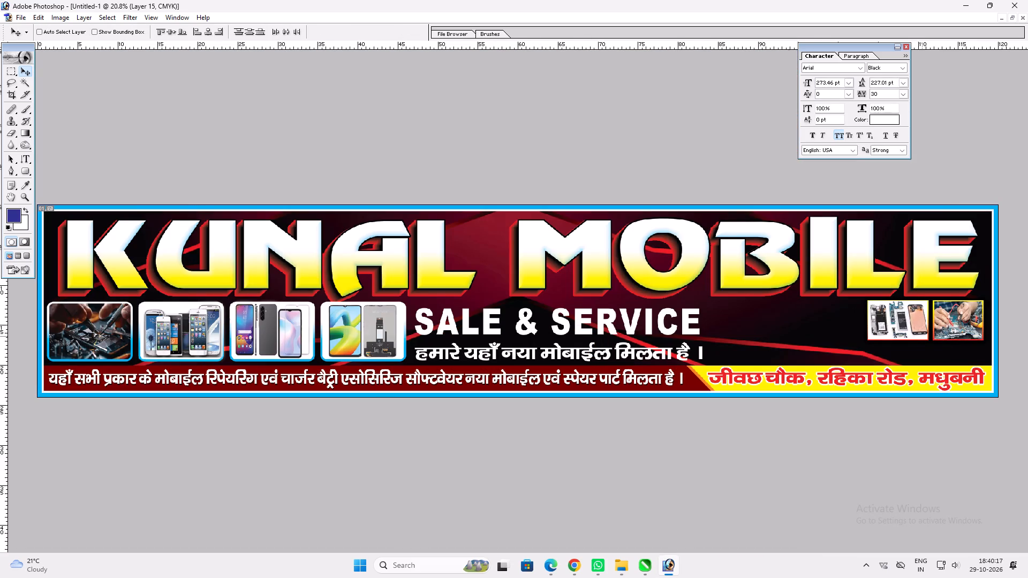
left_click(922, 336)
key("ctrl+t")
left_click(940, 341, "shift")
left_click_drag(868, 347, 838, 354, "shift")
key("Return")
key("v")
left_click(898, 348)
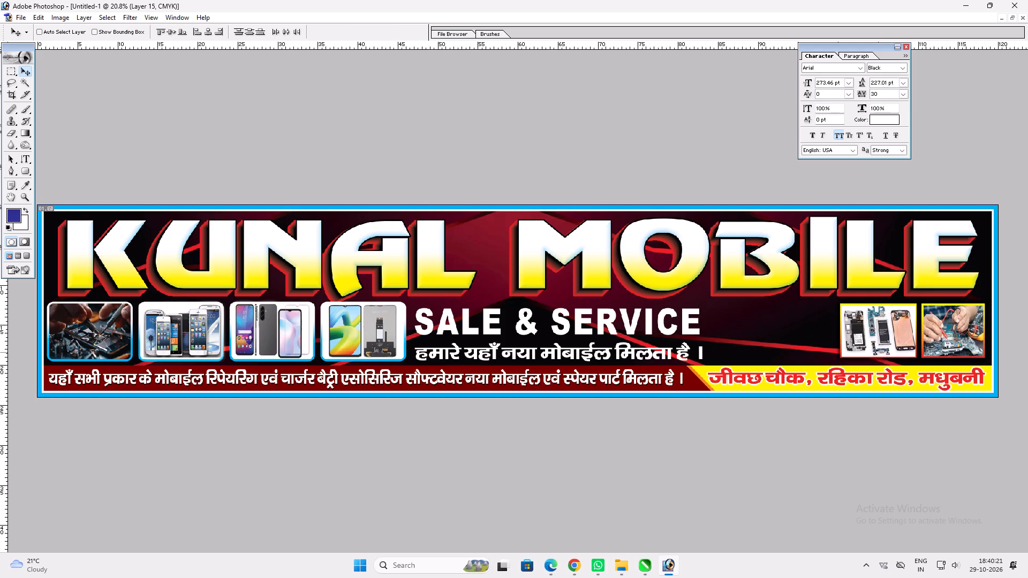
Copy the black earbuds picture from the Naveen Mobile banner to just right of the Hindi new-mobile sentence.
type("fff")
left_click(565, 393)
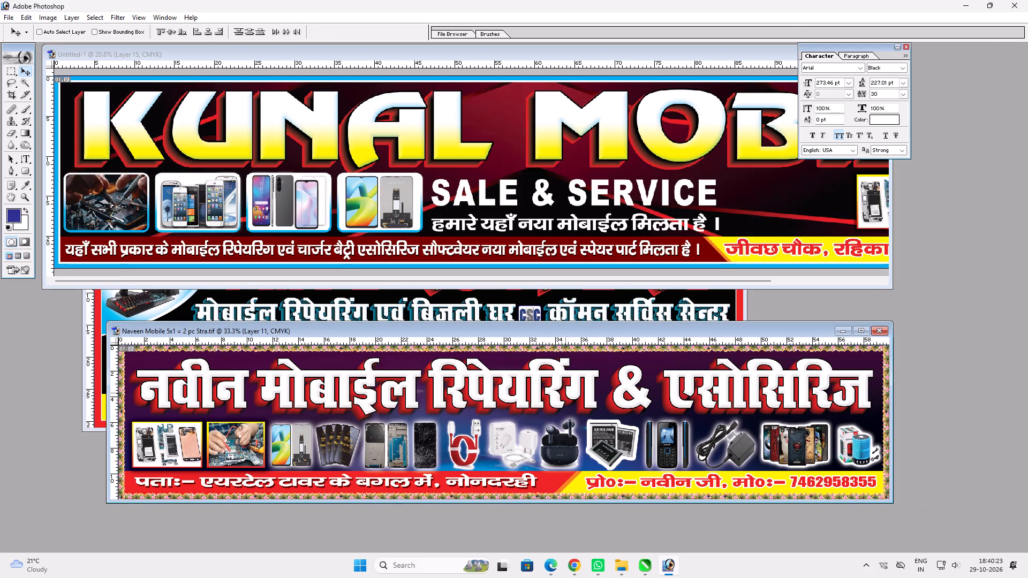
left_click(569, 450, "ctrl")
left_click_drag(569, 450, 632, 226)
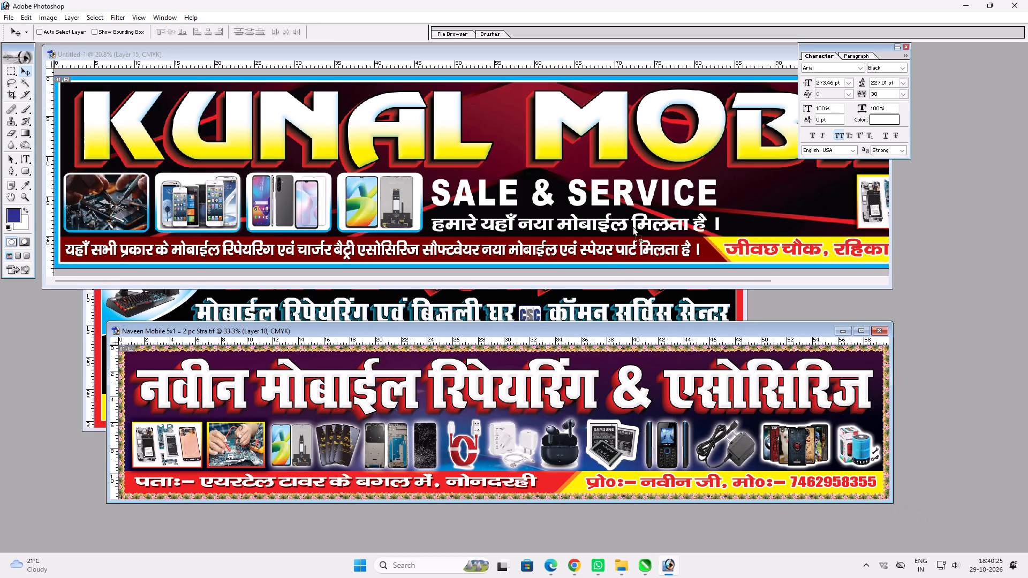
left_click_drag(632, 226, 636, 218)
left_click_drag(629, 228, 742, 231)
Copy the white charger picture from the Naveen Mobile banner to above the earbuds, beside SALE & SERVICE.
left_click(533, 448)
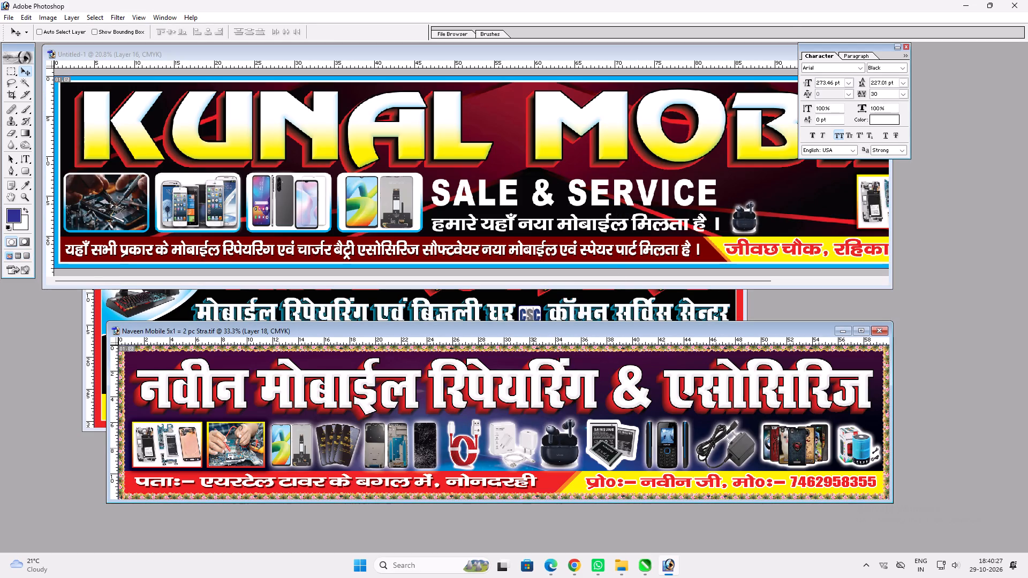
left_click(506, 432, "ctrl")
left_click_drag(498, 429, 758, 168)
left_click_drag(766, 187, 749, 199)
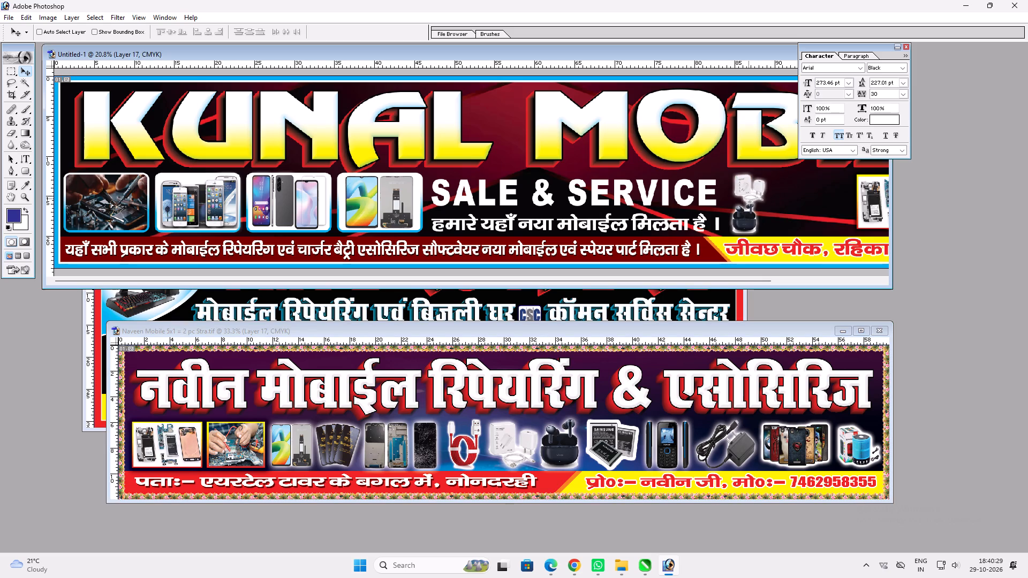
left_click_drag(749, 199, 742, 199)
Copy the red cable picture from the Naveen Mobile banner to the right of the white charger.
left_click(548, 475)
left_click(464, 435, "ctrl")
left_click(453, 452, "ctrl")
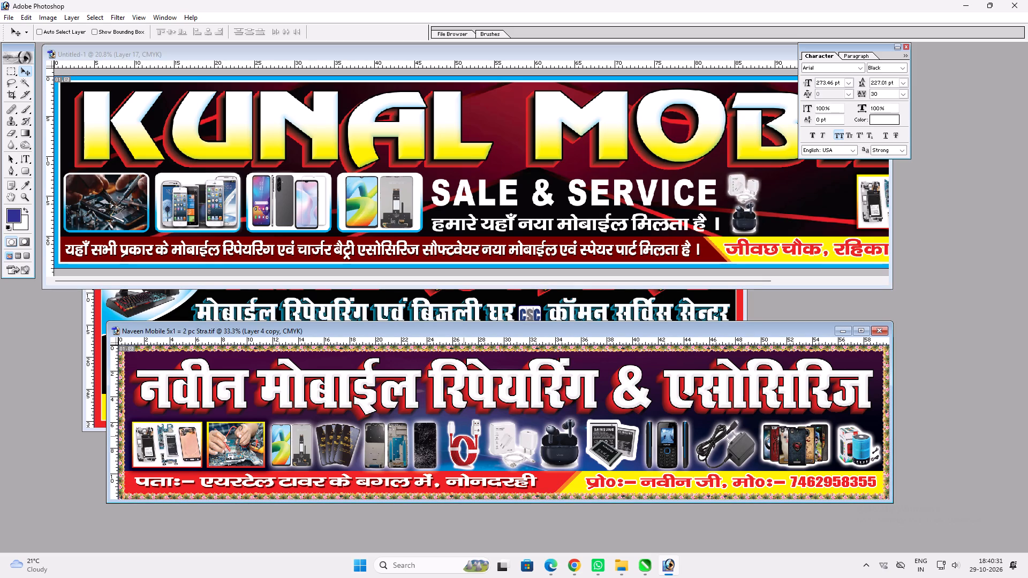
left_click_drag(453, 452, 746, 194)
left_click_drag(479, 435, 495, 434)
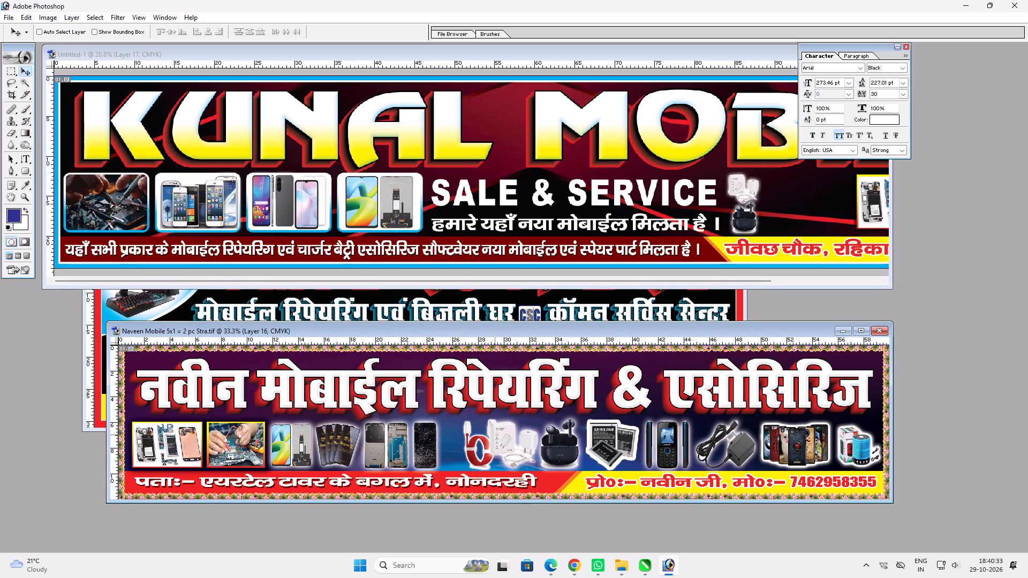
left_click_drag(495, 434, 828, 181)
left_click_drag(827, 203, 783, 207)
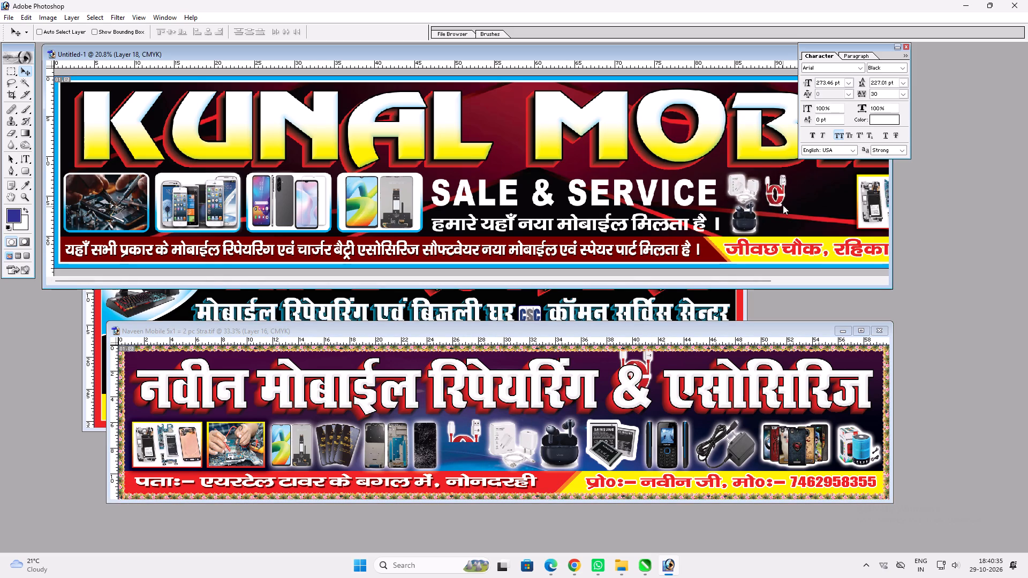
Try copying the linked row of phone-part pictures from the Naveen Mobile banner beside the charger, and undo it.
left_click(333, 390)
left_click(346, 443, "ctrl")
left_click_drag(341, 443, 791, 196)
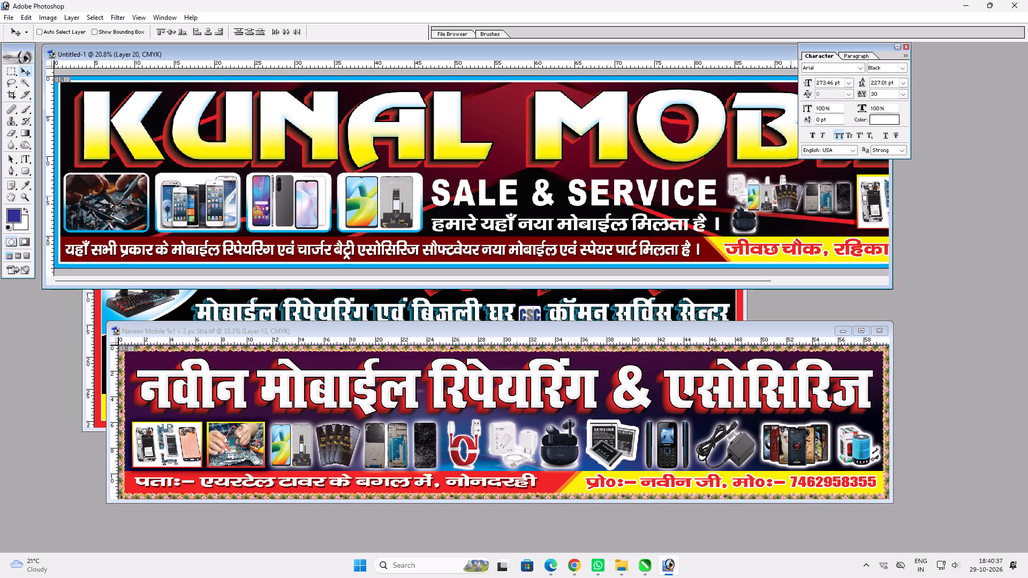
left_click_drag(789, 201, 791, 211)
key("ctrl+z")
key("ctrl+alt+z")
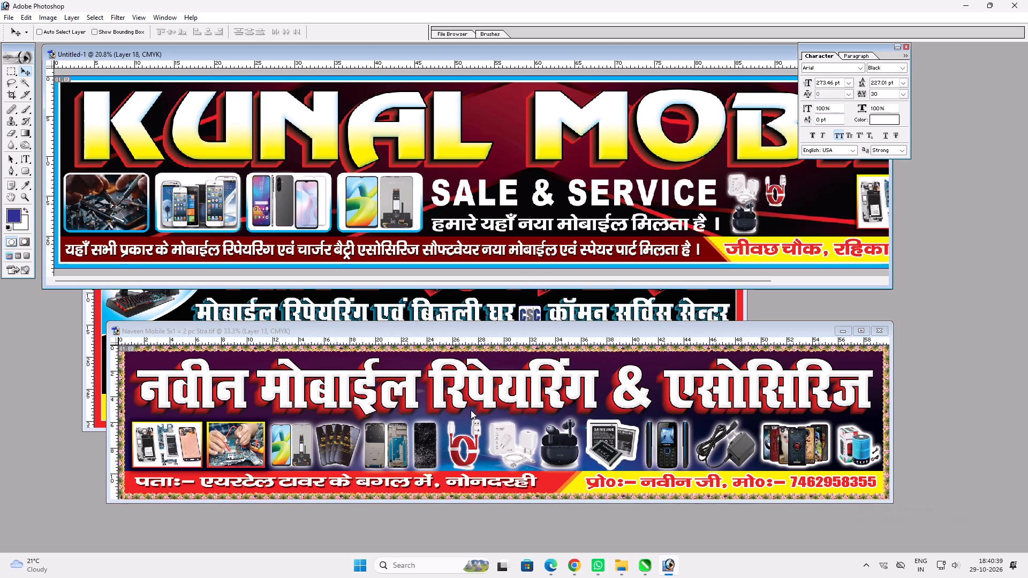
Copy only the black fanned phone-glass picture (Layer 13) from the Naveen Mobile banner to the right of the red cable.
left_click(471, 410)
key("v")
right_click(347, 437)
left_click(356, 439)
right_click(346, 436, "ctrl+shift")
left_click(357, 440, "ctrl+shift")
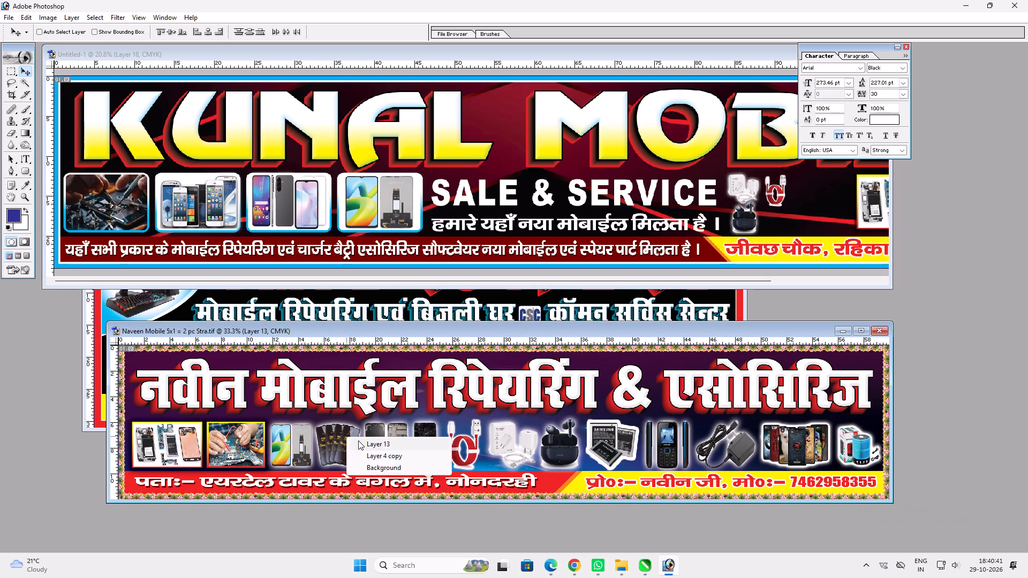
left_click_drag(339, 450, 811, 199)
left_click_drag(803, 214, 798, 206)
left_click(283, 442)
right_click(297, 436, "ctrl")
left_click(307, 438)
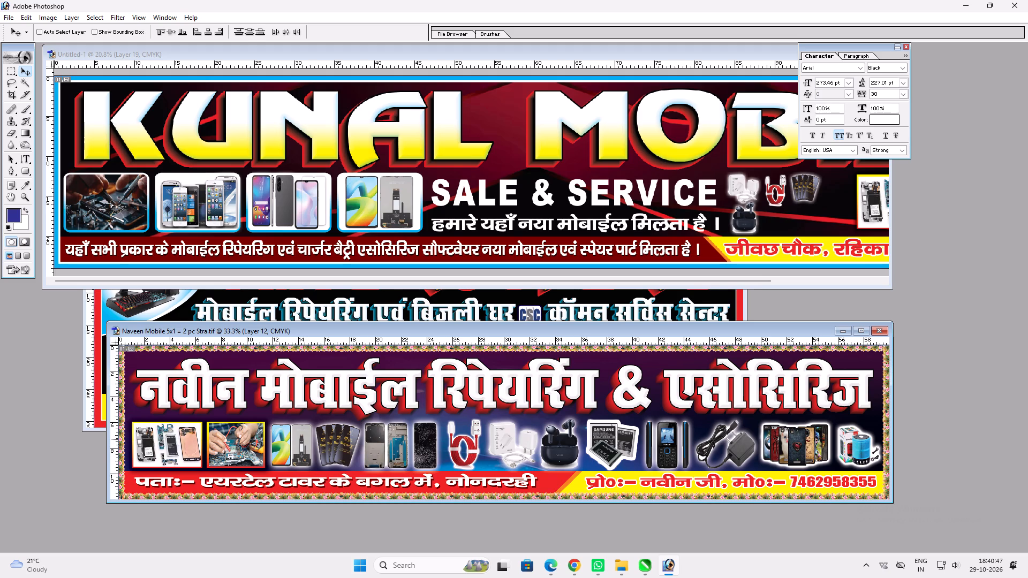
Copy the black power adapter picture from the Naveen Mobile banner to below the red cable, beside the earbuds.
left_click(732, 445, "ctrl")
left_click_drag(732, 445, 730, 413)
key("ctrl+z")
left_click_drag(728, 436, 805, 210)
left_click_drag(800, 214, 781, 219)
Copy the blue speaker picture from the Naveen Mobile banner to the right of the power adapter.
left_click(823, 435, "ctrl")
left_click(850, 441, "ctrl")
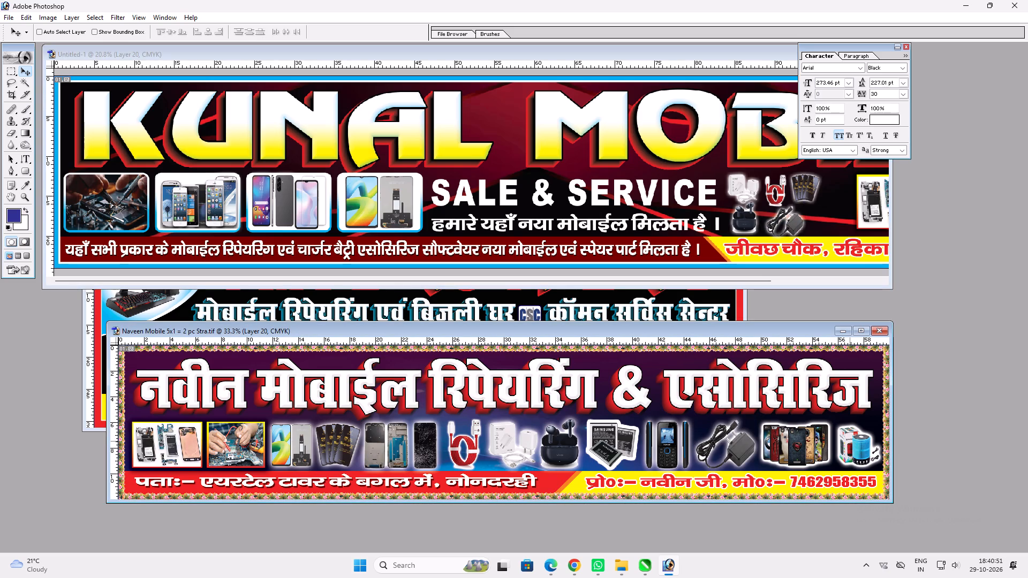
left_click_drag(850, 441, 815, 200)
left_click_drag(824, 213, 832, 232)
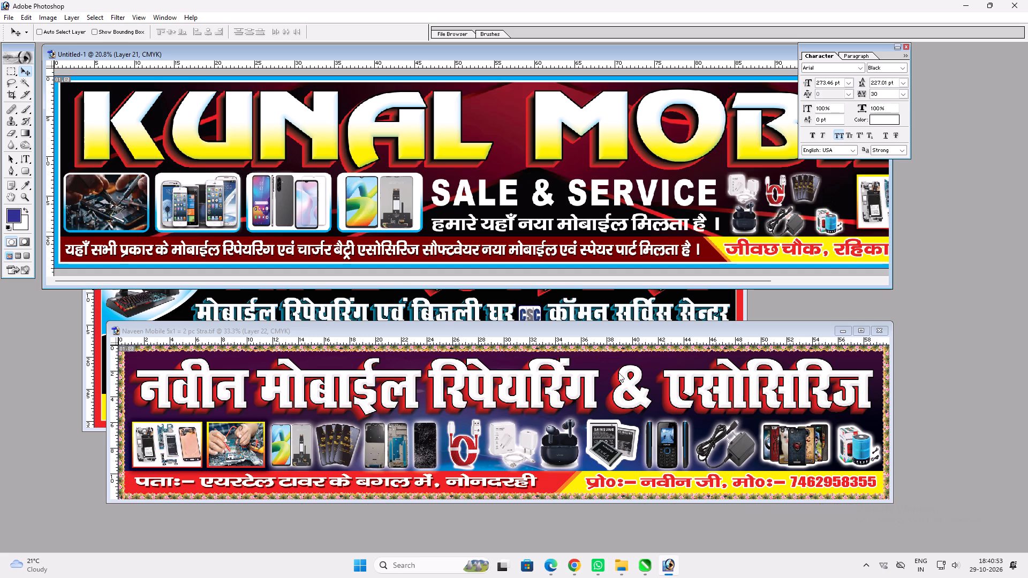
Return to the full-screen KUNAL MOBILE banner and nudge the pair of repair pictures slightly toward the right border.
left_click(589, 386)
left_click(559, 194)
key("f")
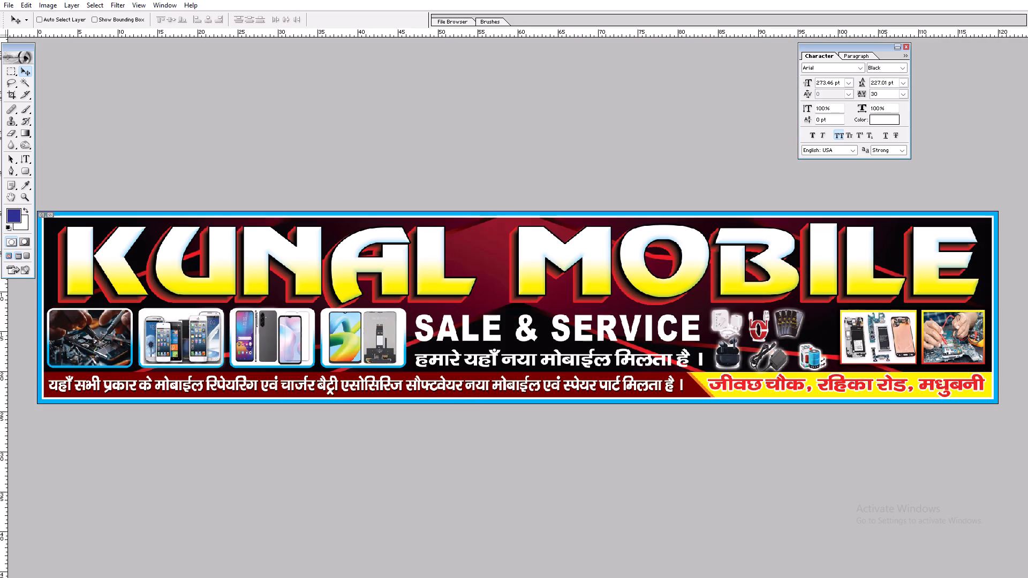
left_click(867, 322, "ctrl")
key("ctrl+t")
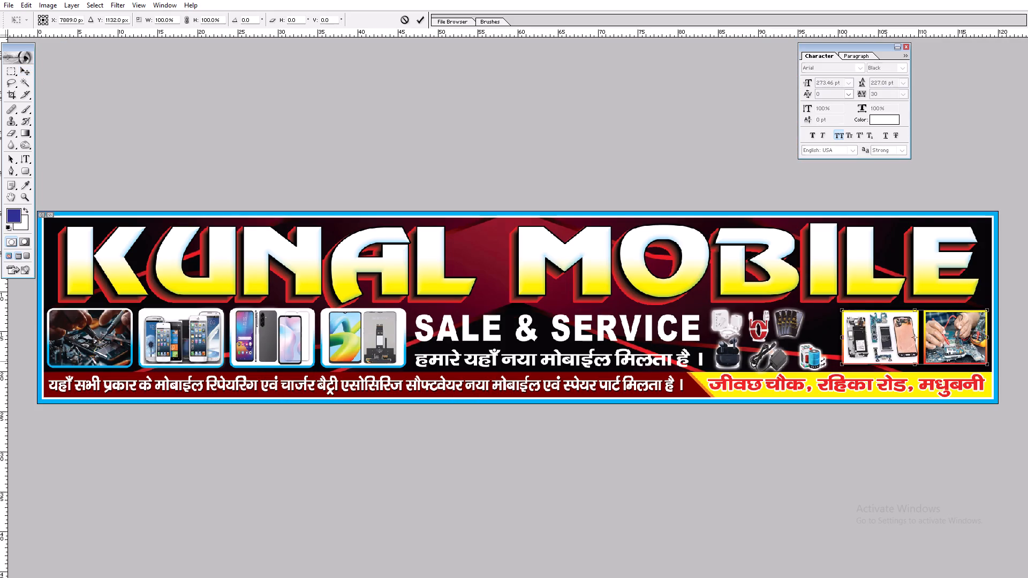
left_click(958, 363, "shift")
left_click(845, 344, "shift")
key("shift+Return")
key("v")
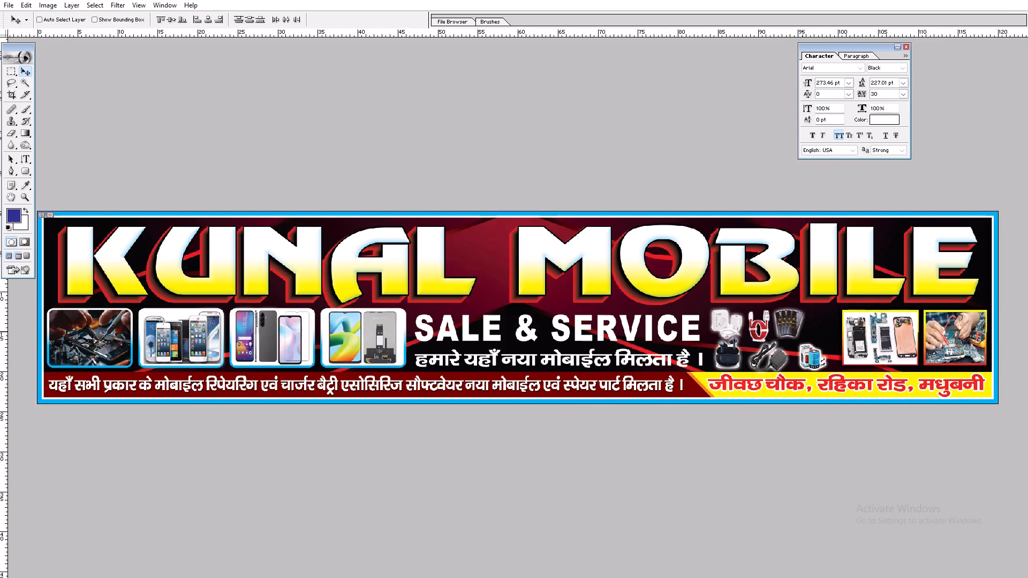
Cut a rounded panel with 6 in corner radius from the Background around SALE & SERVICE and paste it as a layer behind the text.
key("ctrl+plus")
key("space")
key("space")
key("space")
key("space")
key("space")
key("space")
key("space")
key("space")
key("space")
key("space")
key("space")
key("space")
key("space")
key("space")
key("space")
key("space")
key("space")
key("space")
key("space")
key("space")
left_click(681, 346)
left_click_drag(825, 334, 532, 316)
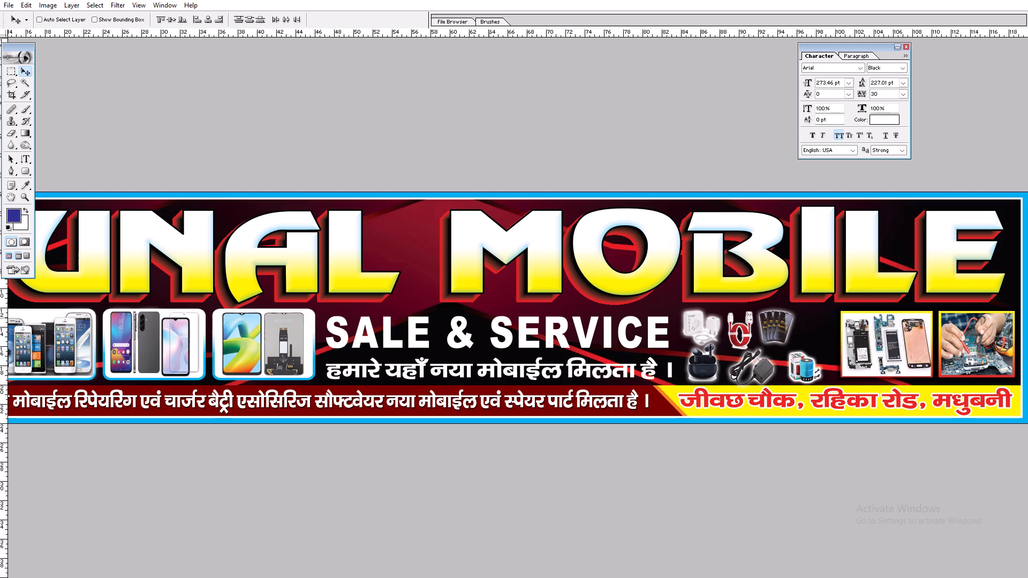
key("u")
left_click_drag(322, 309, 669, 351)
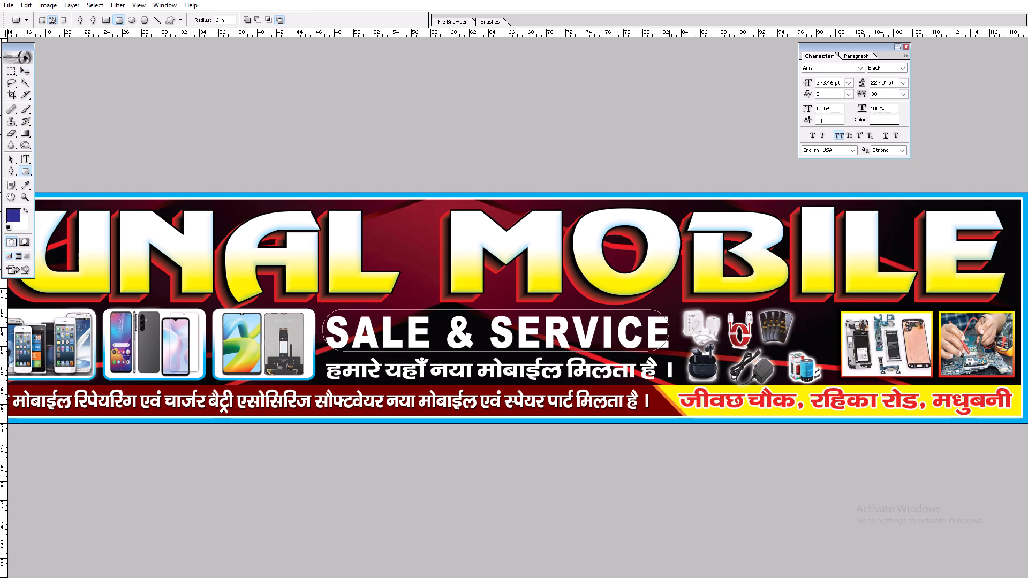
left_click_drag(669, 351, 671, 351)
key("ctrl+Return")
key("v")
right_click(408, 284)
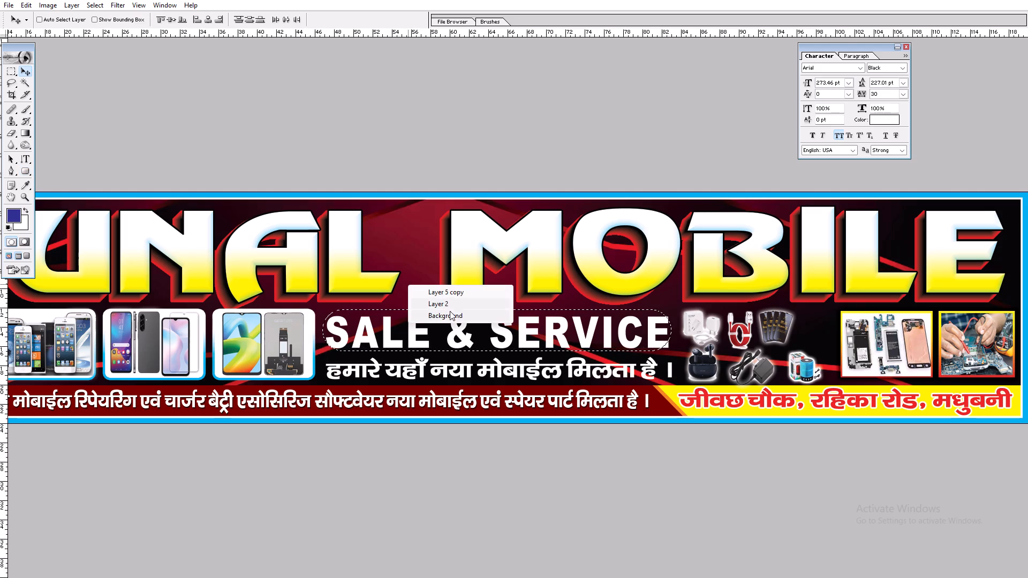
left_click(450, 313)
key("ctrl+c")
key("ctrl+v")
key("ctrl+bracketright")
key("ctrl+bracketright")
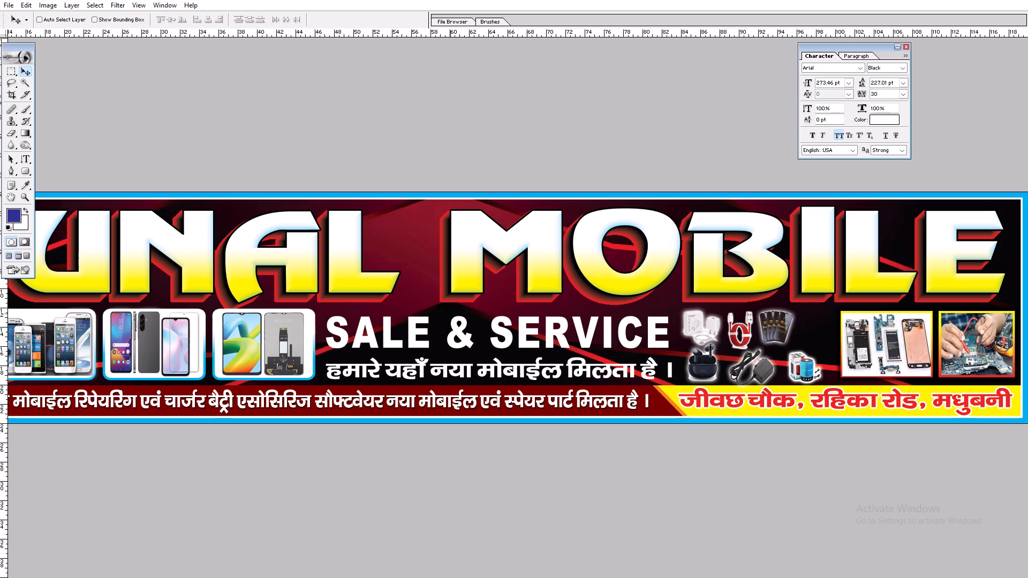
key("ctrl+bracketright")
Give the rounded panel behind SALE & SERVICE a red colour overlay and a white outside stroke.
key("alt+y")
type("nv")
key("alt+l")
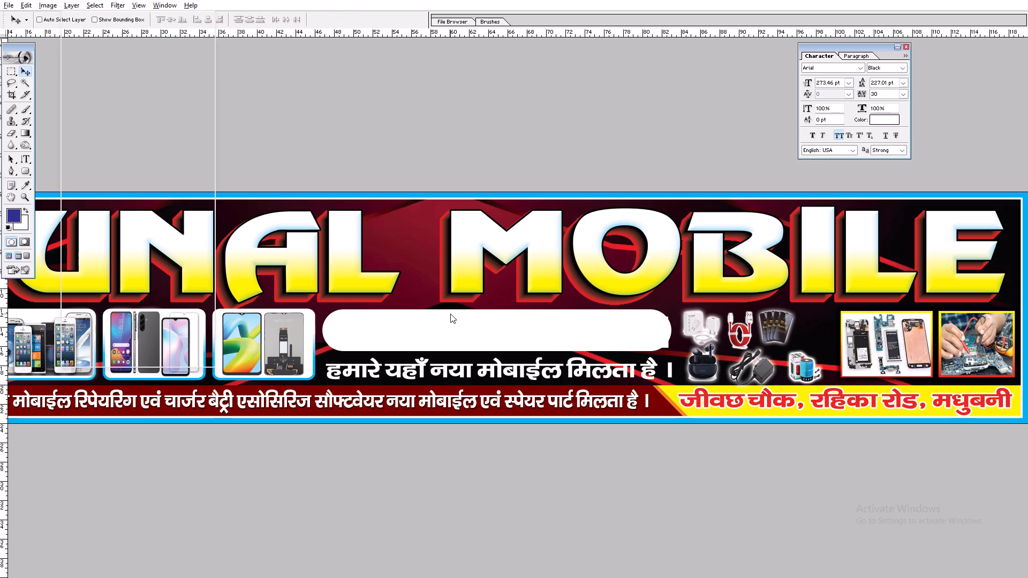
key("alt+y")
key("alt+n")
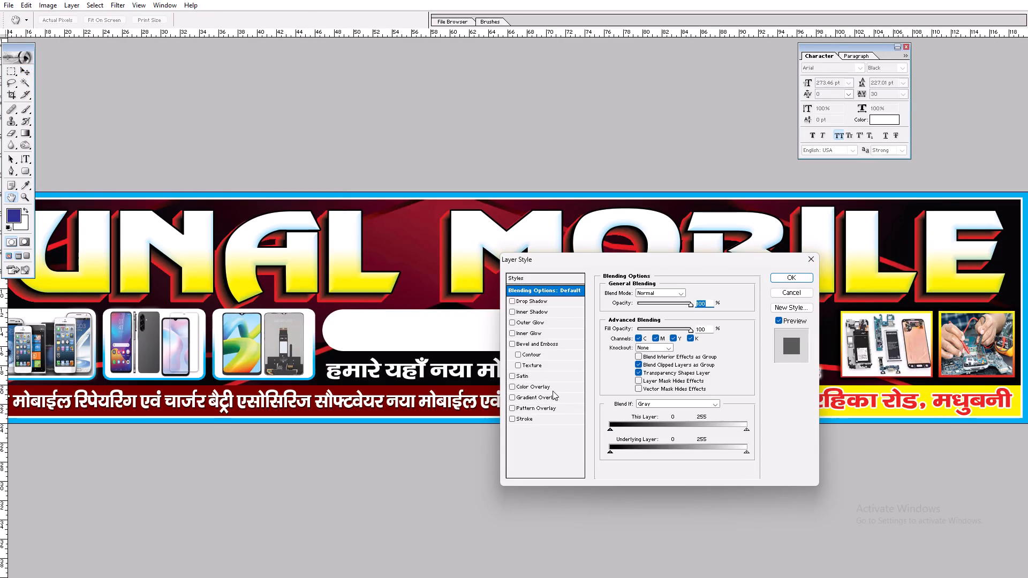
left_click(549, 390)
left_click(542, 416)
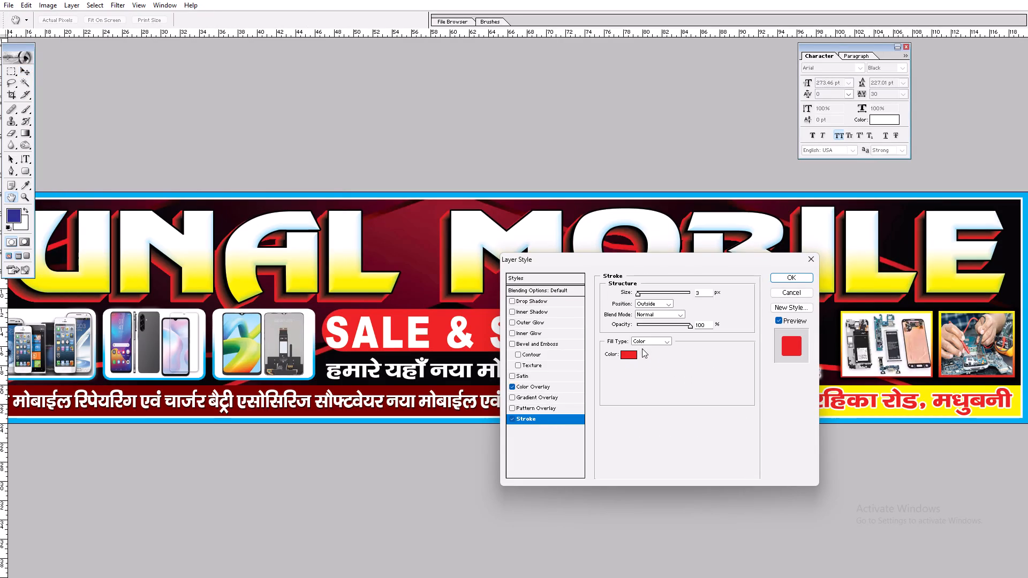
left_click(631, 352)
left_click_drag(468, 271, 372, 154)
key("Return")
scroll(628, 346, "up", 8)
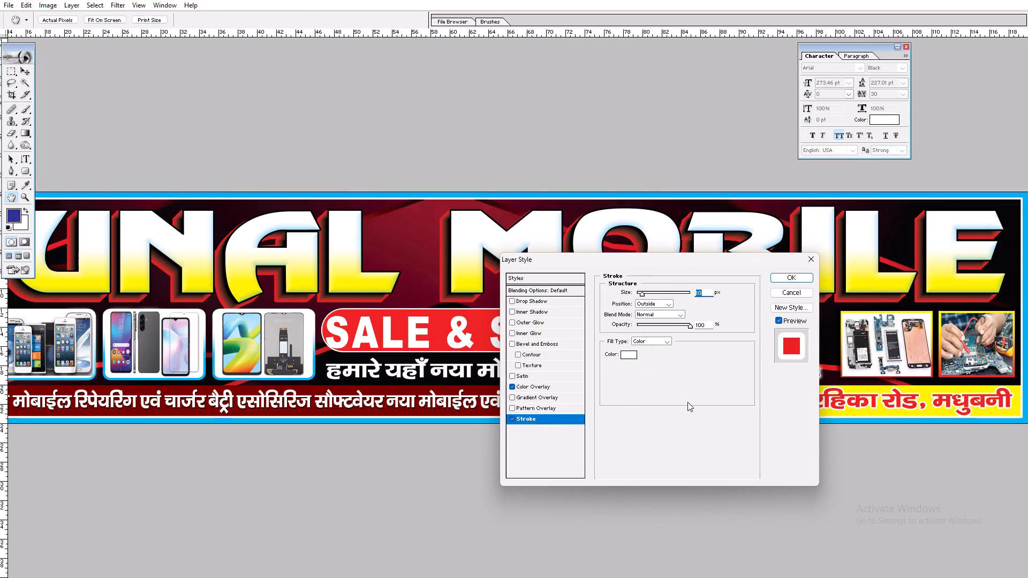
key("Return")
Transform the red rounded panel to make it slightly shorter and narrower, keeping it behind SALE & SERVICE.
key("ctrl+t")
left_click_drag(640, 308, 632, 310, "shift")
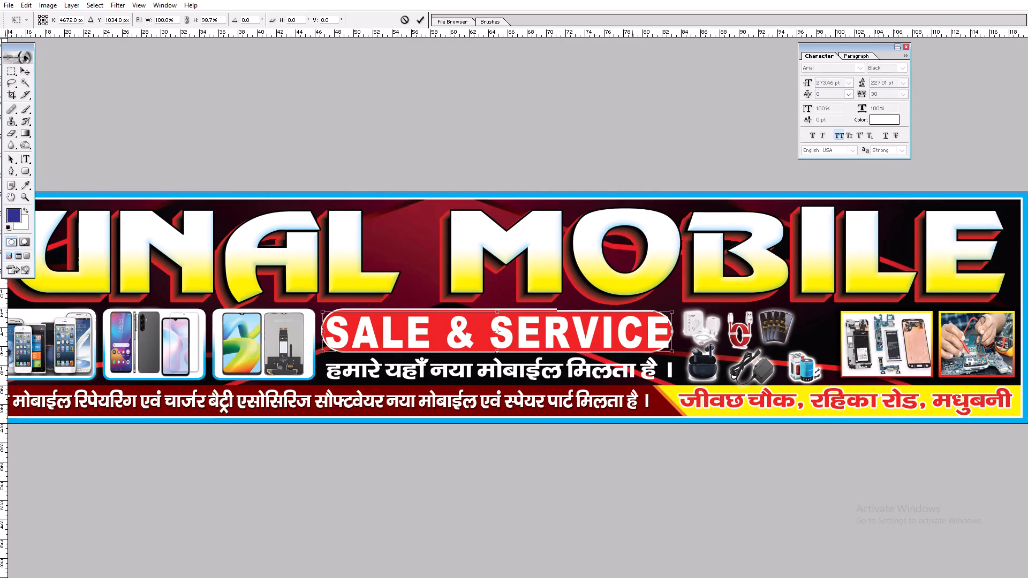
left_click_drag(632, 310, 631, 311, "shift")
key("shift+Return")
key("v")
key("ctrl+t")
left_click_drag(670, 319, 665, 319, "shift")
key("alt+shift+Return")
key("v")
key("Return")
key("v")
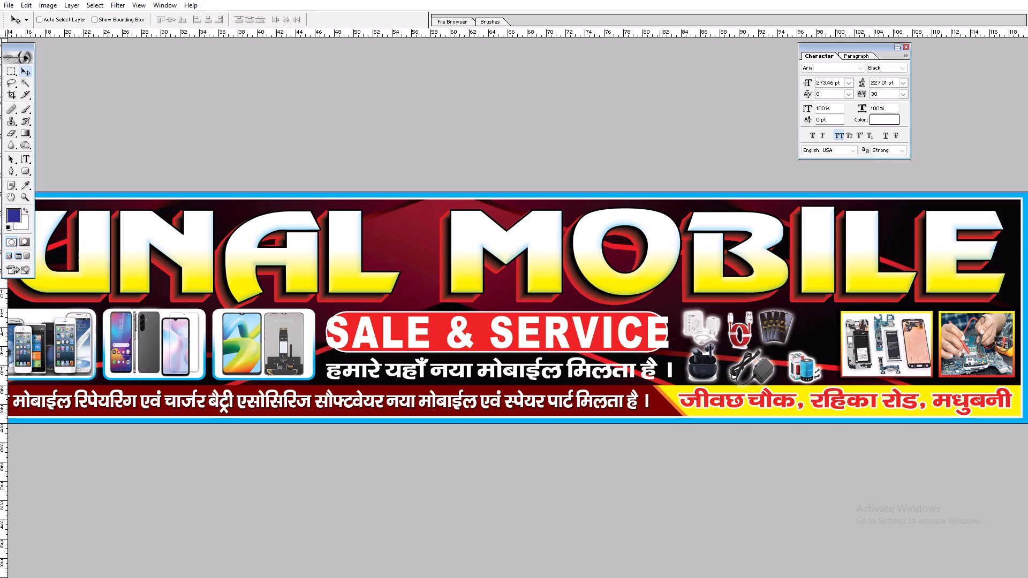
Scale down the SALE & SERVICE text and position it centrally inside the red rounded panel.
right_click(652, 331)
left_click(665, 336)
key("ctrl+t")
left_click_drag(666, 343, 651, 339, "shift")
key("Return")
key("v")
left_click_drag(646, 337, 640, 337)
key("ctrl+t")
left_click_drag(648, 330, 654, 330, "shift")
key("shift+Return")
Add a black drop shadow to SALE & SERVICE with 100% opacity, 14 px distance and 0 px size.
key("alt+l")
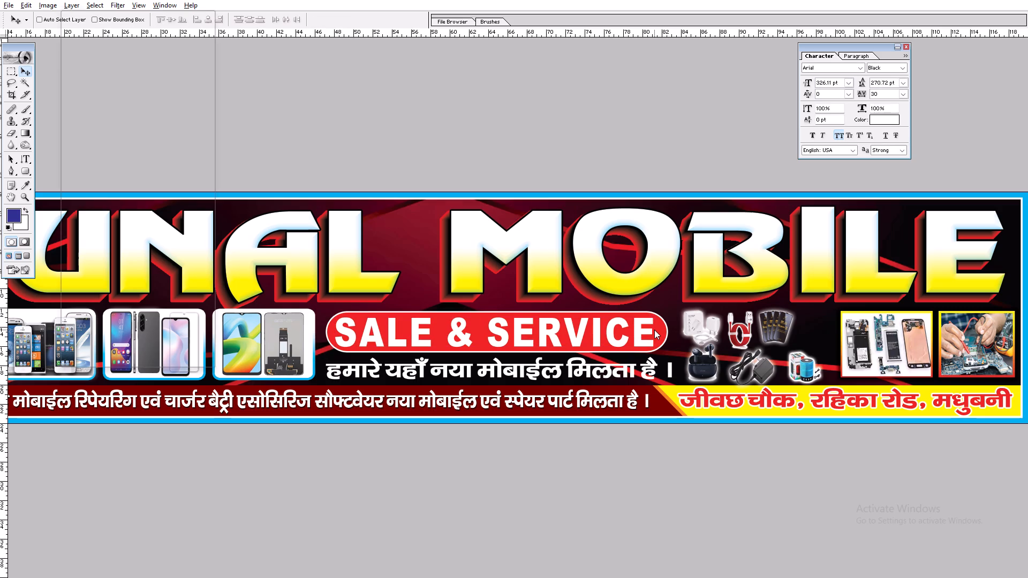
key("alt+l")
type("yd")
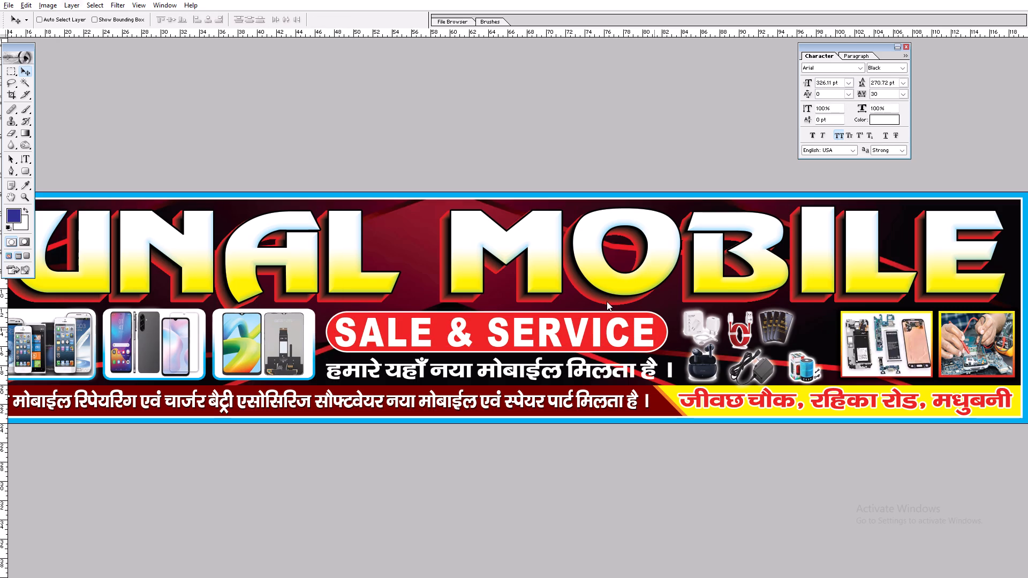
left_click_drag(678, 303, 724, 303)
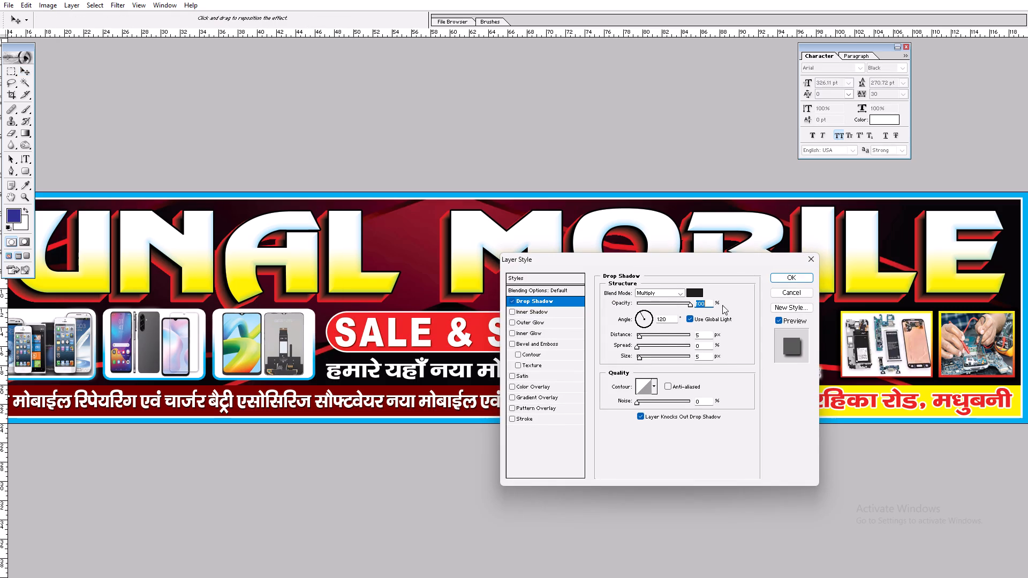
left_click(647, 336)
left_click_drag(636, 358, 630, 357)
left_click(693, 294)
left_click_drag(505, 320, 584, 353)
key("Return")
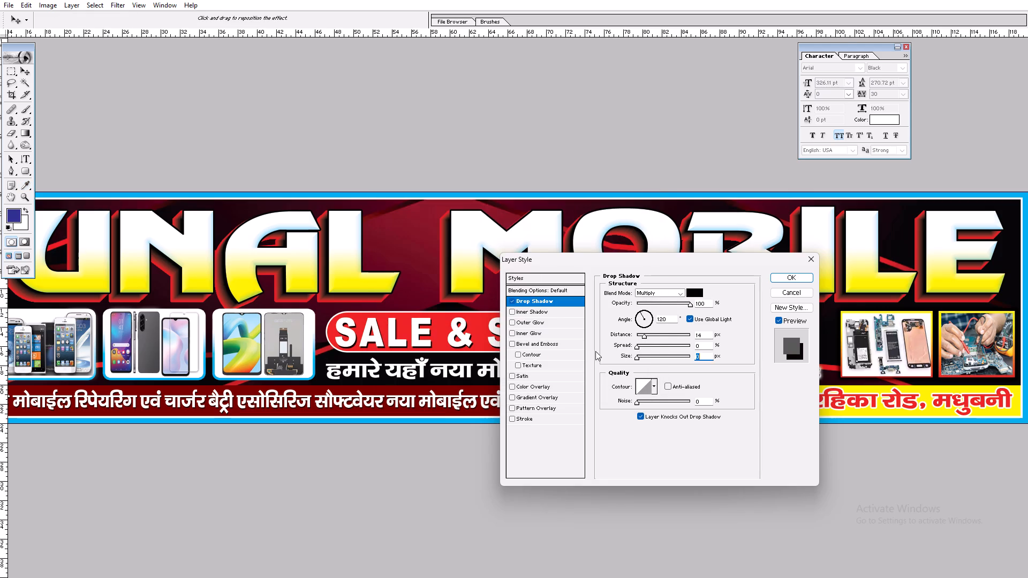
Add a yellow colour overlay to the SALE & SERVICE text, using C 0, M 0, Y 100, K 0.
left_click(553, 387)
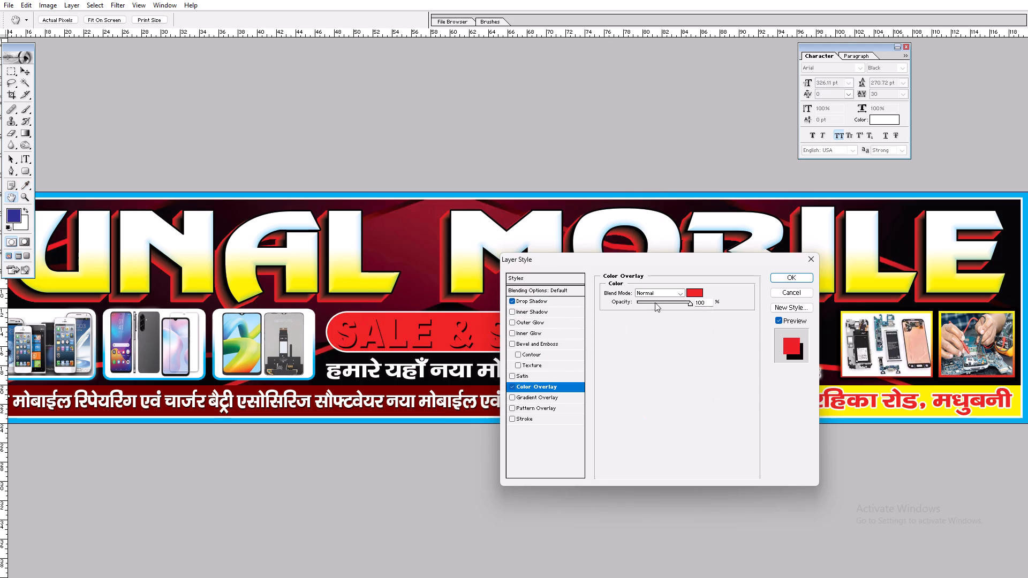
left_click(690, 294)
key("0")
key("Tab")
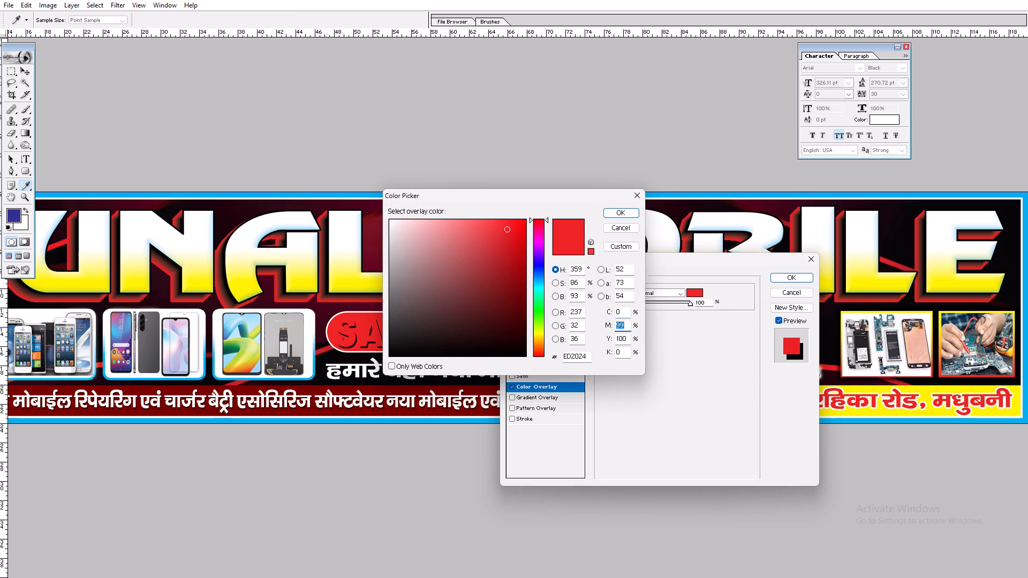
key("0")
key("Return")
key("Return")
Fine-tune the width of the yellow SALE & SERVICE text so it fits evenly within the red panel.
key("ctrl+t")
left_click_drag(651, 346, 644, 346, "alt+shift")
key("shift+Return")
key("v")
left_click(631, 346)
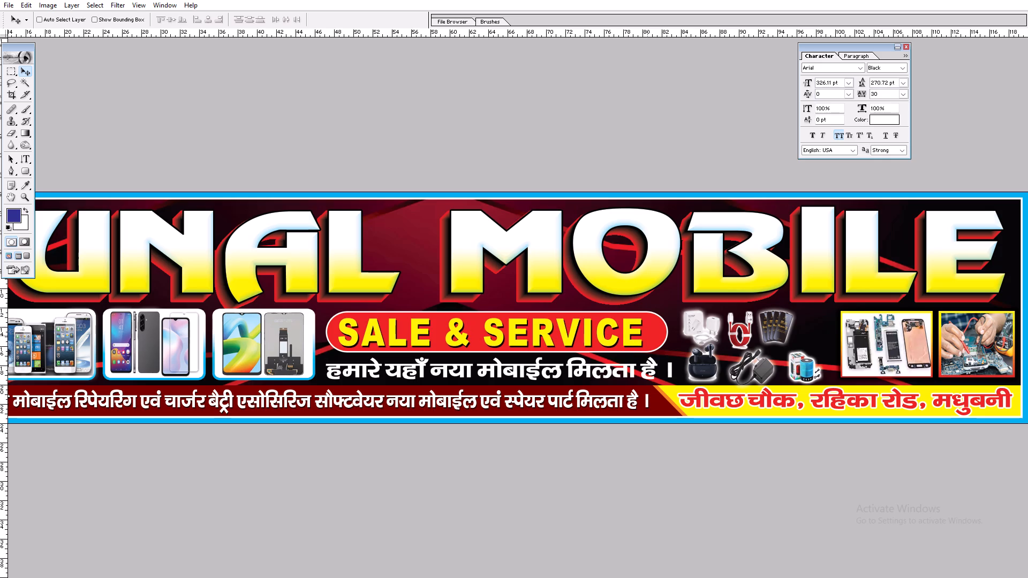
key("ctrl+t")
left_click_drag(644, 332, 653, 329, "shift")
key("shift+Return")
type("vv")
left_click(660, 330, "ctrl")
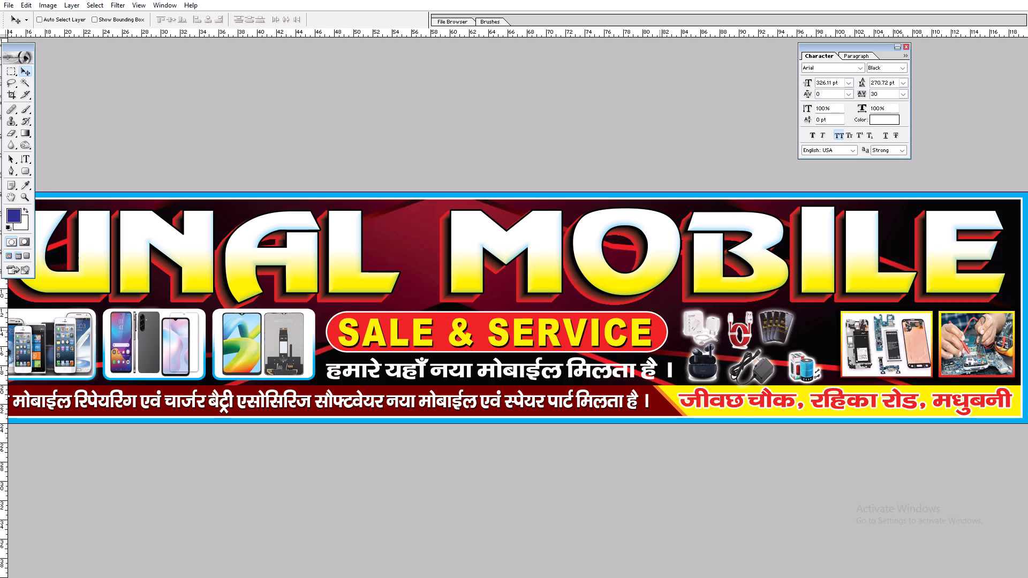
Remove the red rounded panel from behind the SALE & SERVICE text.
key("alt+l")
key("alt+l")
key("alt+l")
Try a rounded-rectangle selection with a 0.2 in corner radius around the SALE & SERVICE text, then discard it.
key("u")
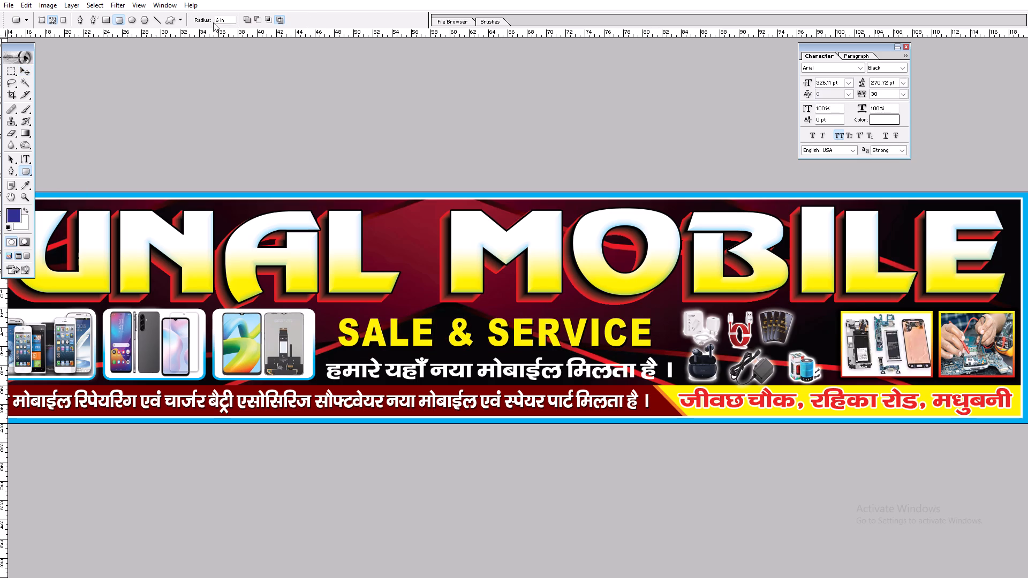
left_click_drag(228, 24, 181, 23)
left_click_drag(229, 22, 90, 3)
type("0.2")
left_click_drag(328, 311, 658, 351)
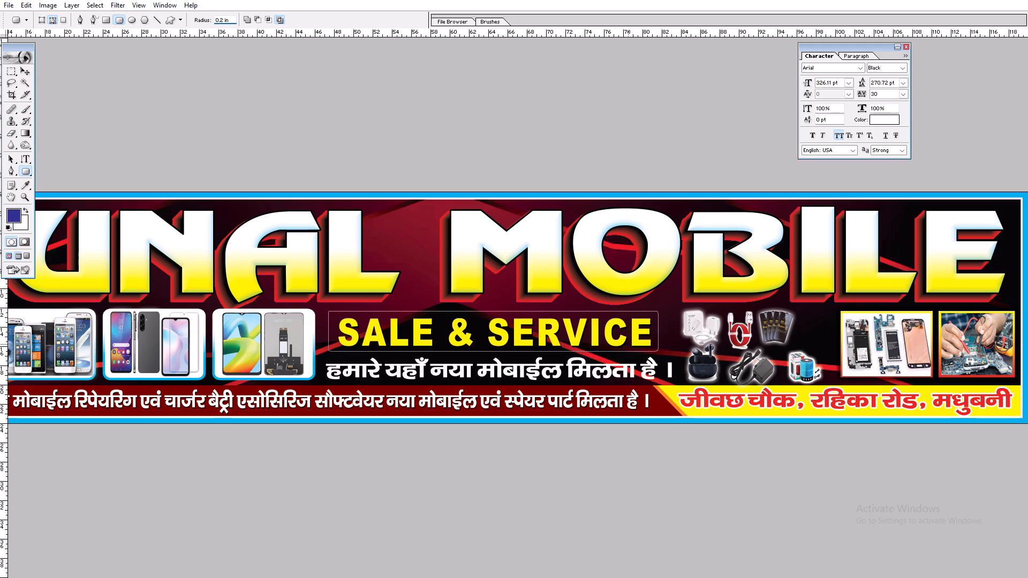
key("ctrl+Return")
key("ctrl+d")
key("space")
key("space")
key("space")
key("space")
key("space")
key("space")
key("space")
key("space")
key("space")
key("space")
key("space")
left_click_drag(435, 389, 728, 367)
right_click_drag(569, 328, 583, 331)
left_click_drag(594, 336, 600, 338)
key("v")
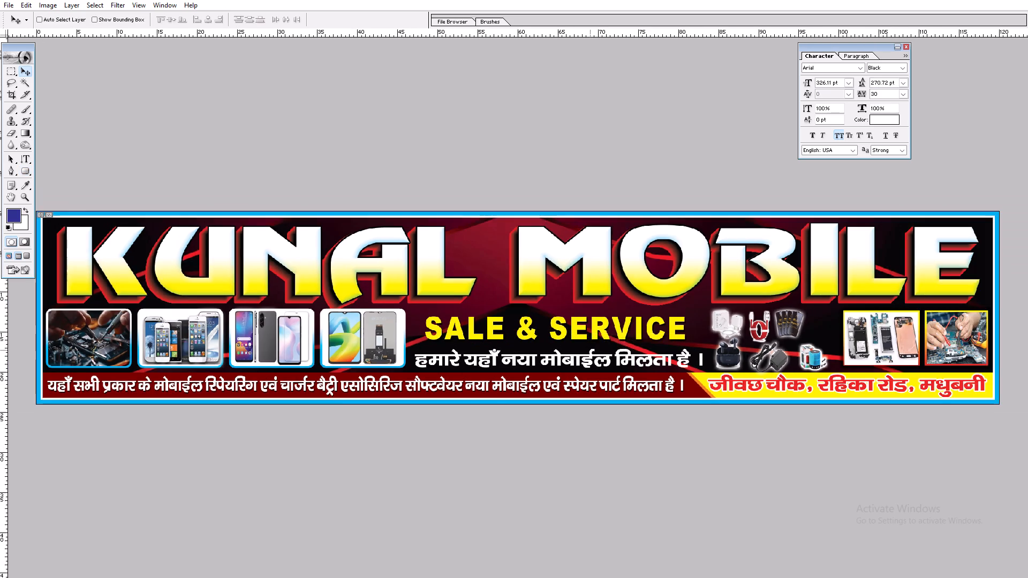
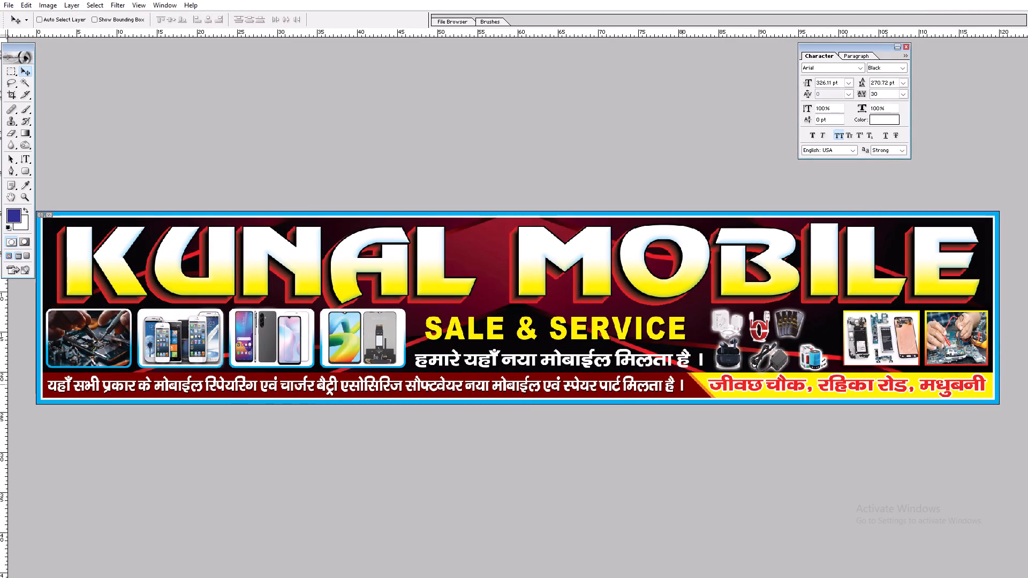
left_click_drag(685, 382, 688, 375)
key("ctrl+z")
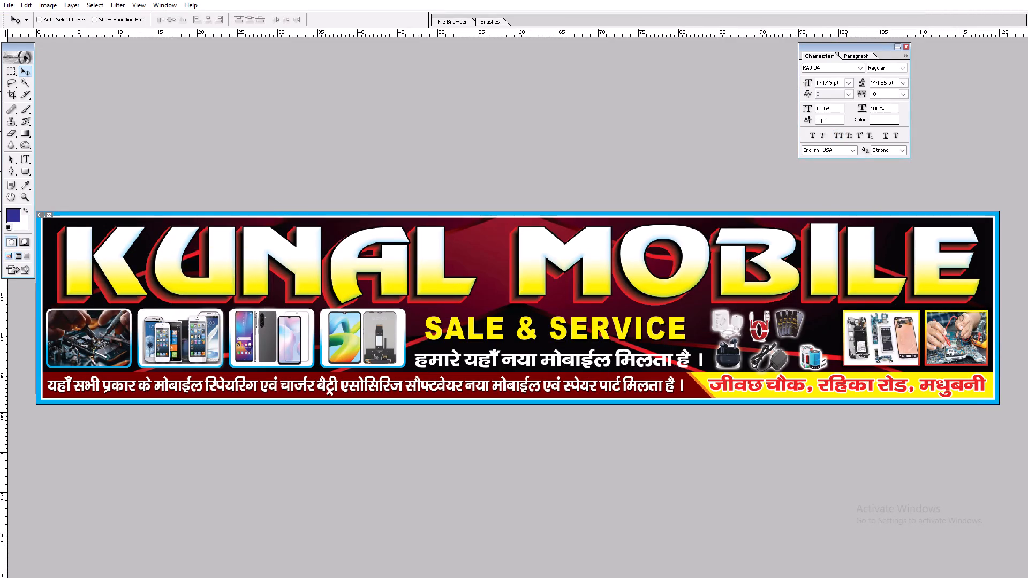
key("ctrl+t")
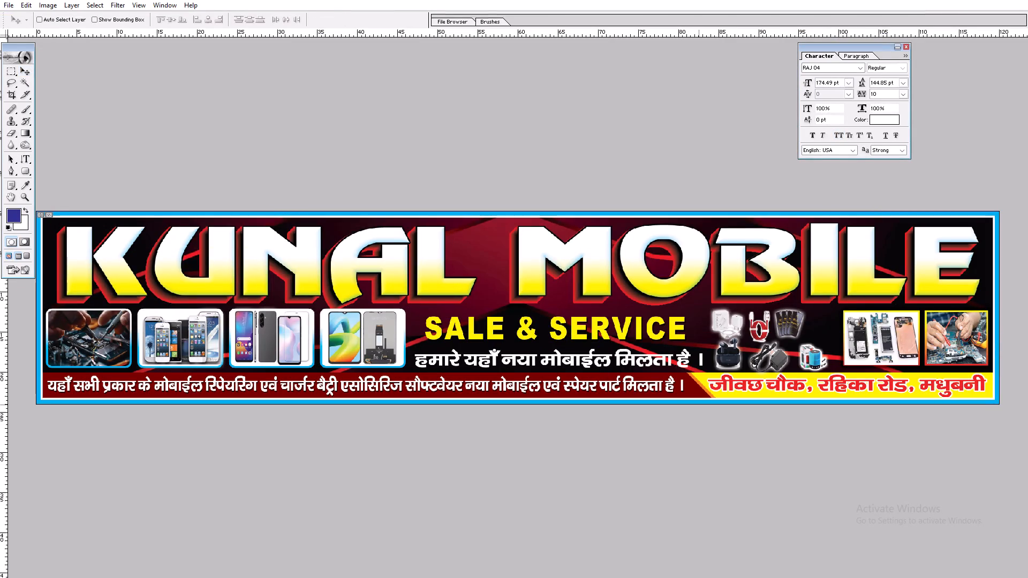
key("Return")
Move the long Hindi services line off the maroon strip to just beneath SALE & SERVICE, and nudge that heading slightly upward.
key("v")
left_click_drag(524, 376, 646, 339)
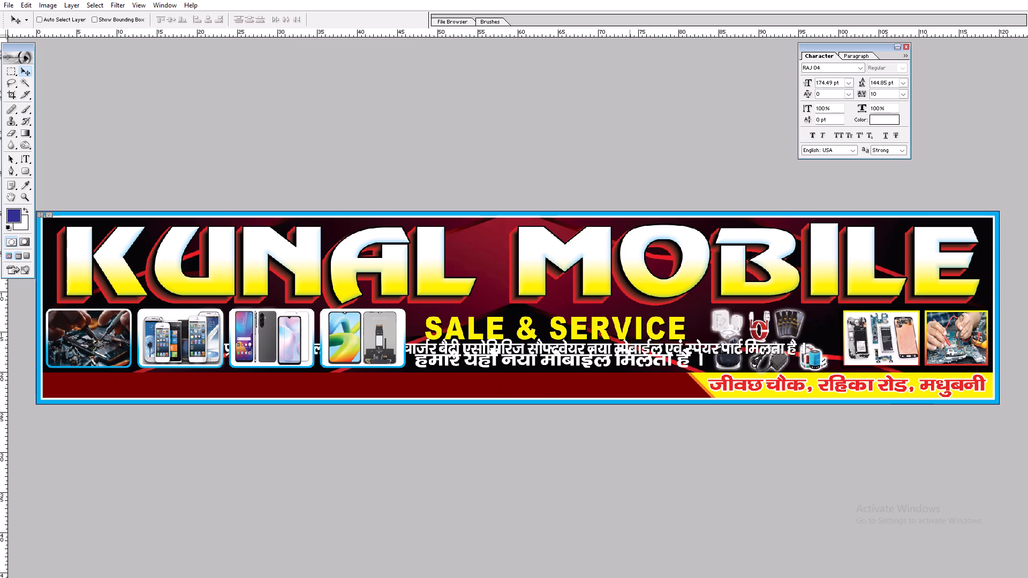
left_click(622, 335, "ctrl")
left_click_drag(622, 335, 622, 328)
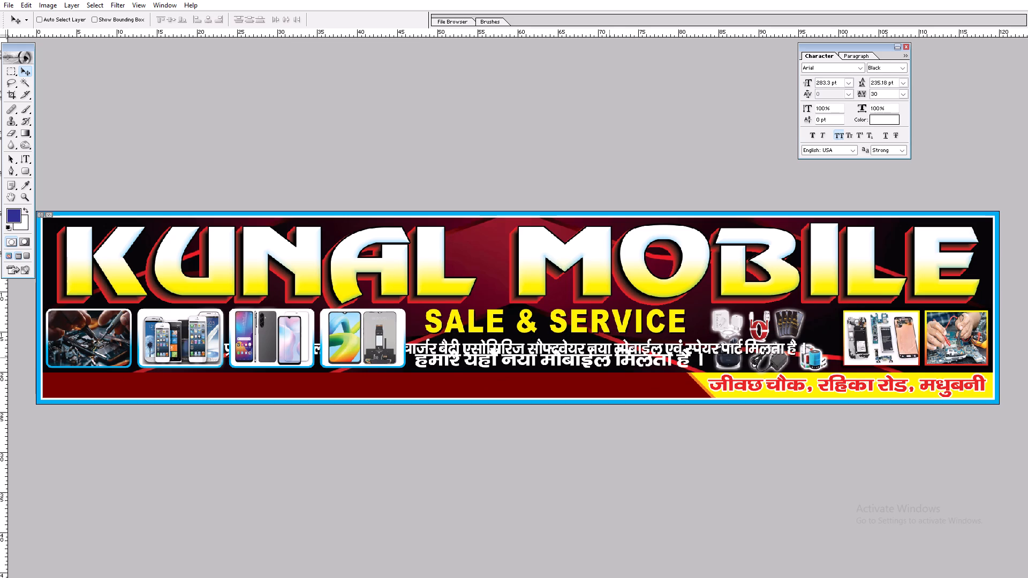
Move the shorter Hindi line onto the empty maroon strip and replace its text with the copied phone number.
left_click(608, 360, "ctrl")
left_click_drag(607, 355, 458, 382)
key("t")
left_click(456, 382)
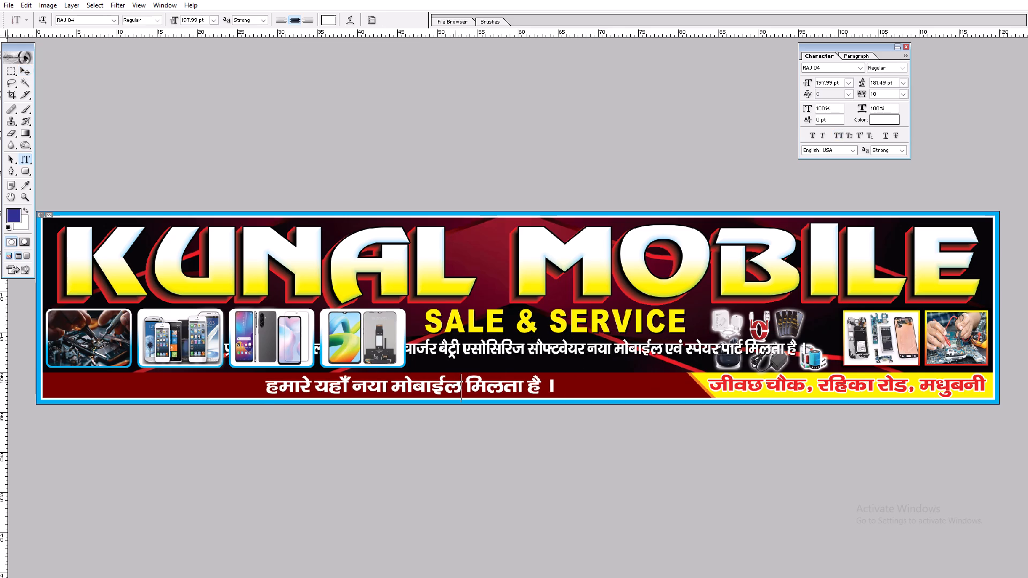
key("ctrl+a")
key("ctrl+v")
key("Return")
key("f")
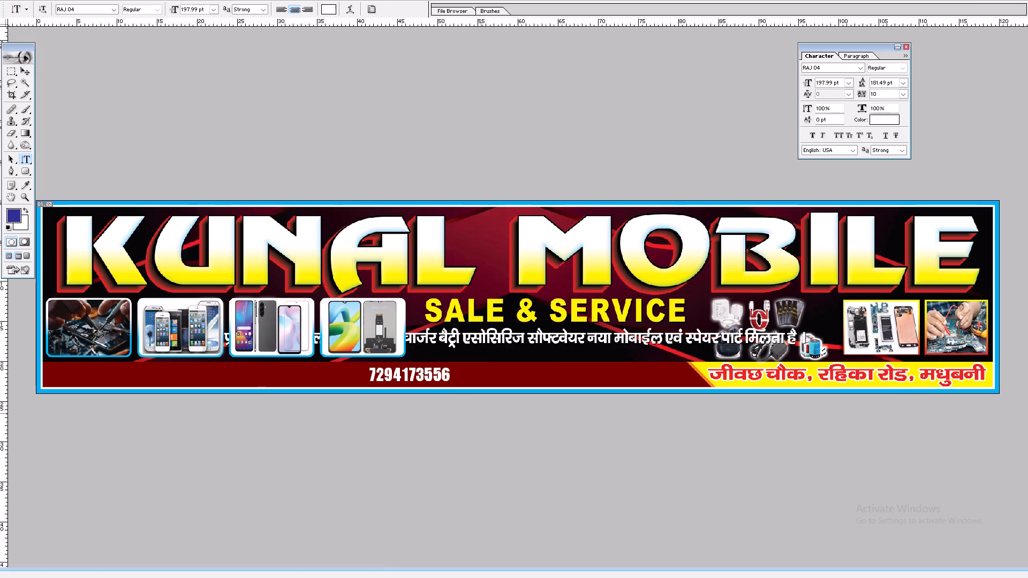
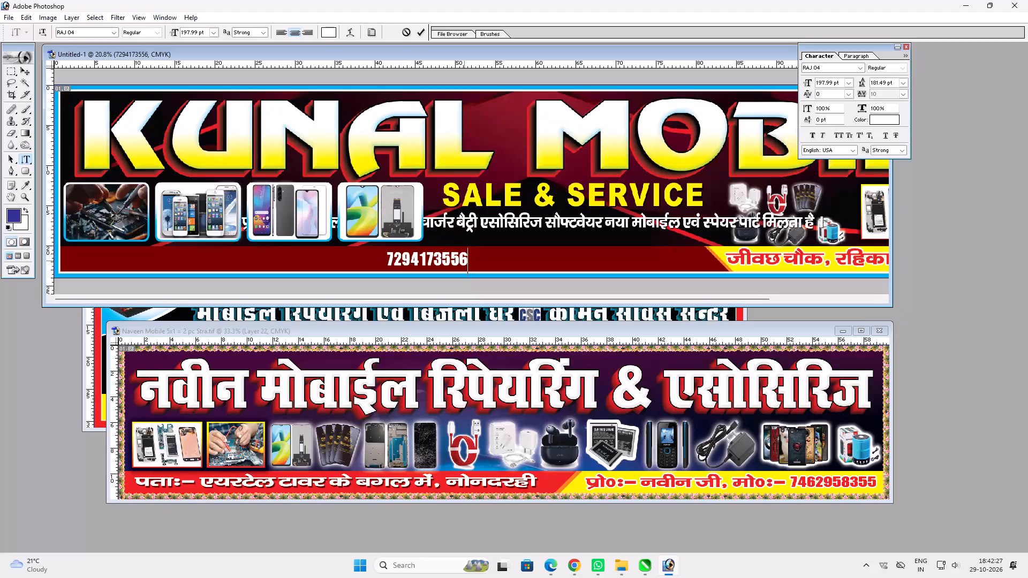
Add a comma and the second copied phone number after the first on the maroon strip, and maximise the banner's window.
type("]")
key("space")
key("ctrl+v")
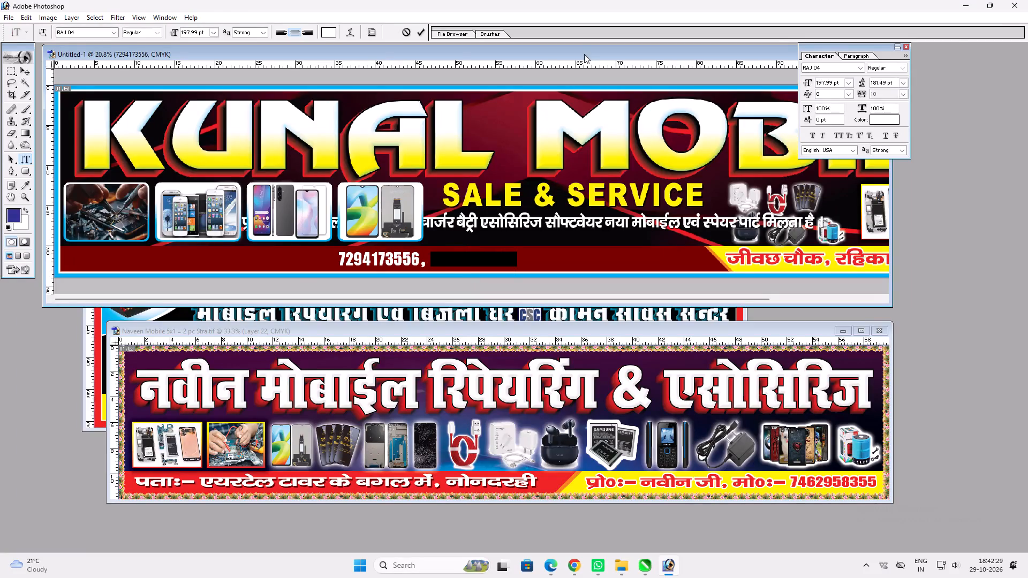
double_click(584, 54)
key("Return")
type("vv")
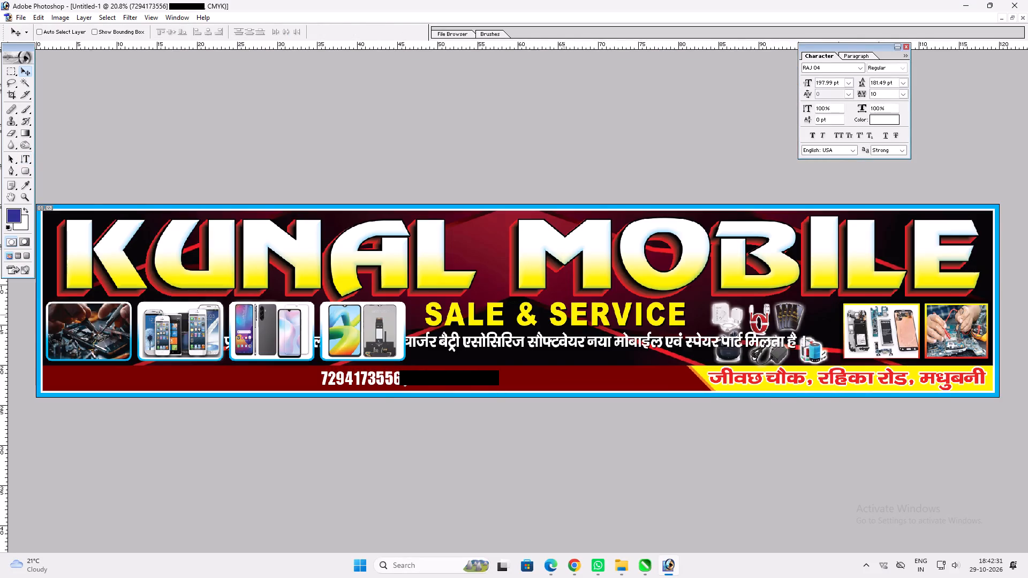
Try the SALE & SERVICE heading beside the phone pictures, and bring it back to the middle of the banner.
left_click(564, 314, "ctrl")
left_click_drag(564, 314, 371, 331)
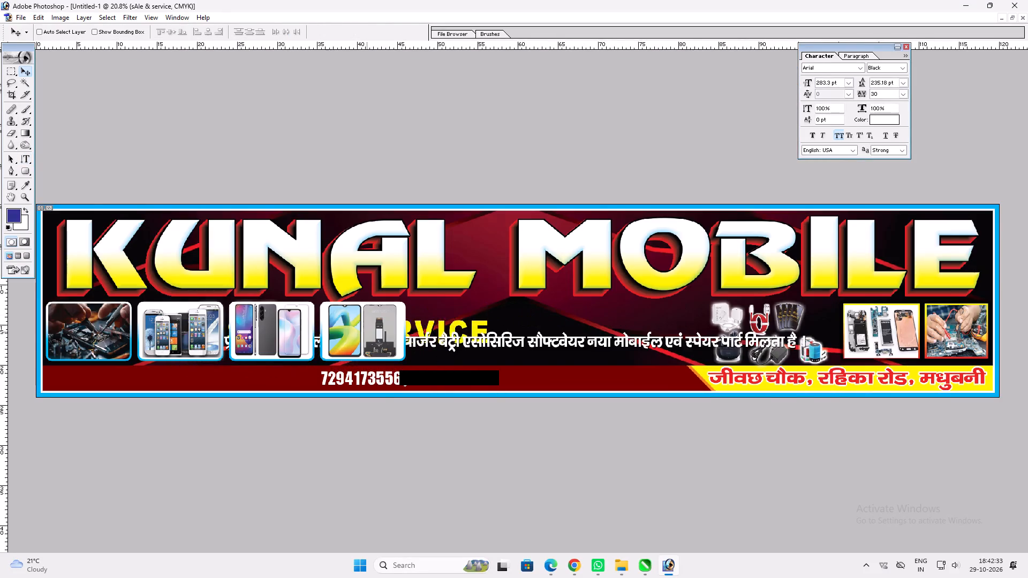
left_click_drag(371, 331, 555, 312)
Slightly reduce the height of the KUNAL MOBILE title from its bottom edge and nudge SALE & SERVICE up beneath it.
left_click(606, 256, "ctrl")
left_click_drag(602, 253, 619, 260, "ctrl")
key("ctrl+z")
key("ctrl+t")
left_click_drag(624, 299, 625, 295, "shift")
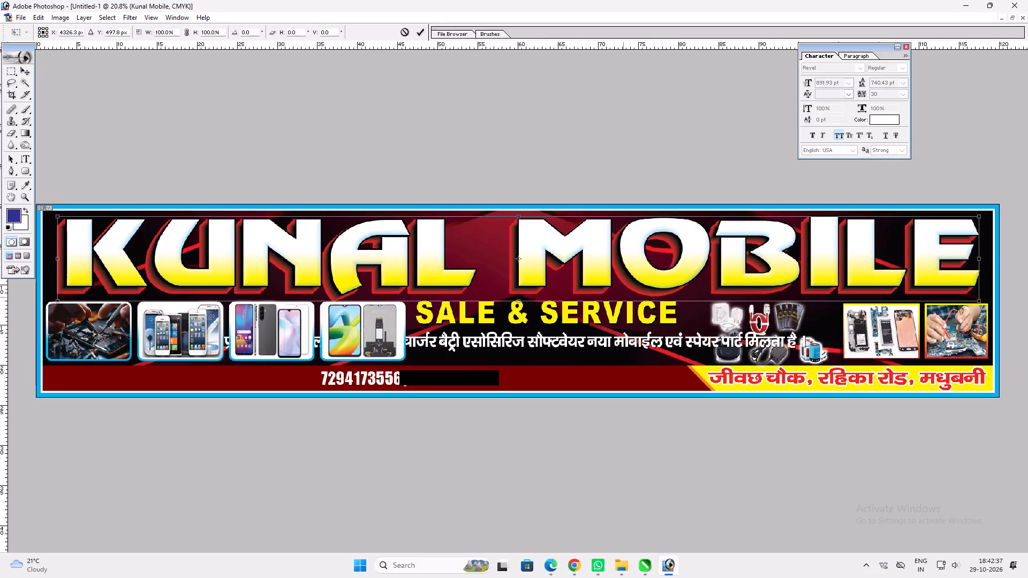
left_click_drag(625, 295, 627, 294, "shift")
key("shift+Return")
key("v")
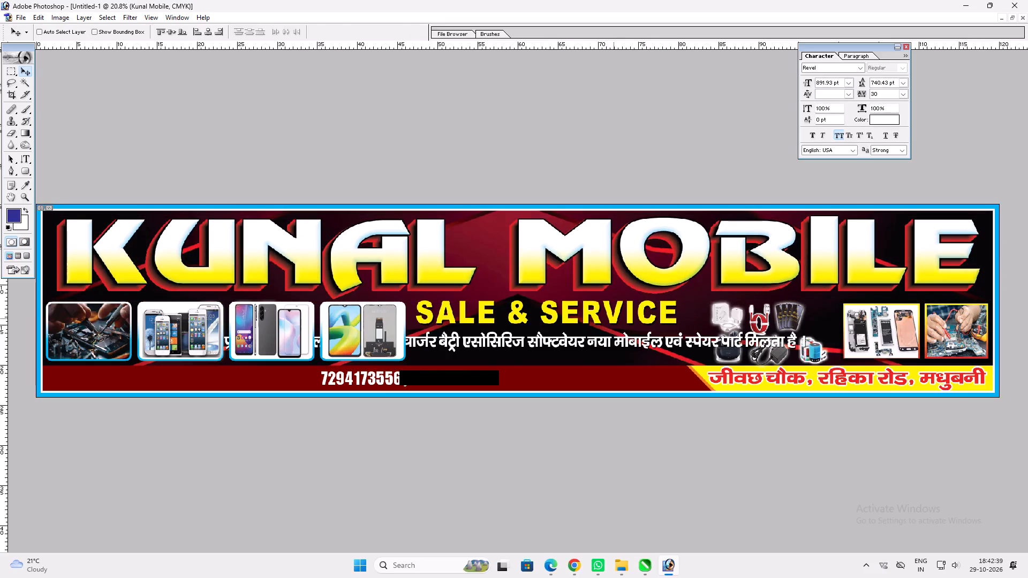
double_click(614, 318, "ctrl")
Break the long Hindi services text into two centred lines after बैट्री and raise it beneath SALE & SERVICE.
key("t")
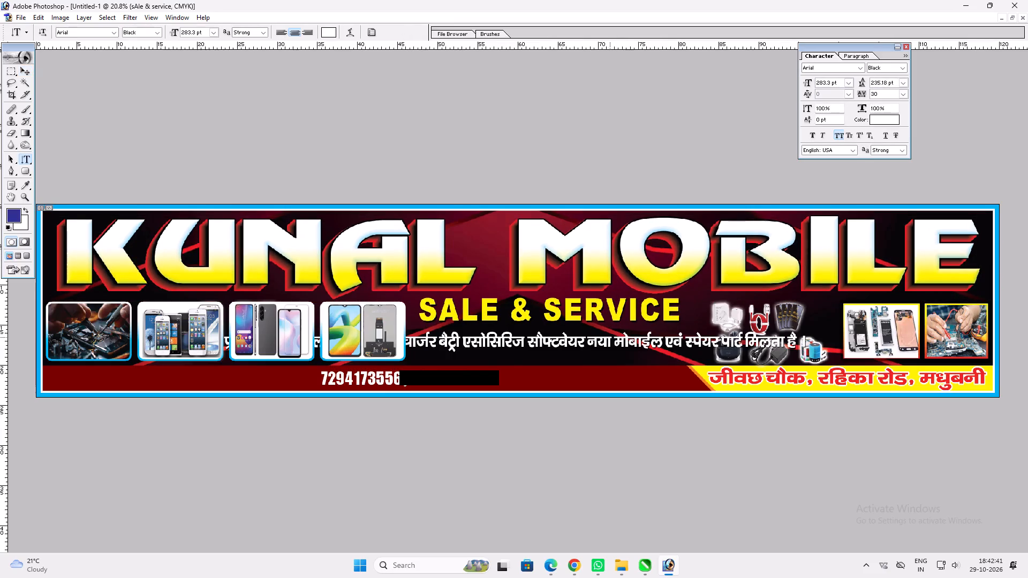
left_click(610, 337)
key("Return")
left_click_drag(602, 387, 675, 389)
left_click(633, 347)
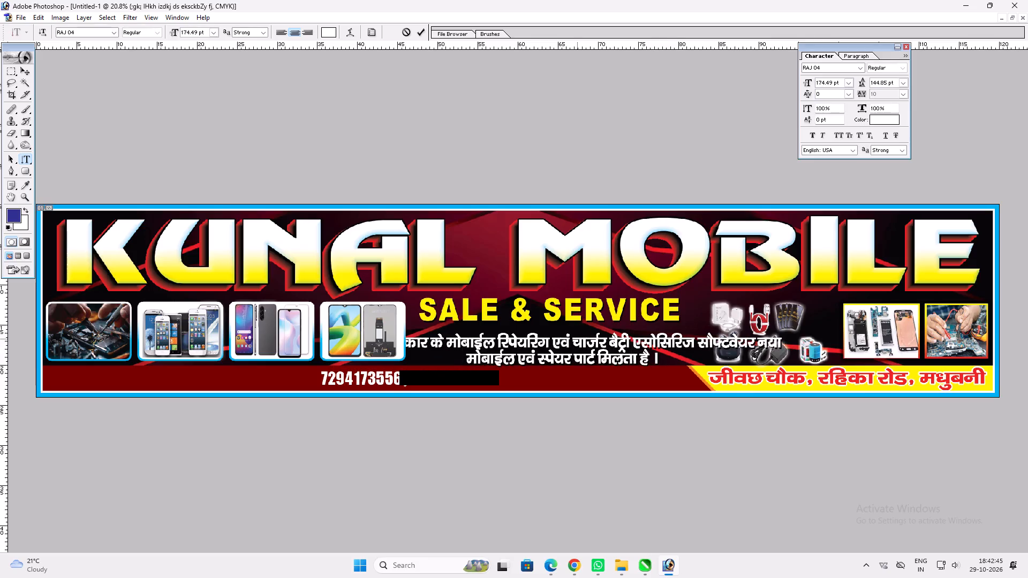
key("Return")
key("Down")
key("Home")
key("BackSpace")
left_click_drag(626, 384, 655, 378)
Set the two-line Hindi text's leading to 162.85 pt and shift the block slightly toward the framed phone pictures.
key("ctrl+a")
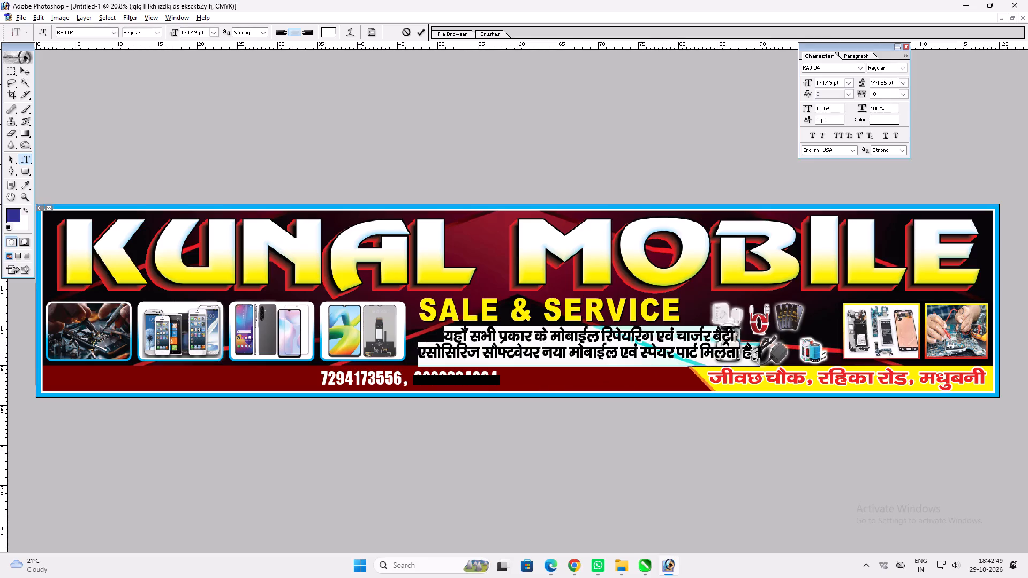
key("alt+Down")
key("alt+Down")
key("alt+Down")
key("alt+Down")
key("alt+Down")
key("alt+Down")
key("alt+Down")
key("alt+Down")
key("alt+Down")
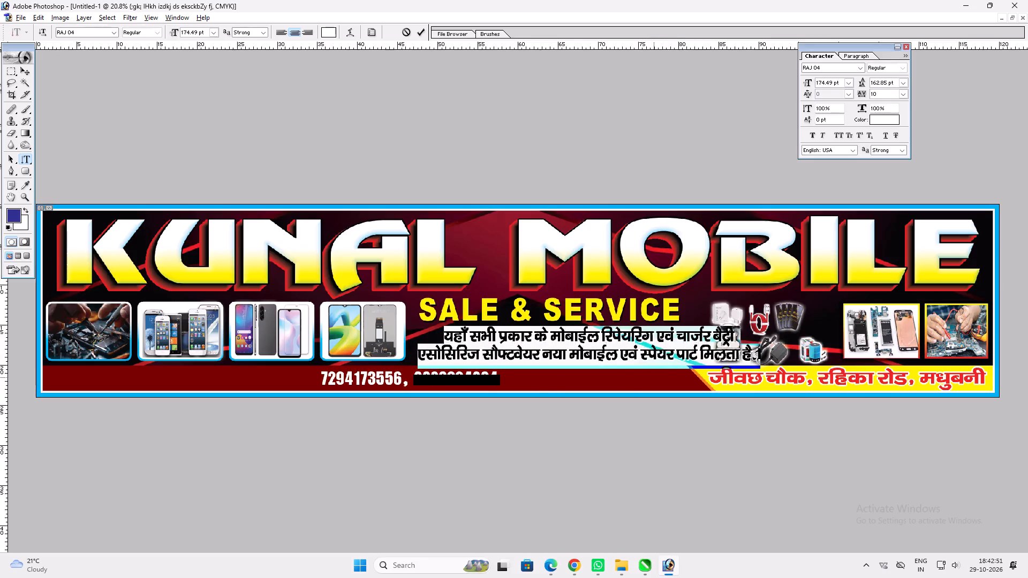
key("ctrl+z")
key("Return")
type("vv")
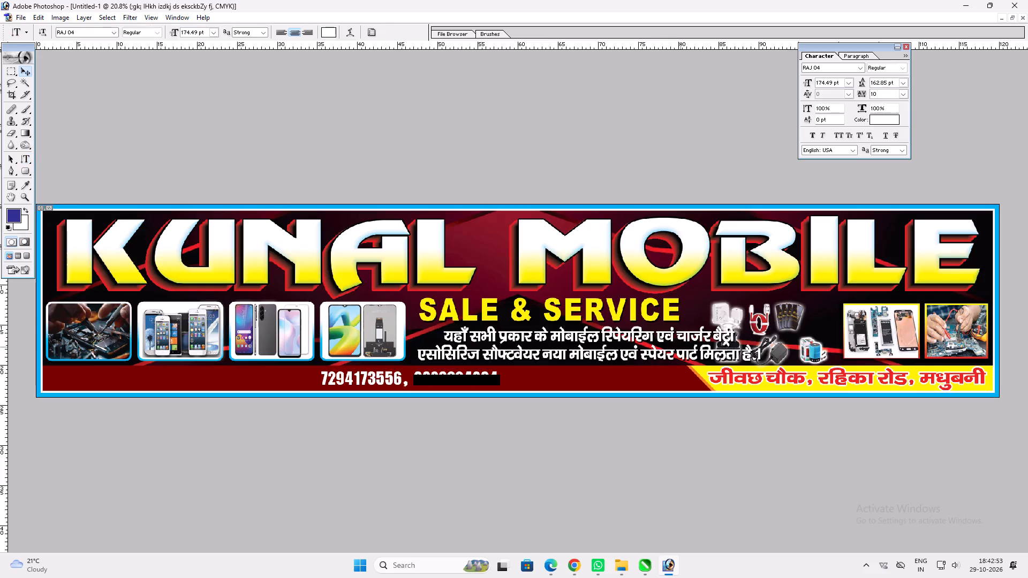
left_click_drag(671, 346, 657, 347)
Scale down the row of four blue-framed phone pictures in width so it clears the Hindi services text.
left_click(350, 335, "ctrl")
key("ctrl+t")
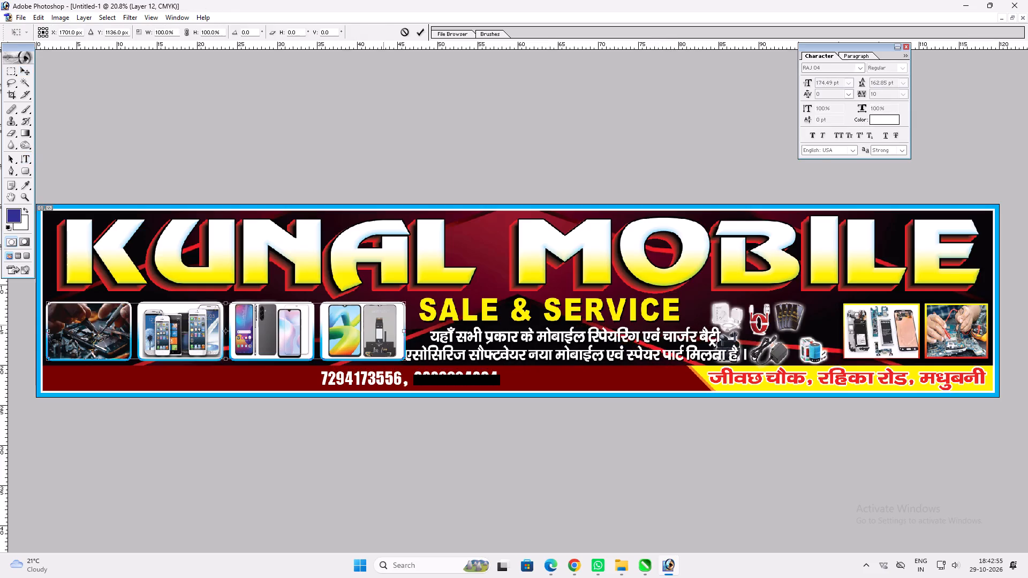
left_click_drag(403, 320, 375, 320, "shift")
key("shift+Return")
key("v")
left_click(353, 330, "shift")
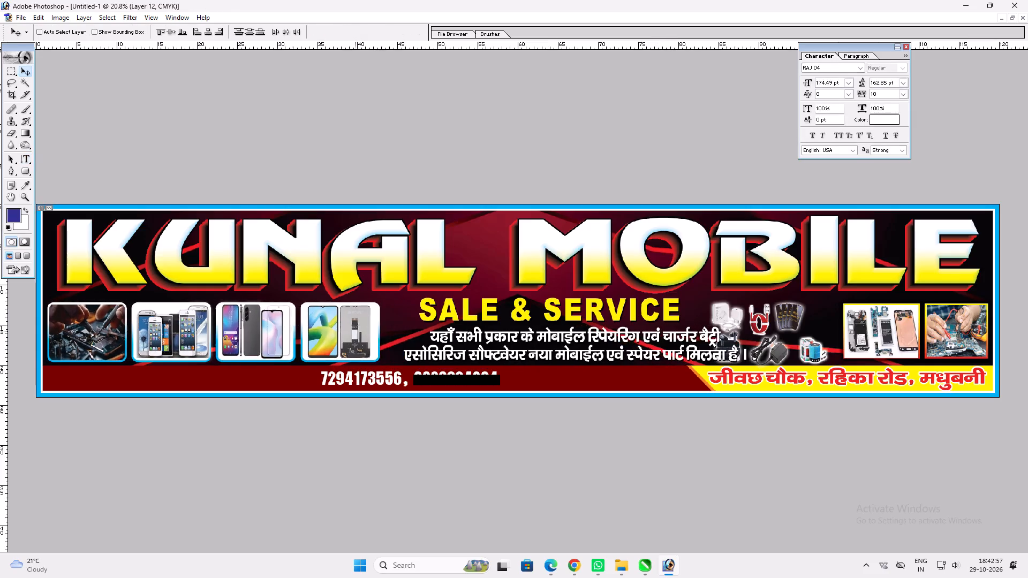
key("ctrl+t")
left_click_drag(381, 324, 376, 324)
key("shift+Return")
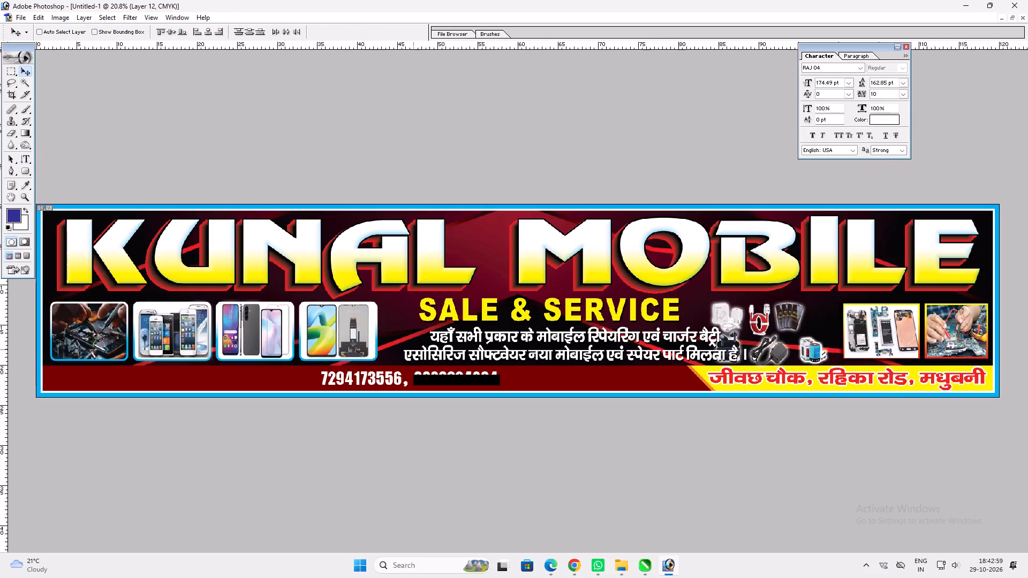
Move the two-line Hindi services text close to the four framed pictures and widen it slightly toward the accessories.
left_click(421, 352, "ctrl")
left_click_drag(421, 352, 410, 349)
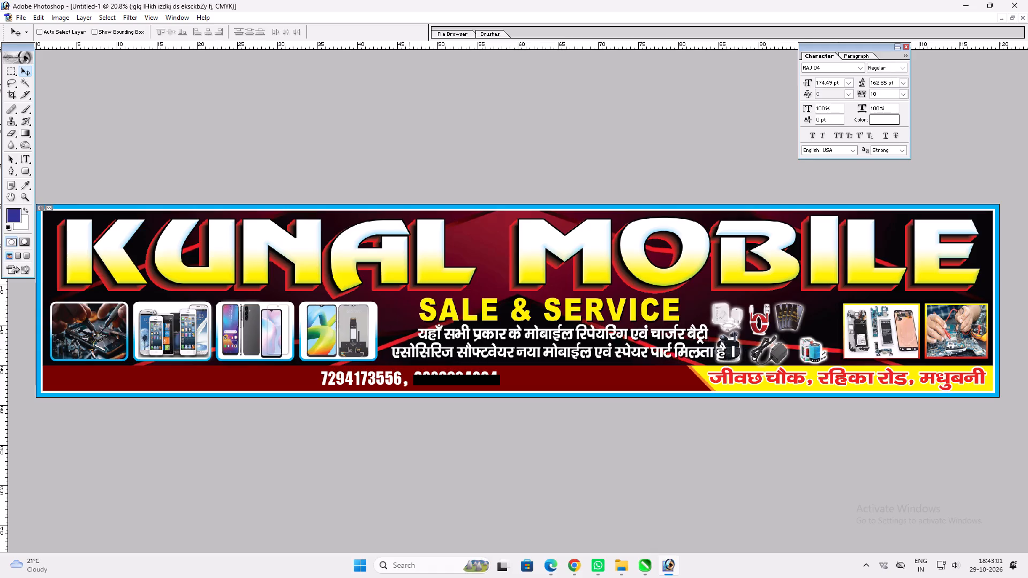
left_click_drag(410, 349, 404, 351)
key("ctrl+t")
left_click_drag(728, 346, 750, 346, "shift")
key("shift+Return")
key("v")
key("Return")
key("v")
Slide the maroon strip away from the address so that more of the yellow strip shows in front of जीवछ चौक.
left_click(495, 376, "ctrl")
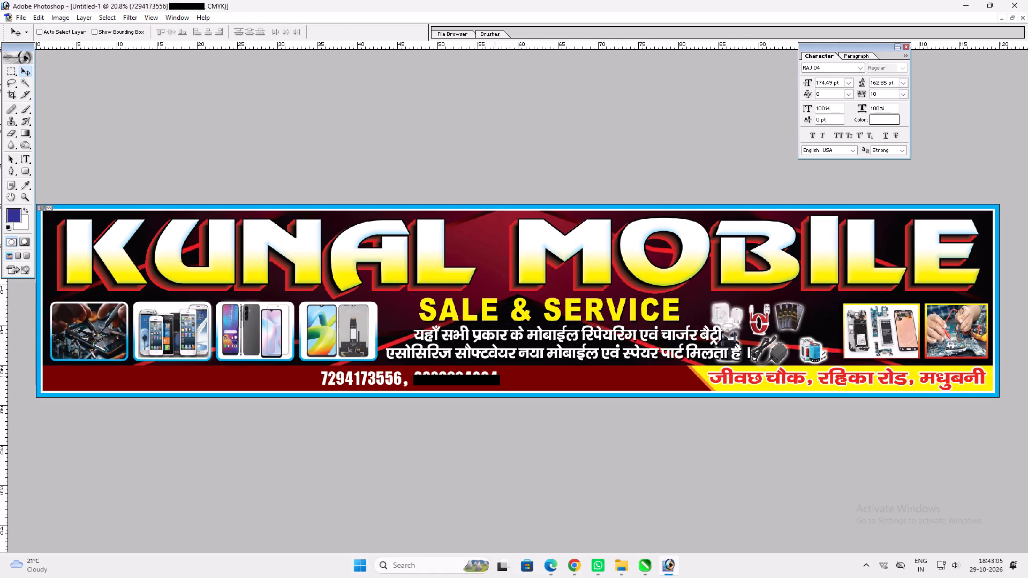
left_click(696, 375, "ctrl")
left_click_drag(690, 378, 655, 377, "shift")
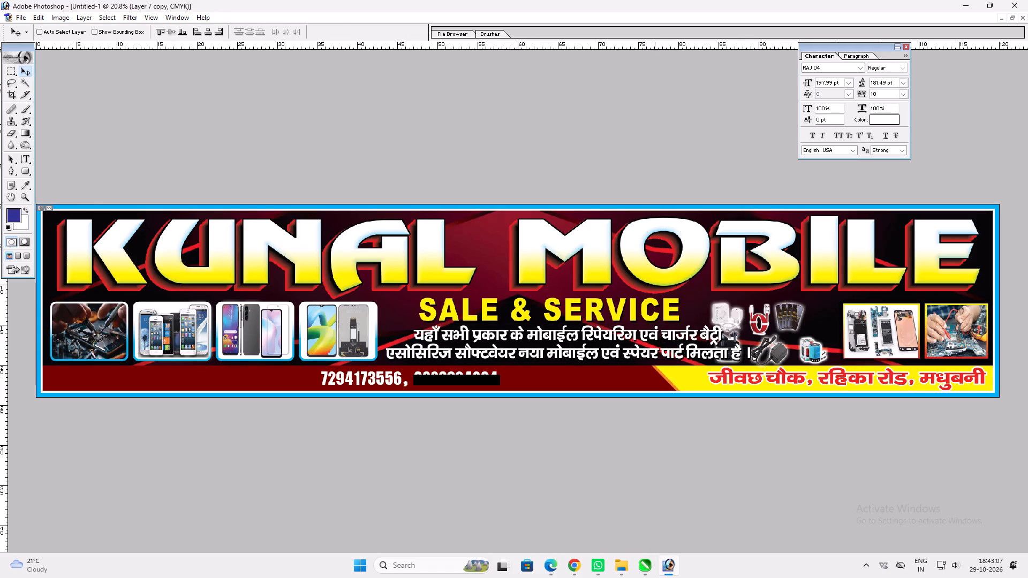
left_click_drag(655, 377, 628, 374, "shift")
Add the prefix पताः– before the address on the yellow strip and refit the line inside the strip.
key("t")
left_click(712, 377)
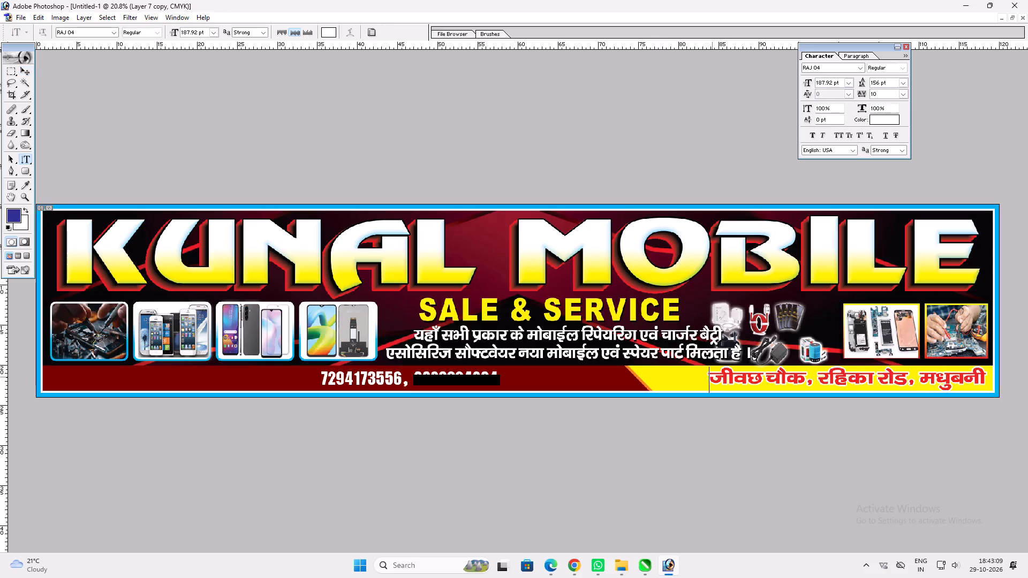
type("irk")
type("%&")
key("space")
key("Return")
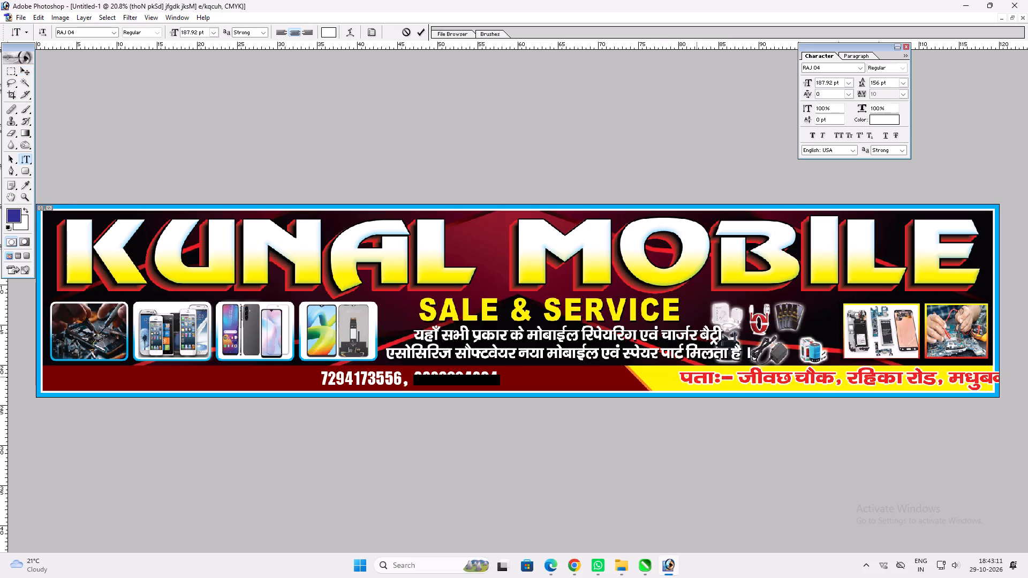
type("vvv")
left_click_drag(720, 374, 692, 372, "shift")
key("ctrl+t")
left_click(651, 374, "shift")
key("shift+Return")
key("v")
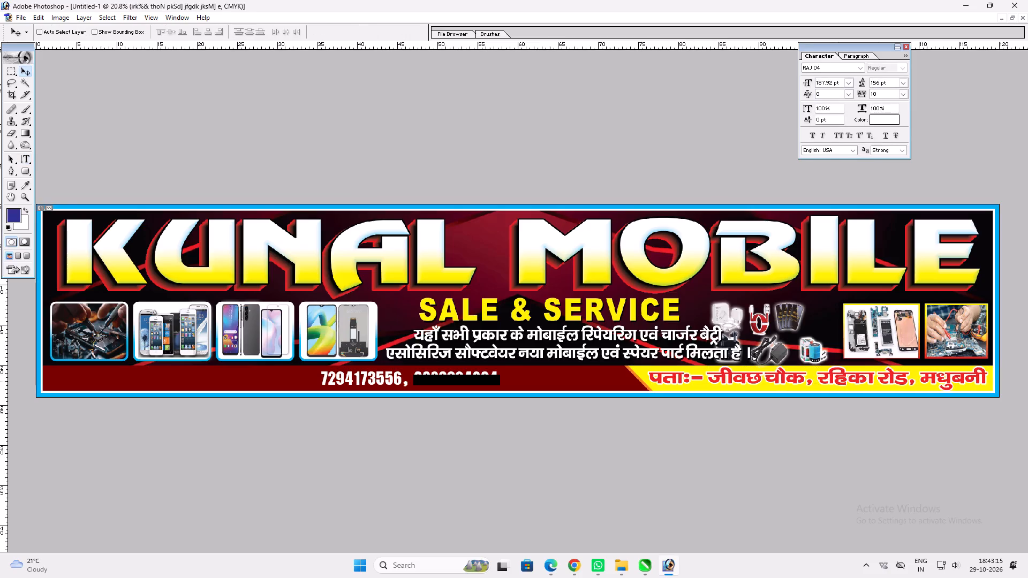
Move the phone numbers toward the start of the maroon strip and enlarge and stretch them along it.
left_click(495, 381, "ctrl")
left_click_drag(496, 386, 277, 380)
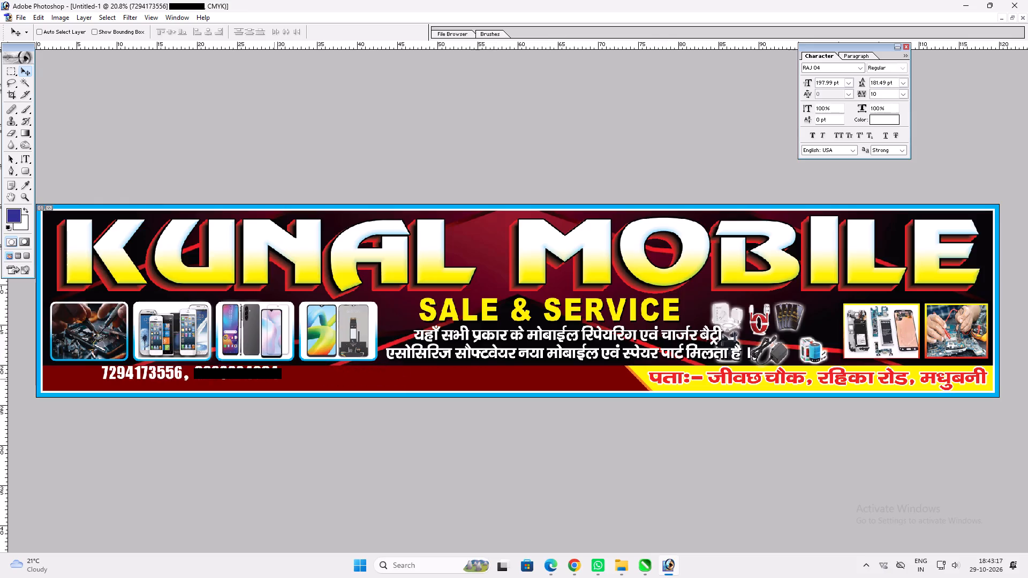
key("ctrl+t")
left_click_drag(281, 378, 324, 379, "shift")
left_click_drag(323, 371, 493, 374, "shift")
key("Return")
key("v")
left_click_drag(470, 378, 476, 380)
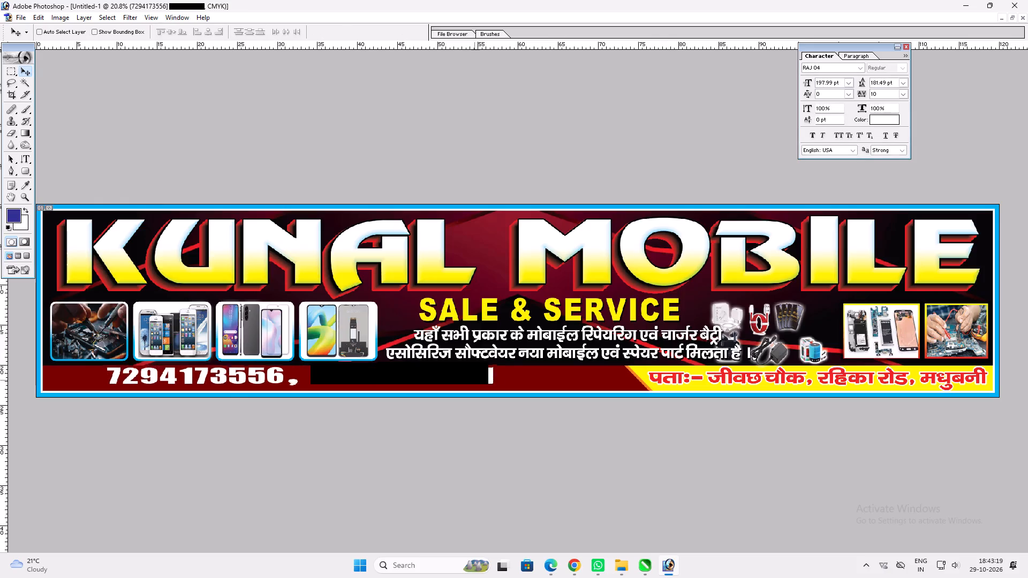
left_click_drag(476, 380, 478, 382)
Insert the prefix मो०ः– before the phone numbers on the maroon strip.
key("t")
left_click(470, 383)
key("Home")
type("eks")
key("alt+0")
key("alt+1")
key("alt+4")
key("alt+0")
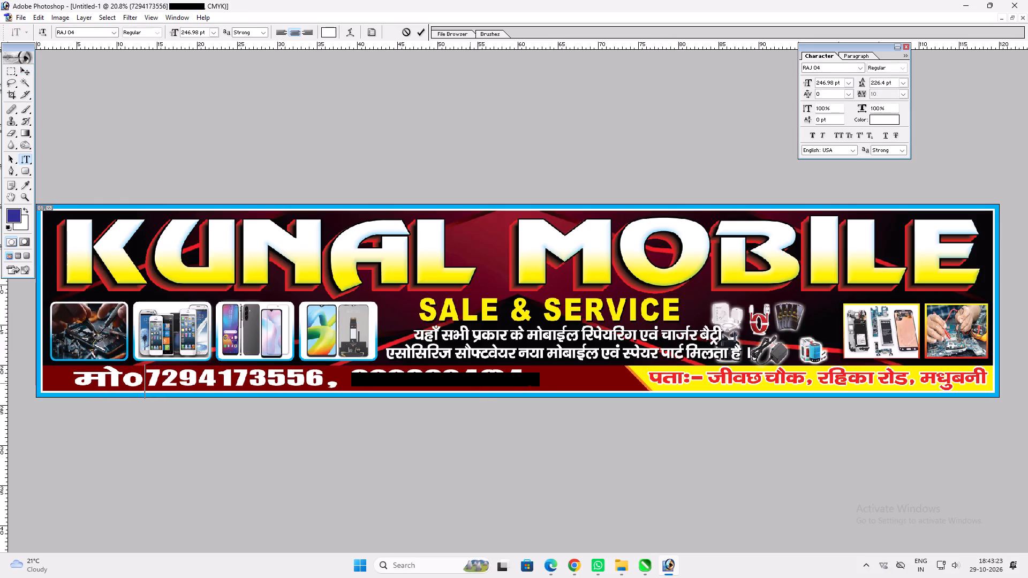
type("%&")
key("space")
key("Return")
type("vv")
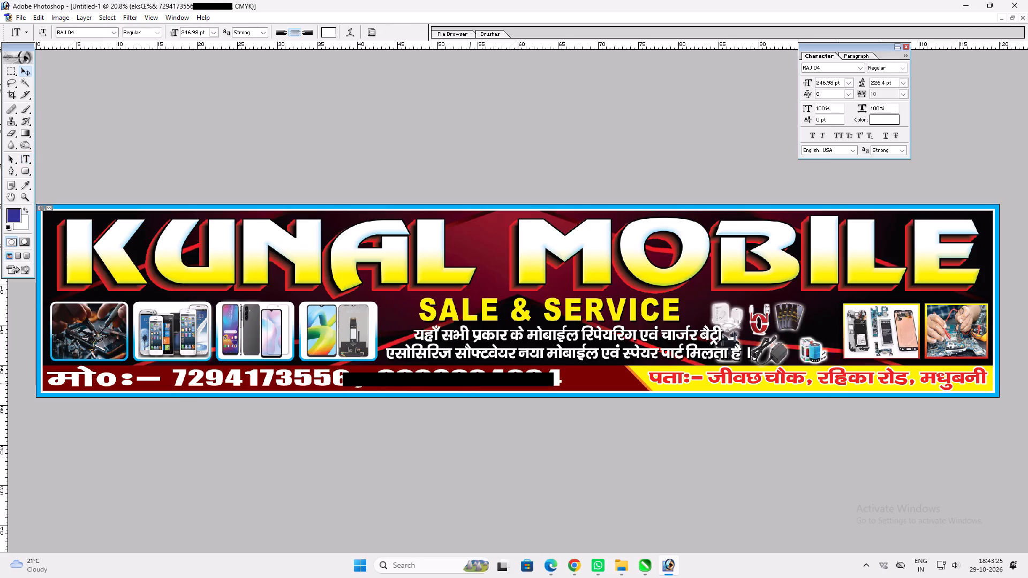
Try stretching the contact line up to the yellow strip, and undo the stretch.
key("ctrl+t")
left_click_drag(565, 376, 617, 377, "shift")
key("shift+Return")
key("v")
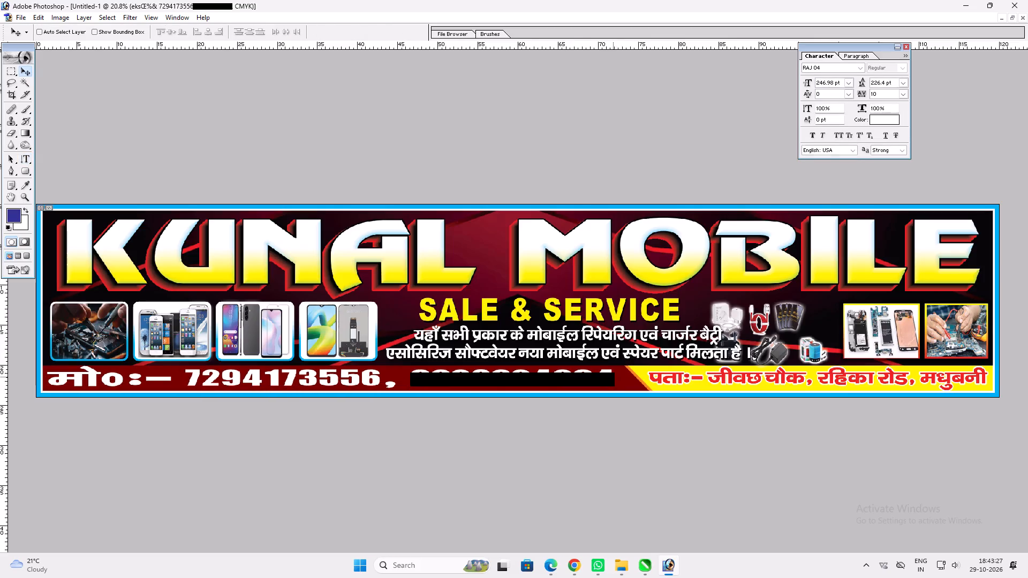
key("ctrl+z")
Condense the width of the contact line to roughly half, keeping its height and its start on the maroon strip.
key("ctrl+t")
left_click_drag(560, 376, 299, 361, "shift")
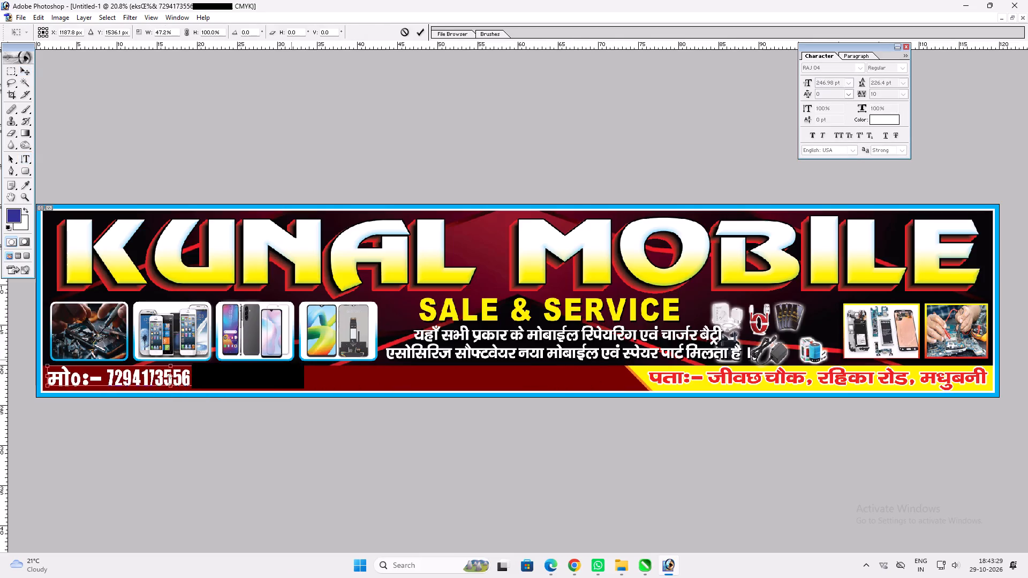
left_click_drag(299, 361, 306, 361, "shift")
key("Return")
key("v")
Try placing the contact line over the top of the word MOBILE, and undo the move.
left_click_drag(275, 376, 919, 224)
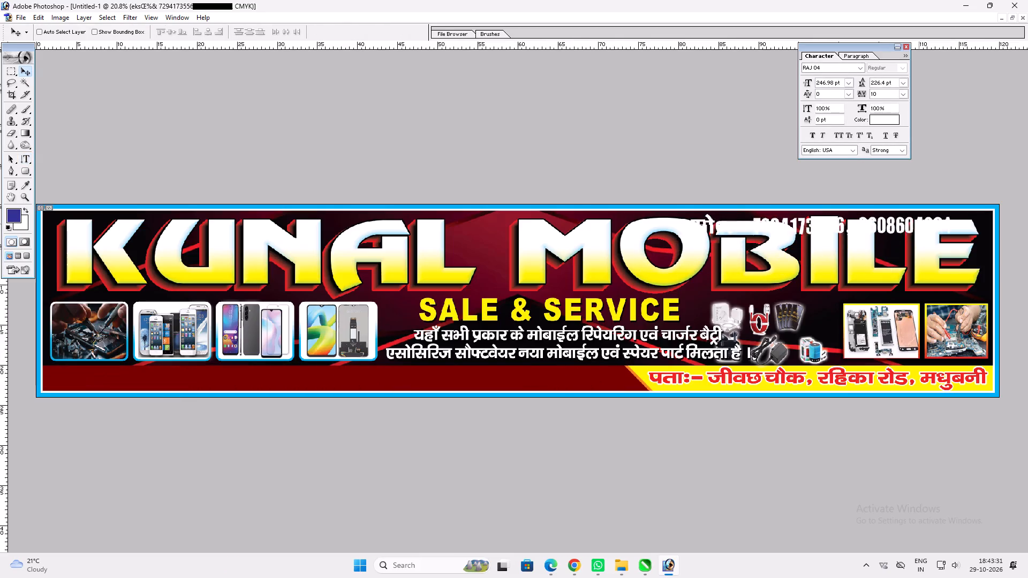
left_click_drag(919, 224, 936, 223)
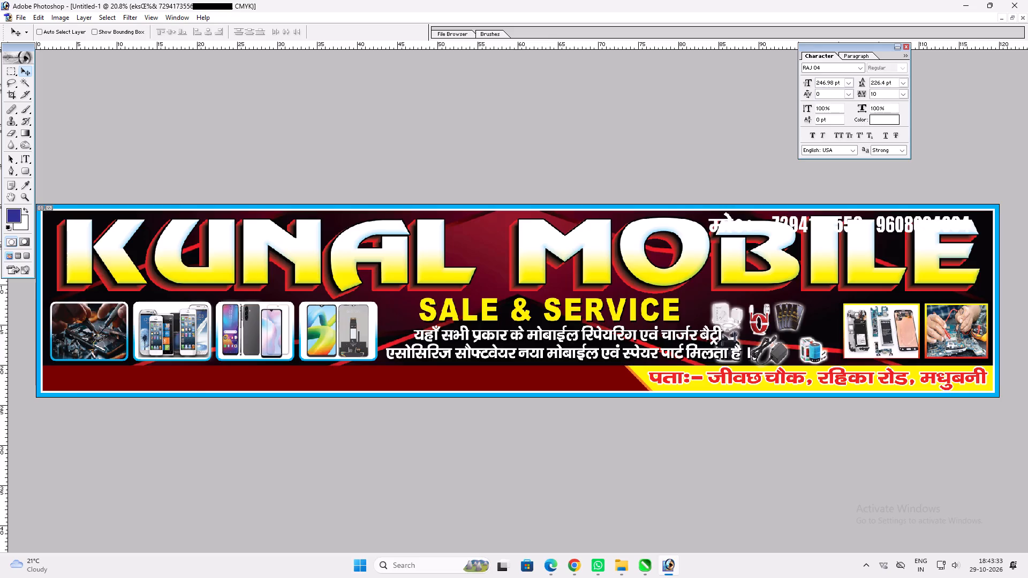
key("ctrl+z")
Move the condensed contact line along the maroon strip until it ends just before the yellow strip.
left_click_drag(301, 384, 609, 366, "shift")
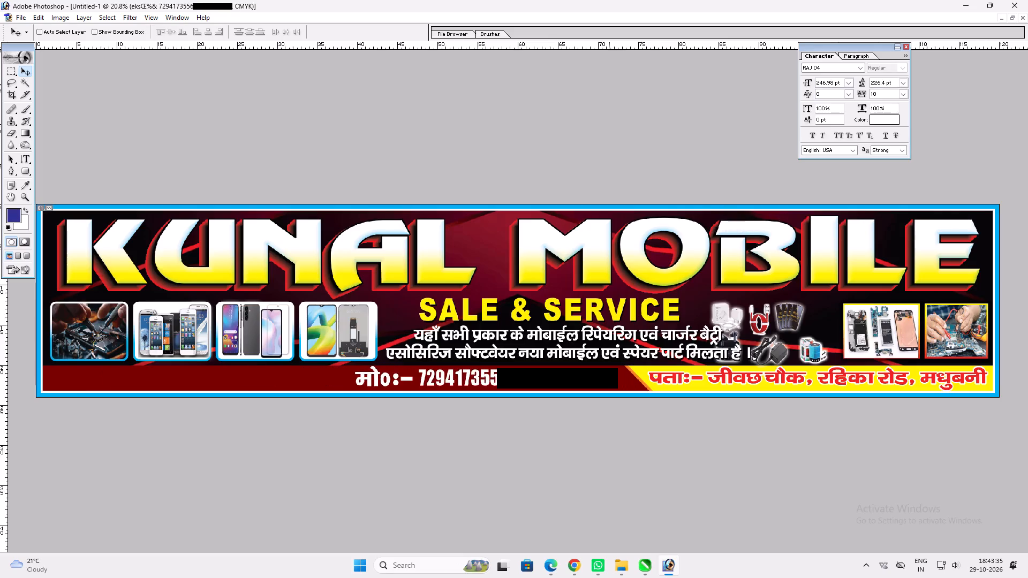
left_click_drag(609, 366, 607, 367, "shift")
scroll(309, 397, "up", 1)
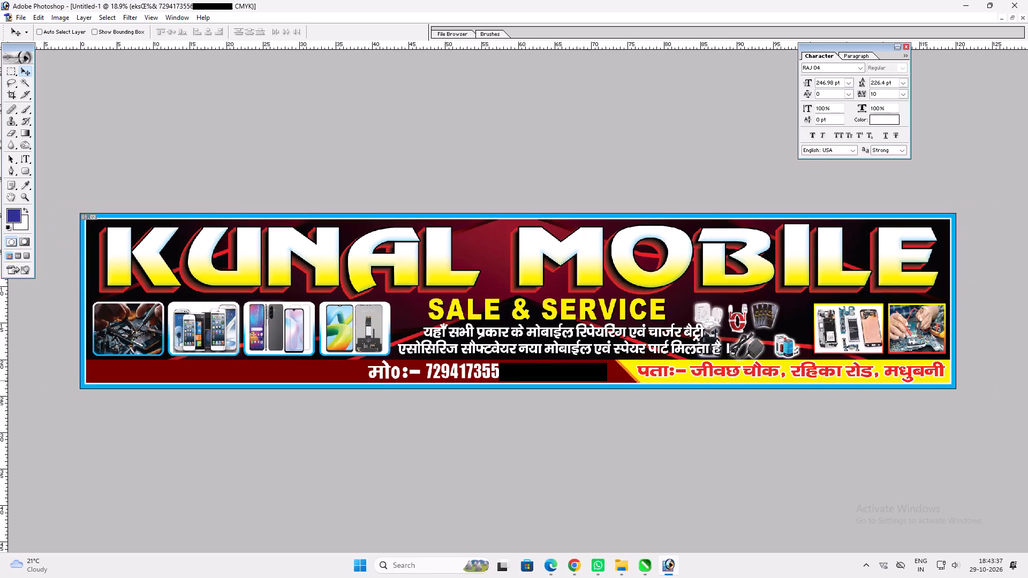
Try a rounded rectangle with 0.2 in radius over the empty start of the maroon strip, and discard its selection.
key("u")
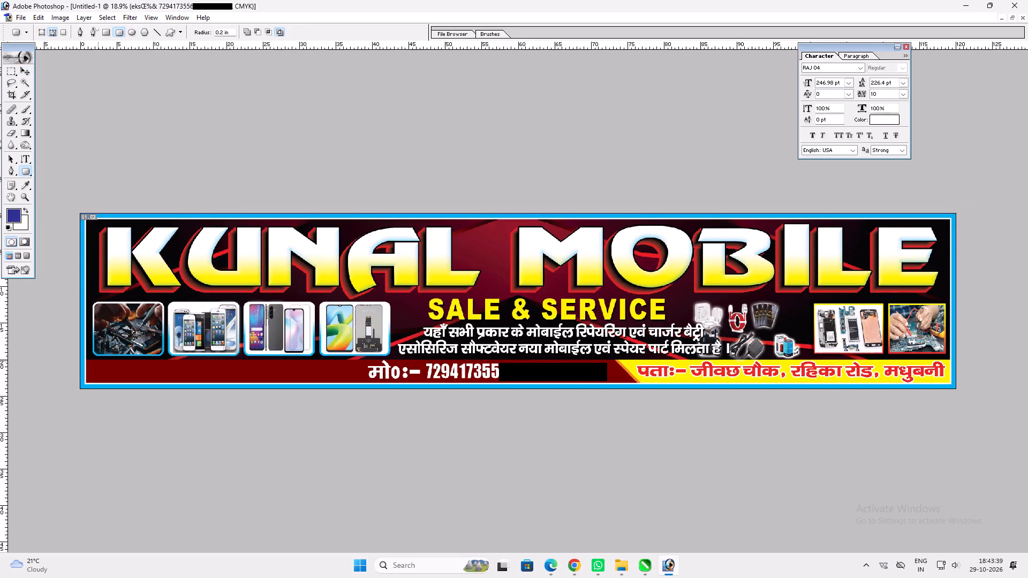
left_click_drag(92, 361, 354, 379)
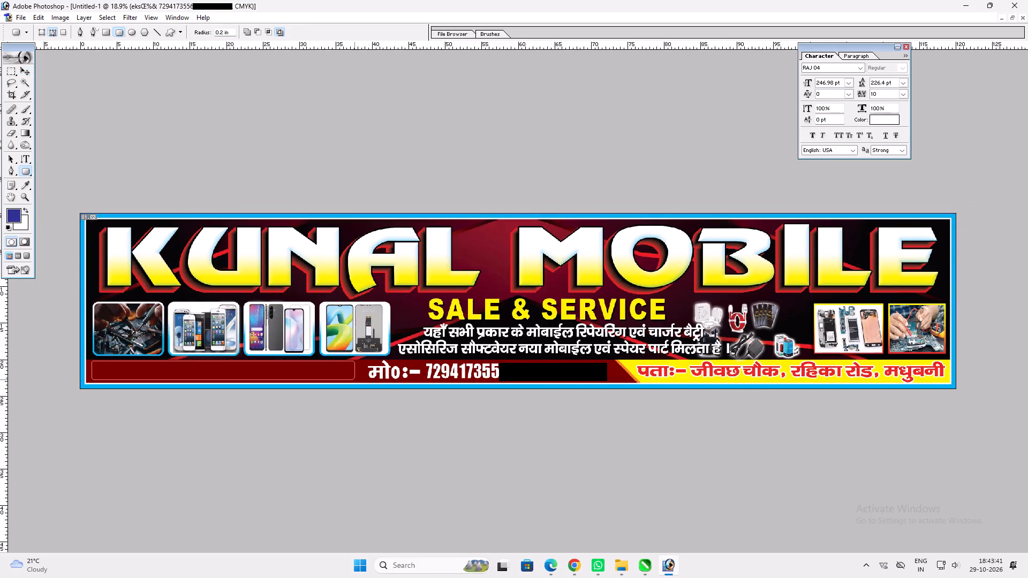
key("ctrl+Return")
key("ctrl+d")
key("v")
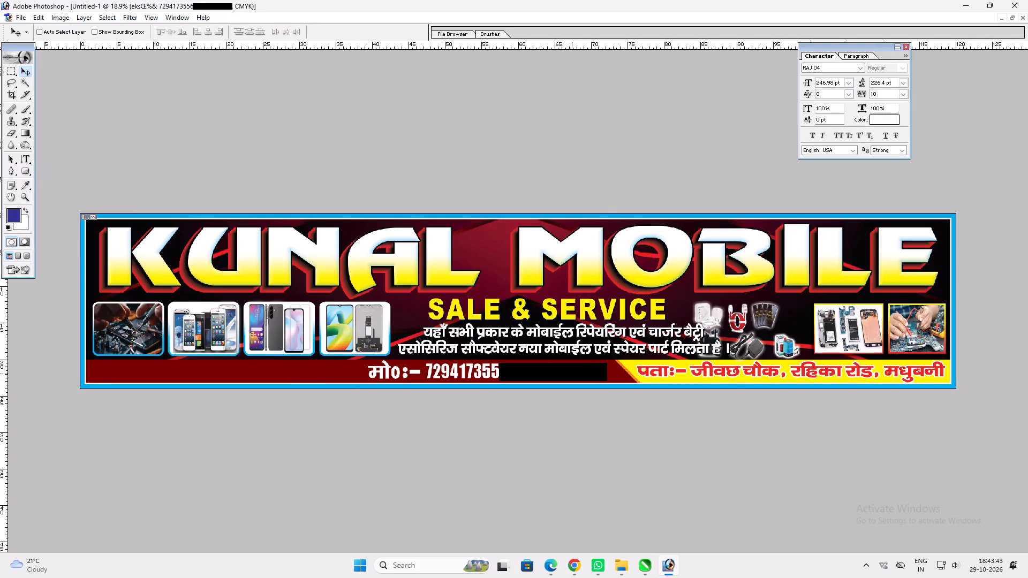
Narrow the पताः– address line from its start, keeping its end near the banner's border.
left_click(645, 373, "ctrl")
key("ctrl+t")
left_click_drag(636, 370, 666, 370, "shift")
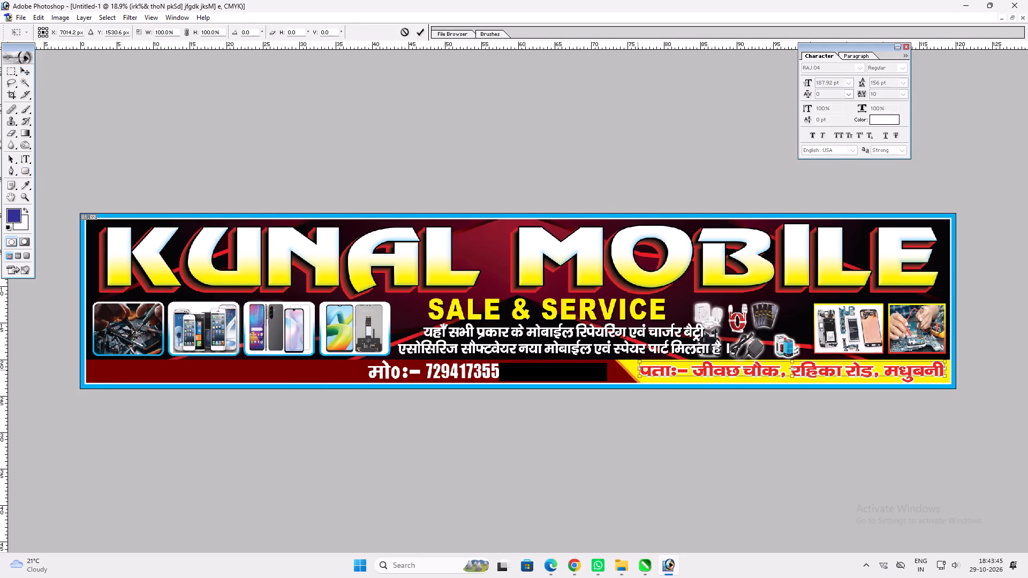
left_click_drag(666, 370, 672, 370, "shift")
key("shift+Return")
key("v")
Extend the maroon strip's slanted end along the bottom up to just before the narrowed address.
left_click(625, 374, "ctrl")
key("ctrl+t")
left_click_drag(648, 371, 672, 367, "shift")
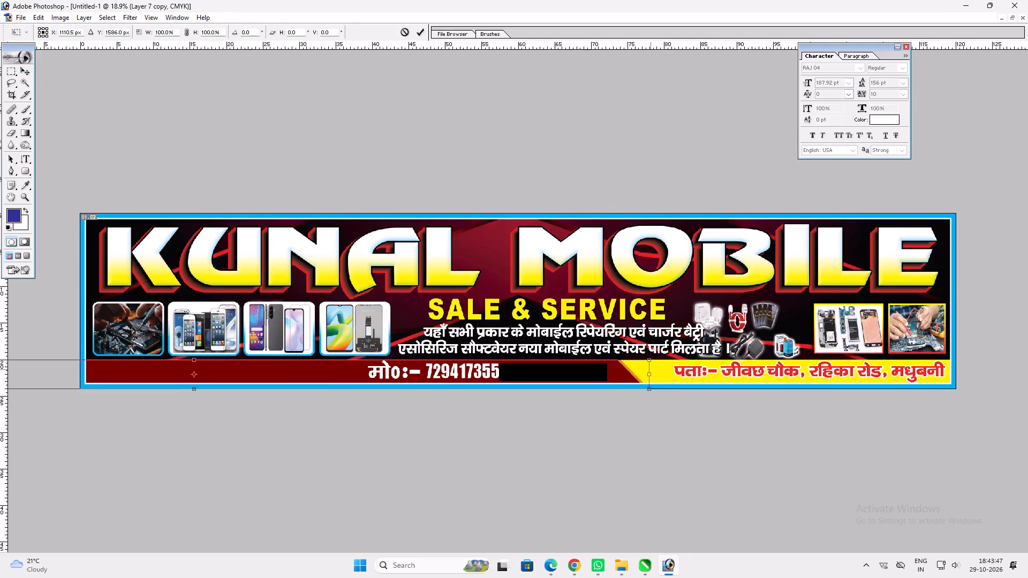
left_click_drag(672, 367, 678, 365, "shift")
key("shift+Return")
key("Return")
key("v")
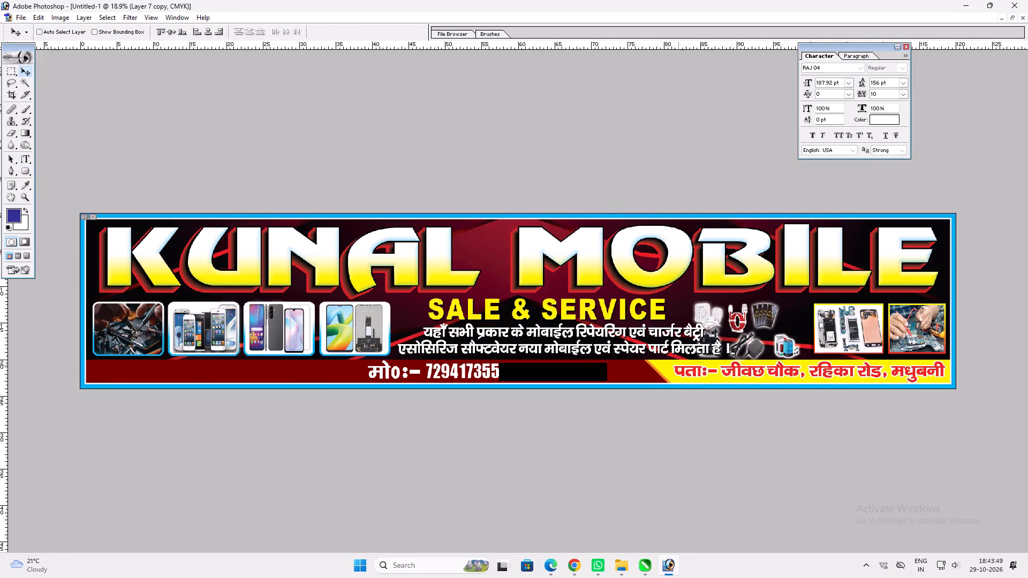
Move the मो०:– contact line along the maroon strip to the strip's start, beginning below the first product picture.
key("ctrl+plus")
key("space")
key("space")
key("space")
key("space")
key("space")
key("space")
key("space")
key("space")
key("space")
left_click(629, 381, "ctrl")
key("space")
key("space")
key("space")
key("space")
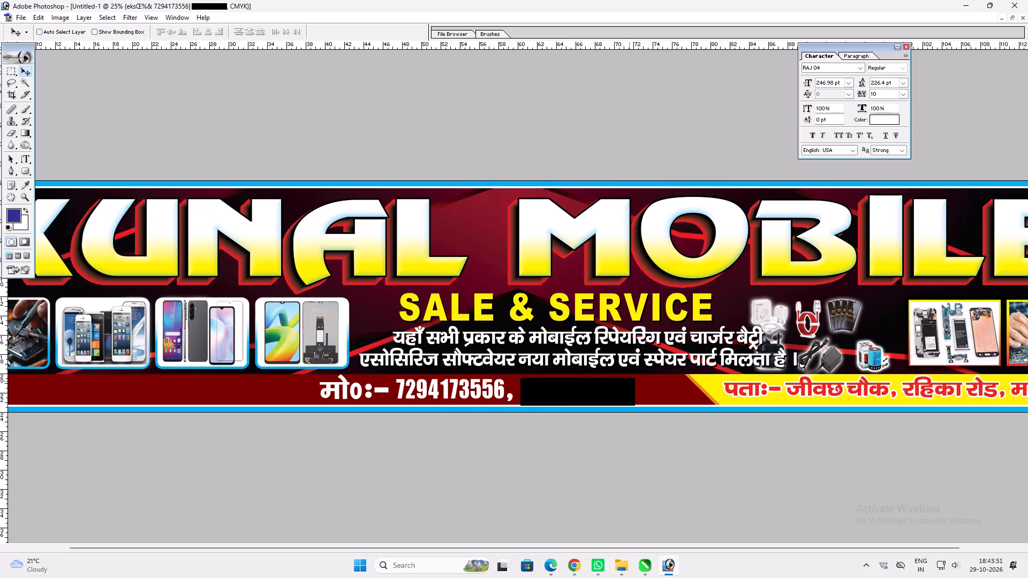
right_click(623, 381)
left_click(634, 385)
left_click(610, 373, "ctrl")
left_click_drag(610, 372, 374, 381)
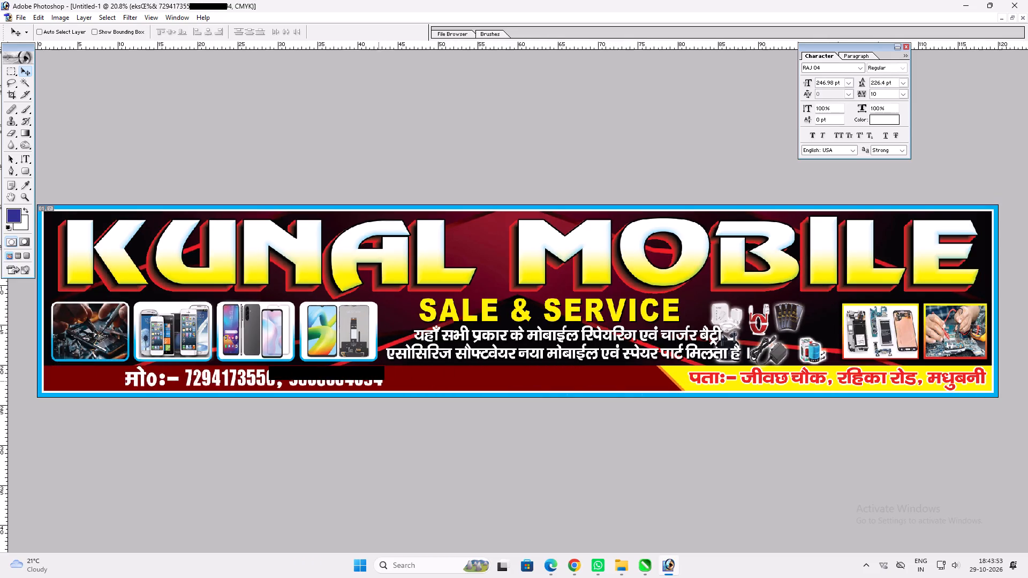
left_click_drag(374, 381, 308, 381)
Stretch the contact line horizontally from its far end until it ends below the fourth product picture.
key("ctrl+t")
left_click_drag(311, 377, 345, 375, "shift")
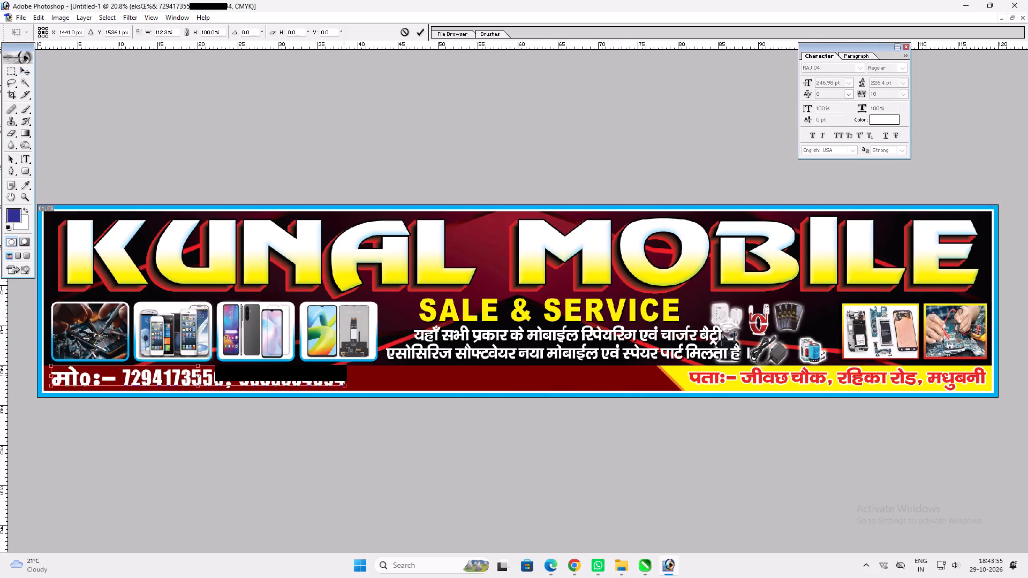
left_click_drag(345, 375, 350, 374, "shift")
key("shift+Return")
key("v")
left_click(348, 375)
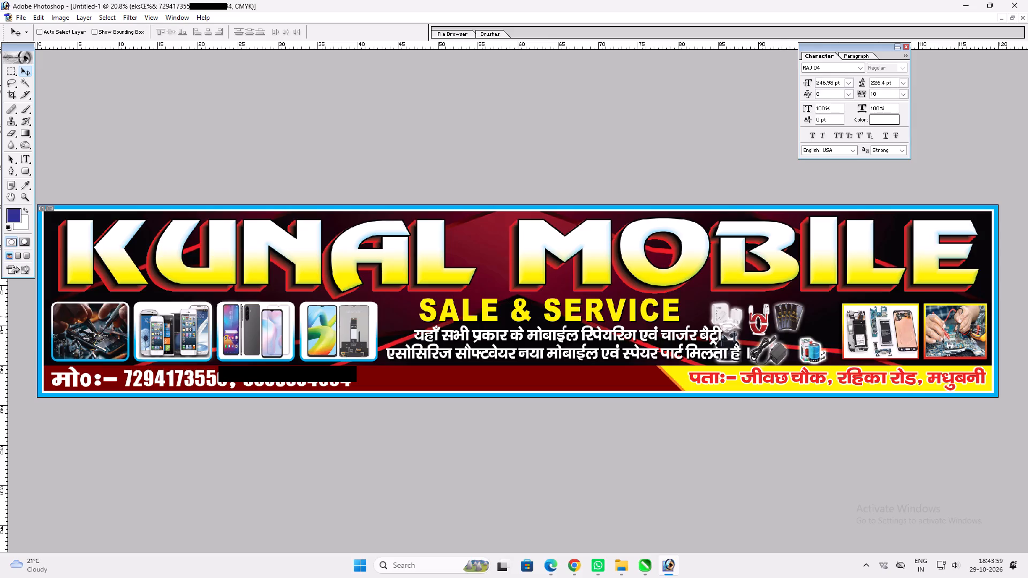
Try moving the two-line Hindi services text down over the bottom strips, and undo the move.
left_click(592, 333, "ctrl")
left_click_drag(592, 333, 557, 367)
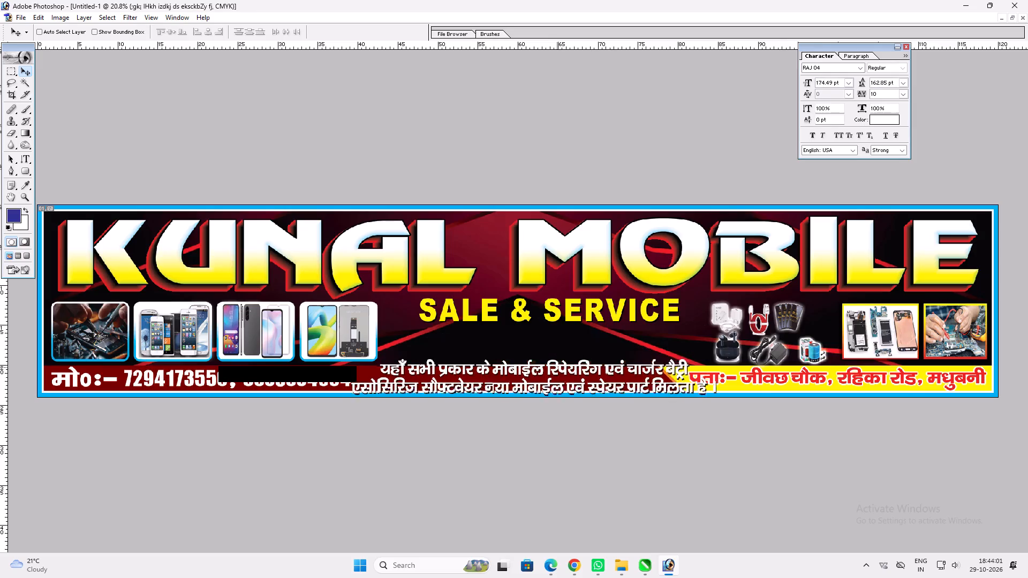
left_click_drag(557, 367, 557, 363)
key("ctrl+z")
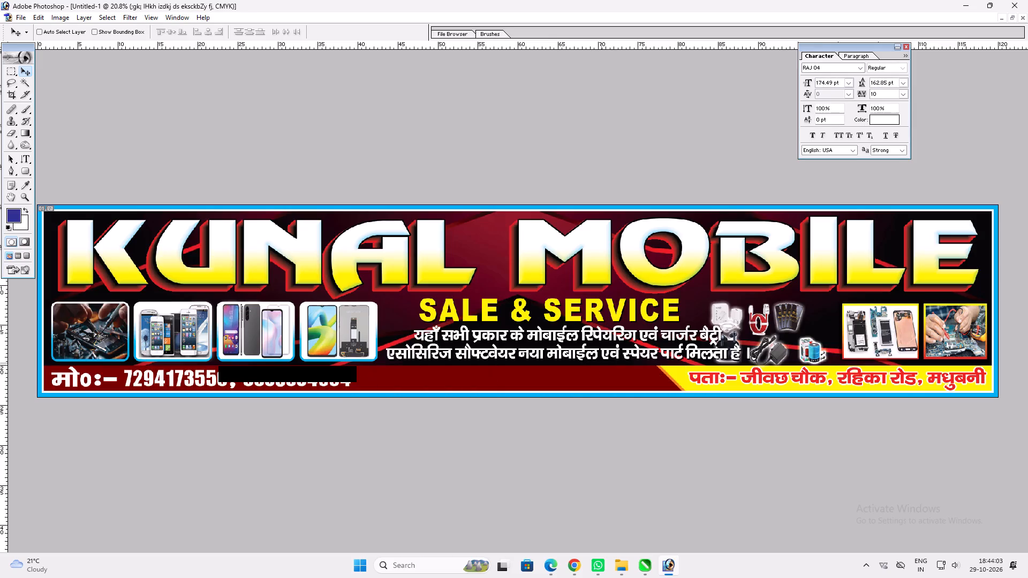
Narrow the two-line Hindi services text from its end so it stops just before the accessory pictures.
key("ctrl+t")
left_click_drag(741, 336, 710, 334, "shift")
key("ctrl+z")
left_click_drag(745, 336, 730, 338, "shift")
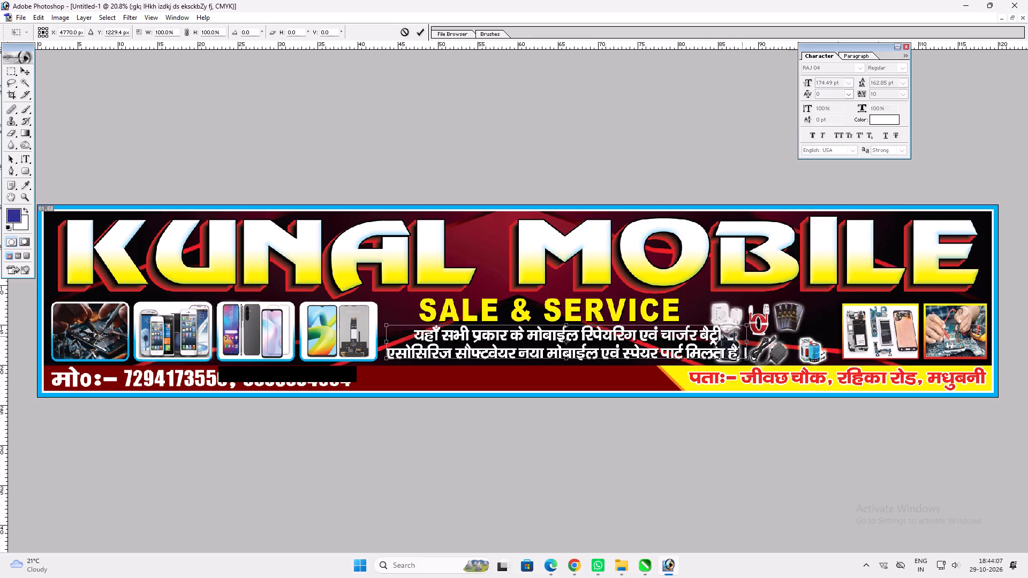
left_click_drag(730, 338, 710, 340, "shift")
key("shift+Return")
key("v")
left_click(696, 347)
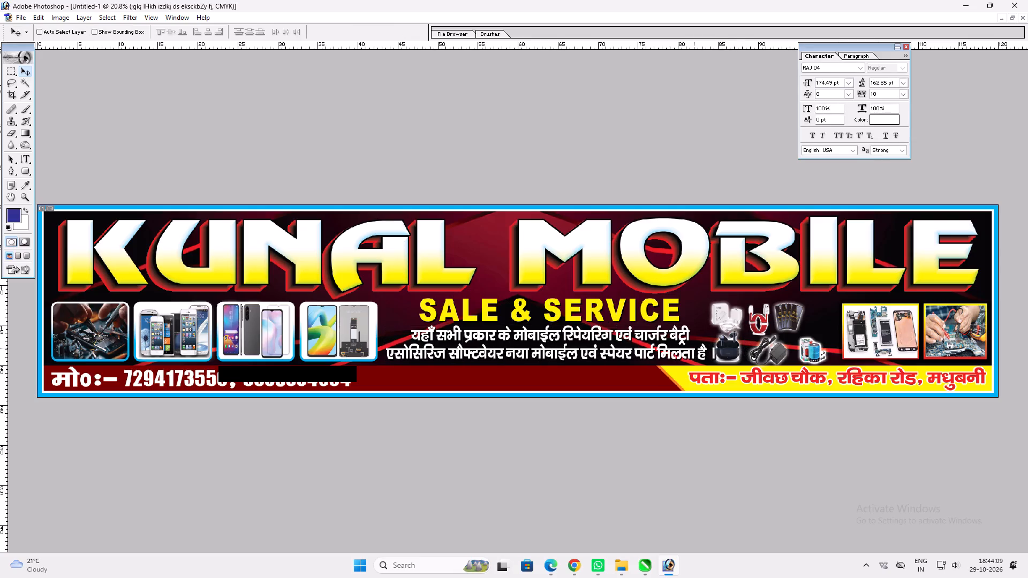
Shorten the SALE & SERVICE text slightly in height from its bottom edge.
key("ctrl+plus")
key("space")
left_click(672, 318, "ctrl")
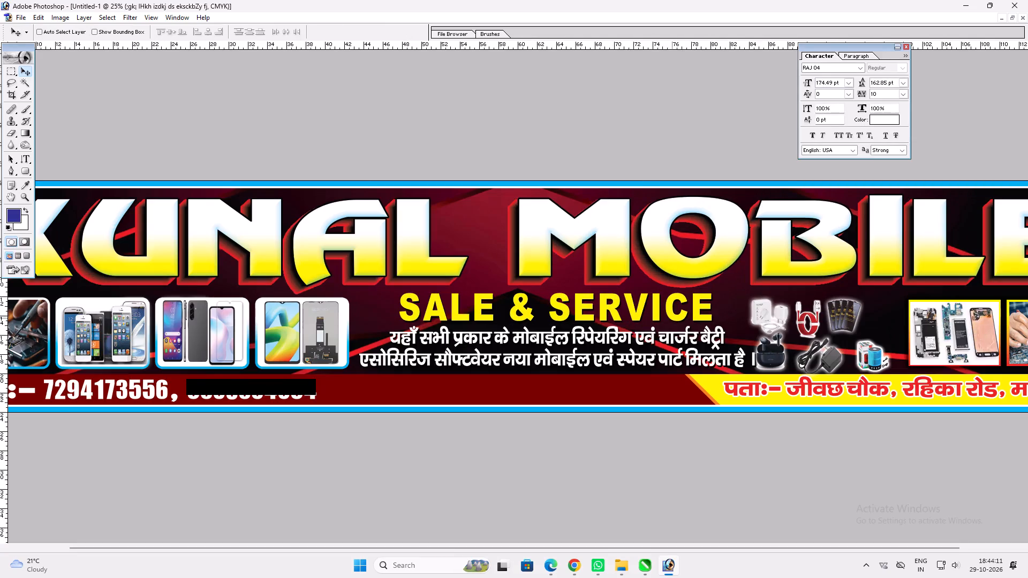
key("ctrl+t")
left_click_drag(671, 319, 680, 316, "shift")
key("shift+Return")
key("v")
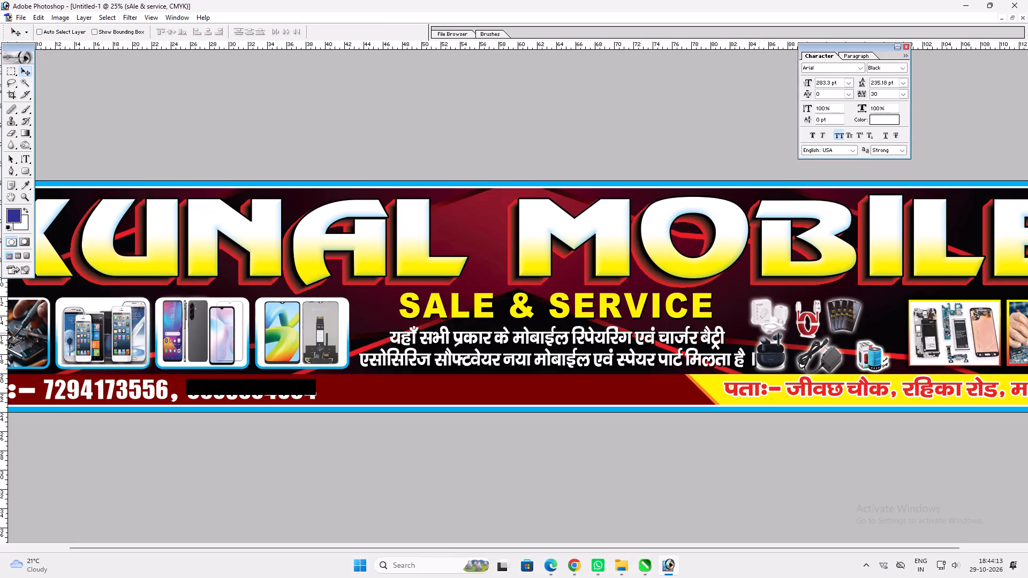
Draw a rounded rectangle selection with 0.4 in radius around SALE & SERVICE, and copy the enclosed background artwork onto a new layer.
key("u")
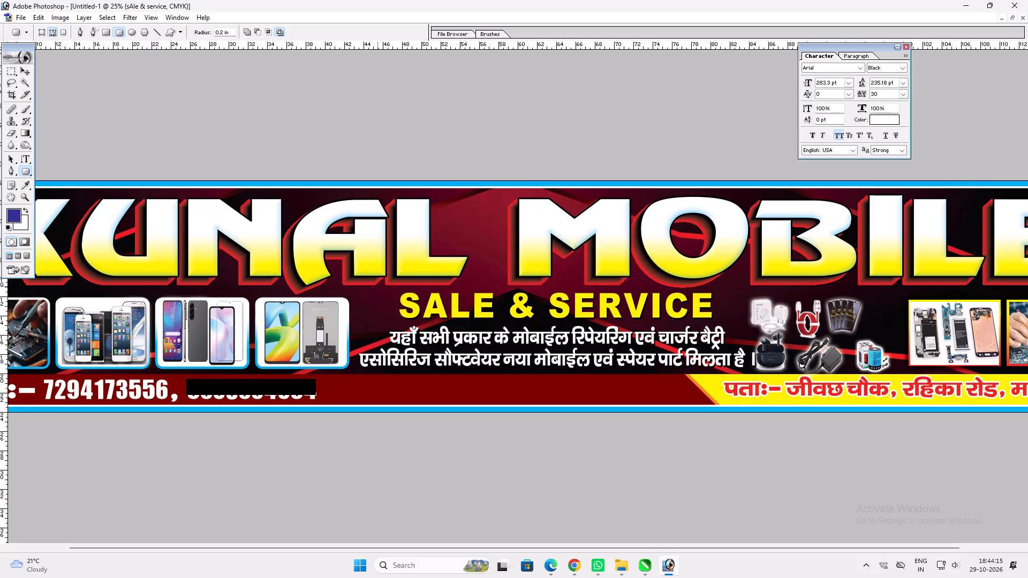
left_click(233, 36)
left_click_drag(229, 31, 15, 22)
type("0.4")
left_click_drag(375, 291, 692, 326)
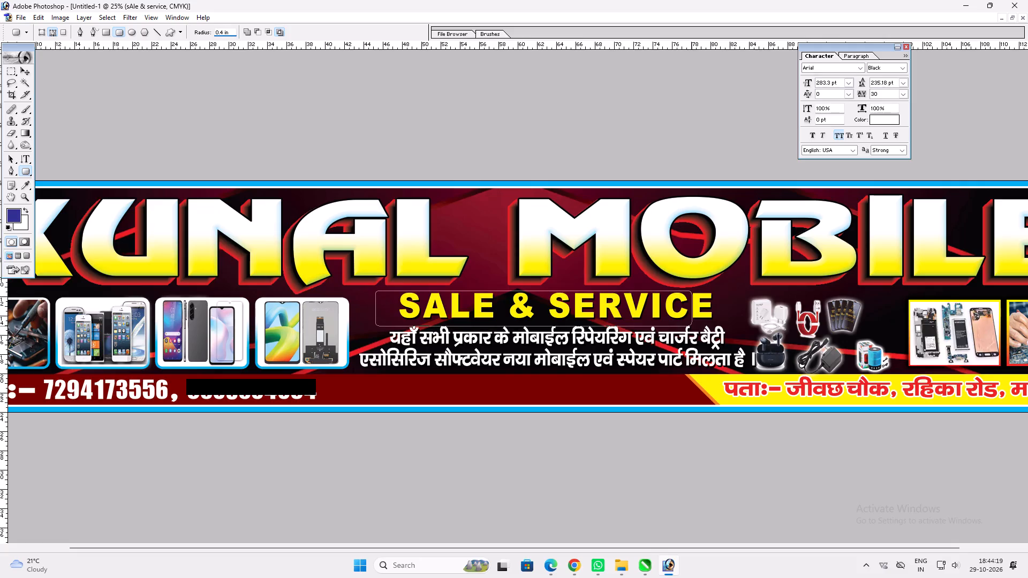
left_click_drag(692, 326, 729, 325)
key("ctrl+Return")
key("v")
right_click(542, 402)
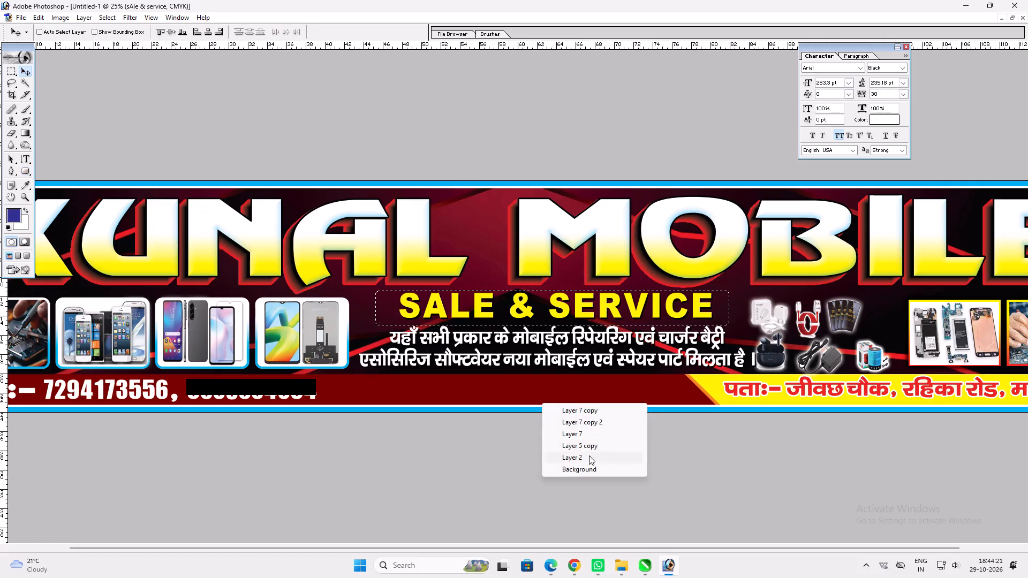
left_click(589, 463)
key("ctrl+c")
key("ctrl+v")
key("ctrl+bracketright")
Give the copied box a linear black-to-white Gradient Overlay without Color Overlay, and bring the box to the front.
key("alt+l")
key("alt+y")
key("n")
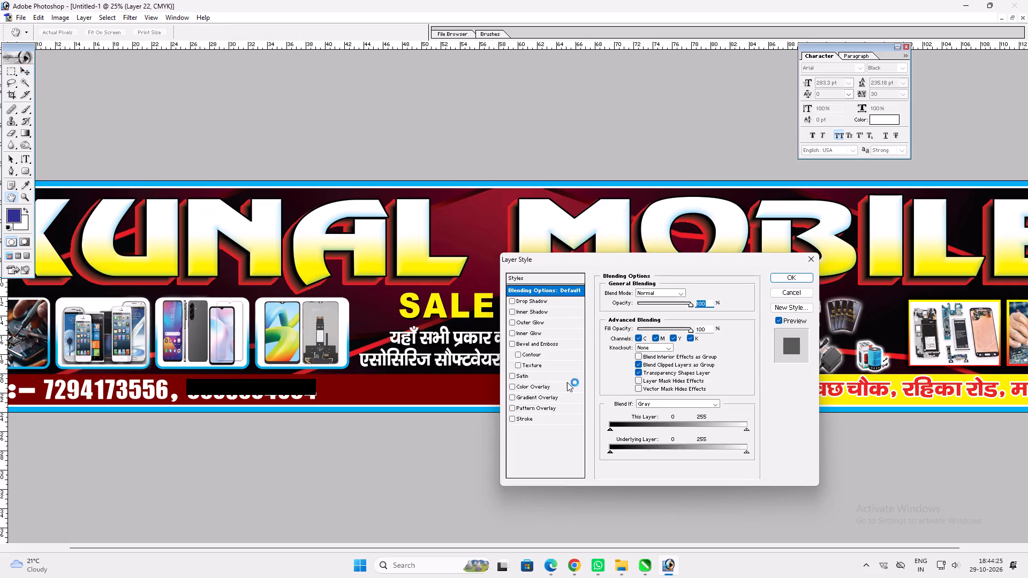
left_click(565, 382)
left_click(562, 383)
left_click(705, 292)
left_click(694, 294)
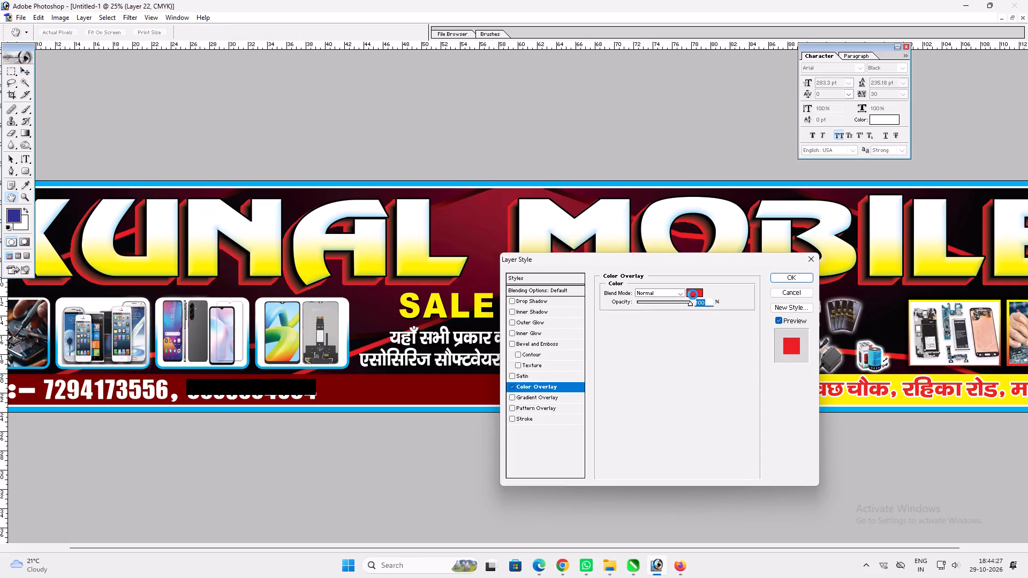
key("Return")
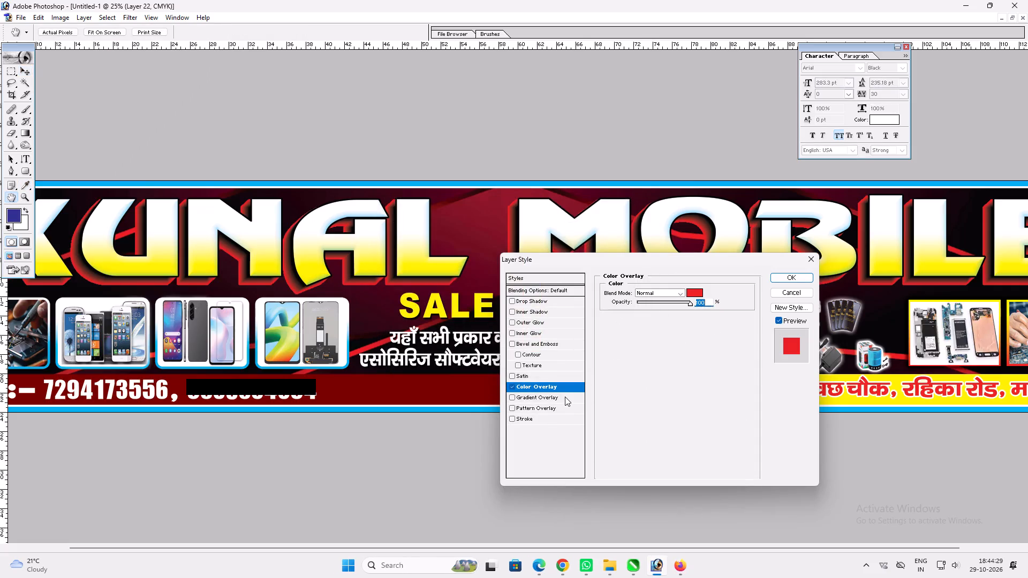
left_click(562, 397)
left_click(510, 385)
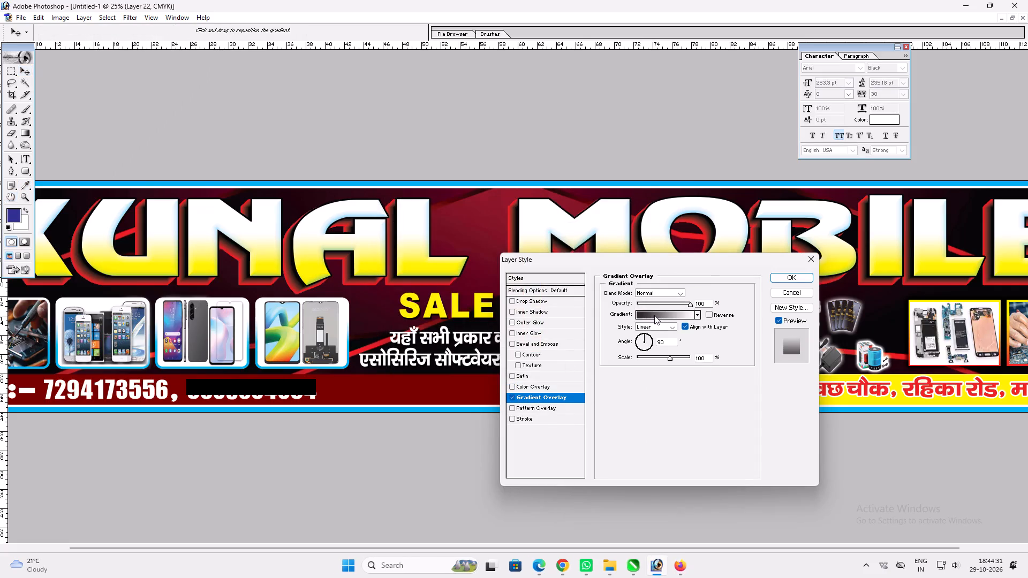
left_click(654, 315)
key("Return")
key("Return")
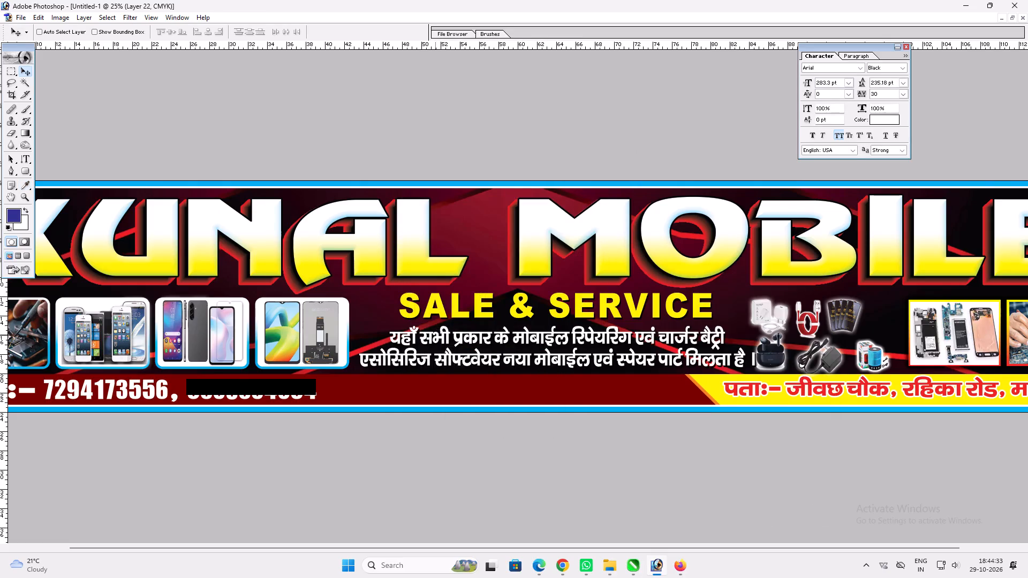
key("ctrl+shift+bracketright")
key("v")
Change the box's overlay gradient to run from white to C 100% blue, with the blue stop at 77%.
key("alt+l")
type("yg")
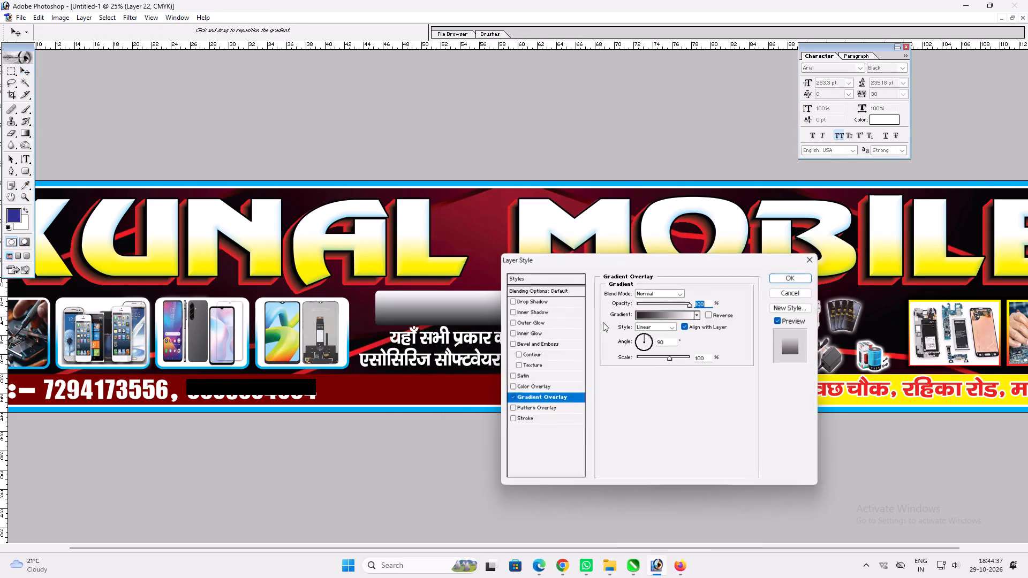
left_click(669, 316)
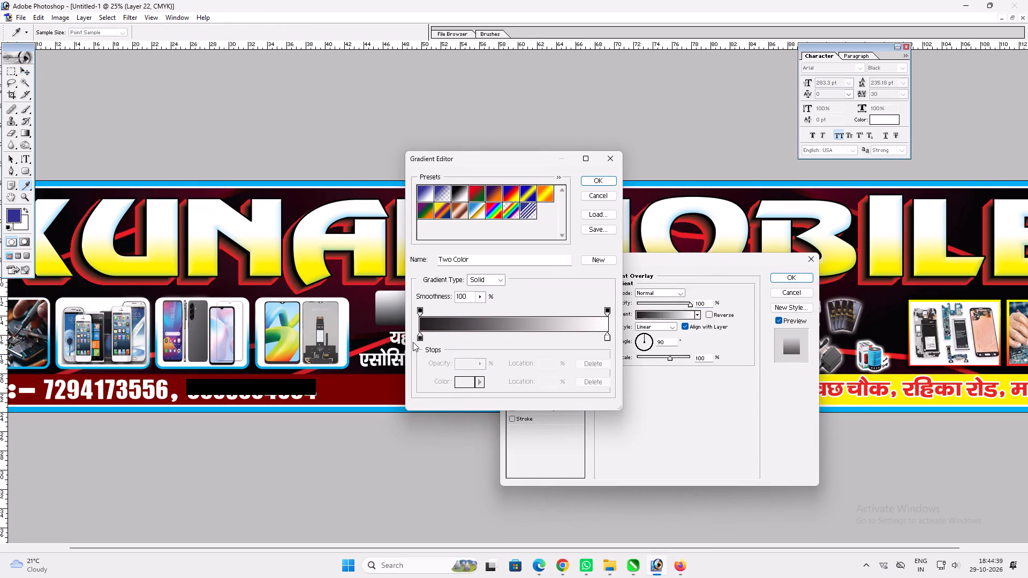
left_click_drag(420, 336, 450, 338)
left_click(471, 389)
left_click(469, 383)
left_click_drag(455, 240, 300, 116)
key("Return")
left_click_drag(608, 337, 563, 339)
left_click(469, 379)
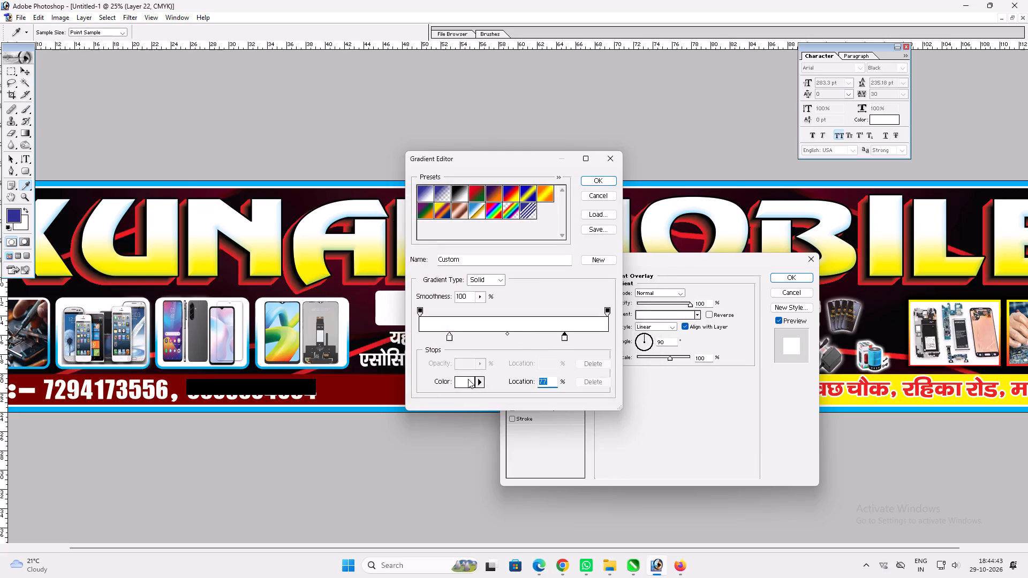
type("100")
key("Return")
key("Return")
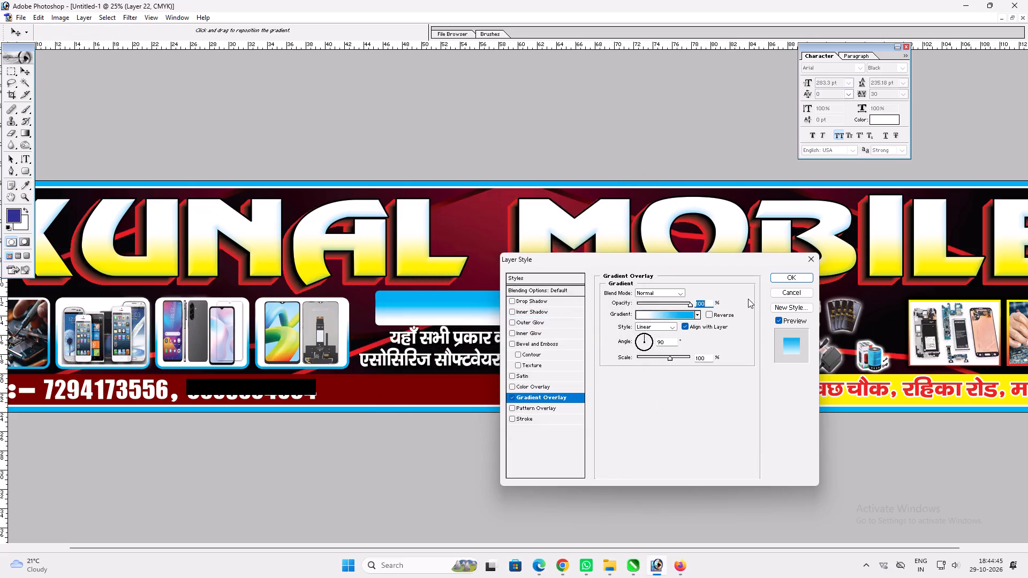
Set the gradient scale to 150%, the blue stop to 100% and the white stop to about 29%.
left_click_drag(675, 359, 711, 355)
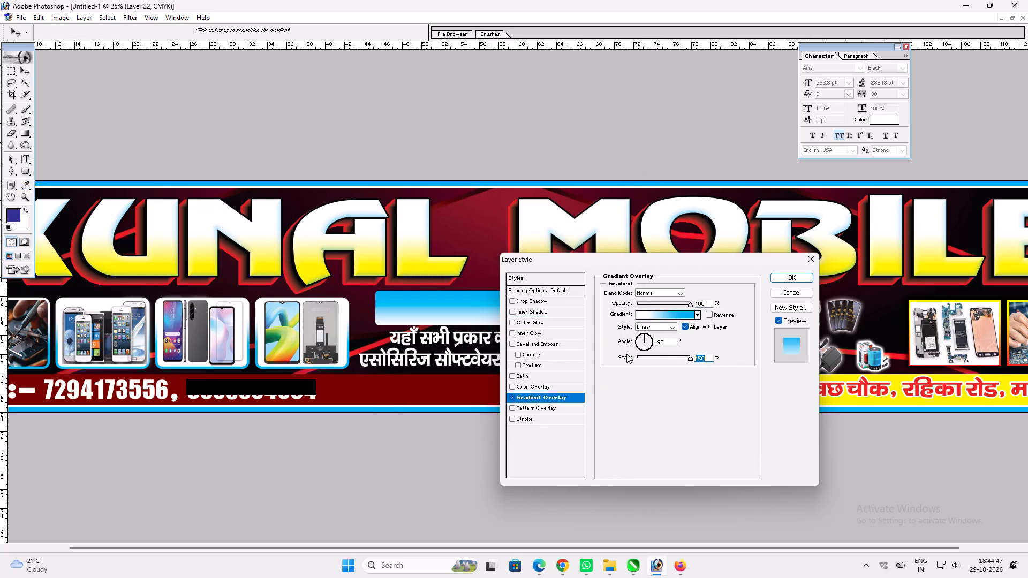
left_click(674, 324)
double_click(671, 318)
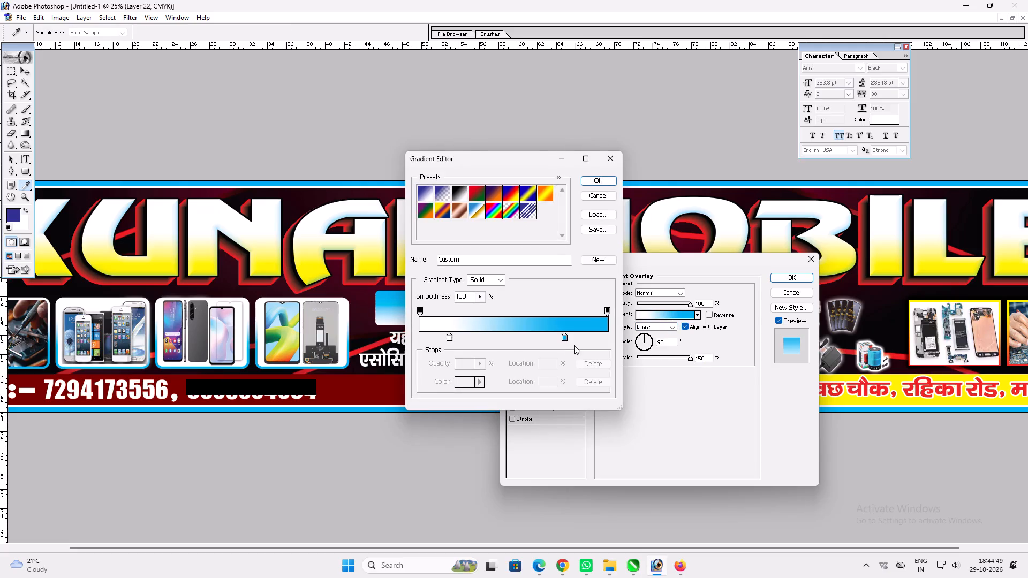
left_click_drag(564, 337, 604, 336)
left_click_drag(448, 338, 421, 329)
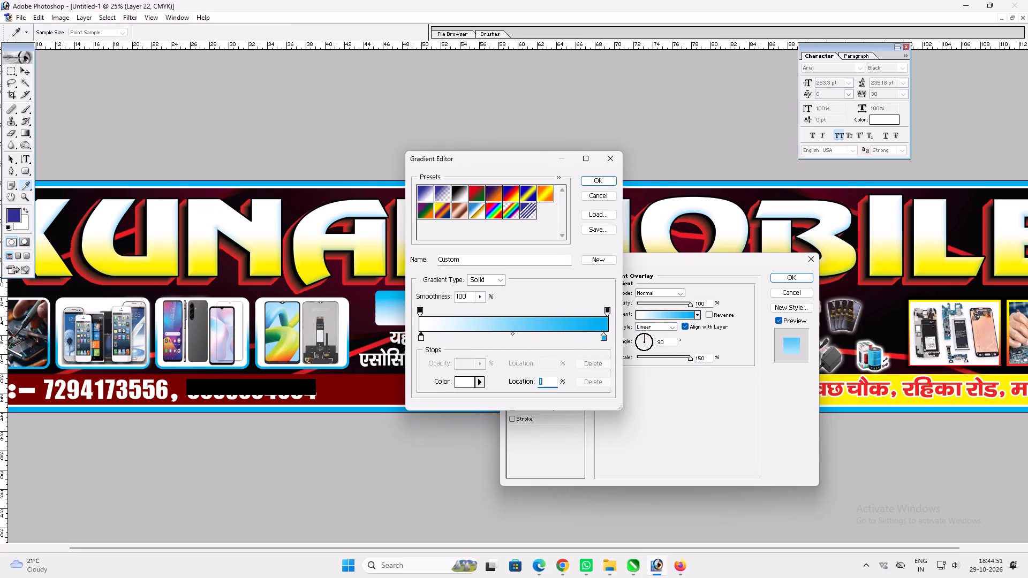
left_click_drag(604, 336, 626, 333)
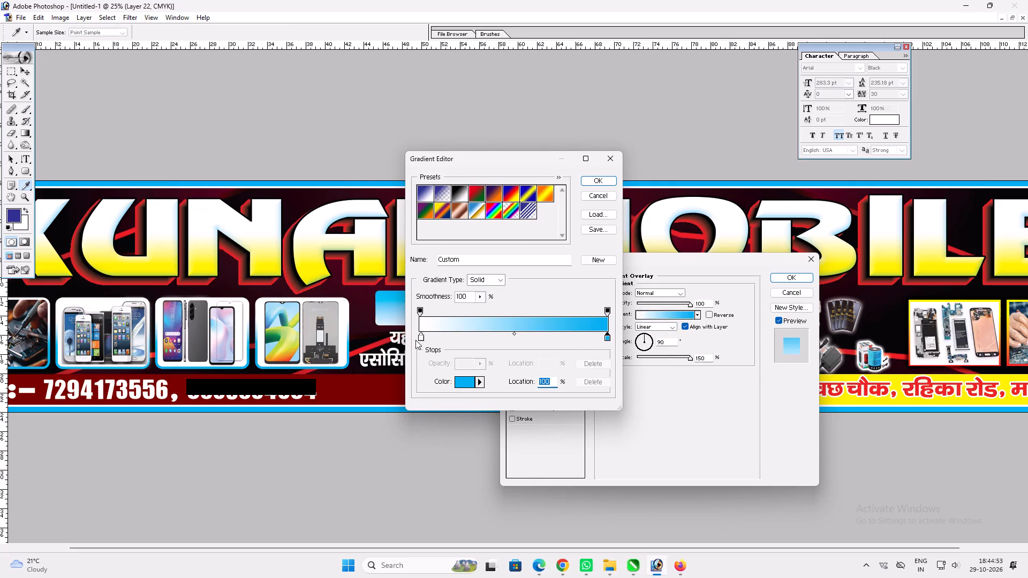
left_click_drag(421, 339, 475, 339)
key("Return")
key("Return")
key("v")
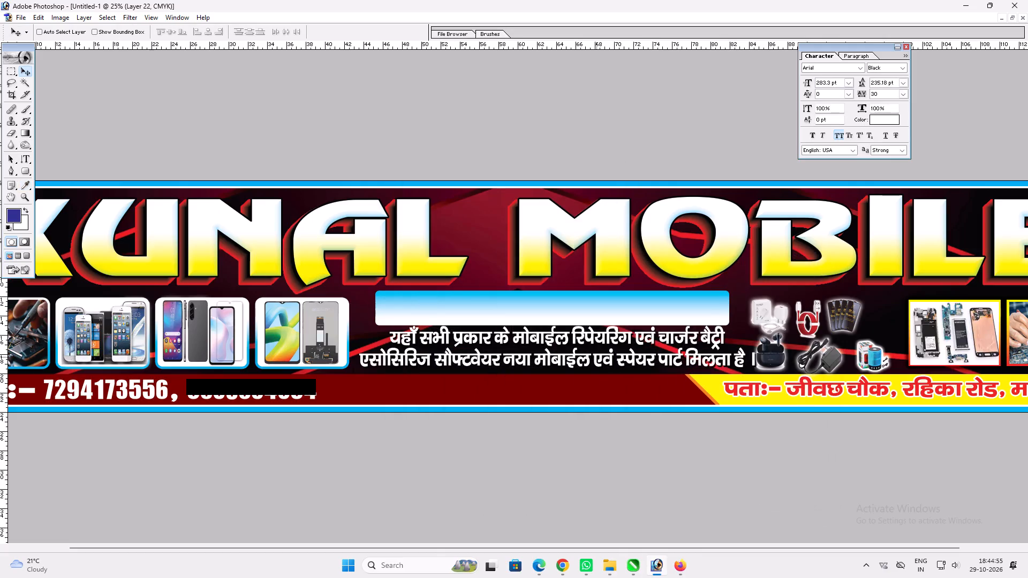
Add a 10 px stroke to the box in dark maroon 380716, sampled from the banner background beside it.
key("alt+l")
key("alt+y")
key("k")
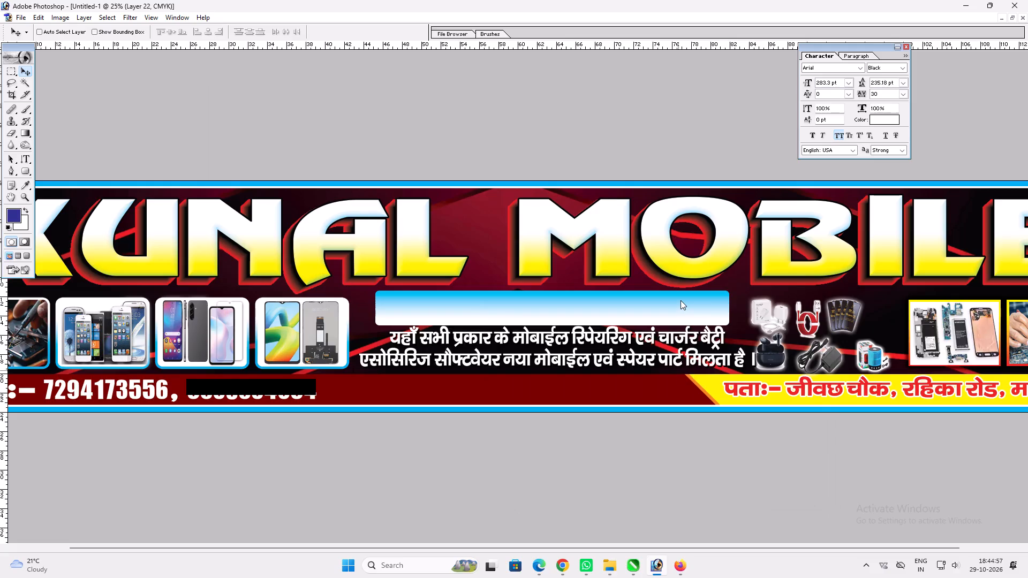
scroll(662, 374, "up", 7)
left_click(630, 354)
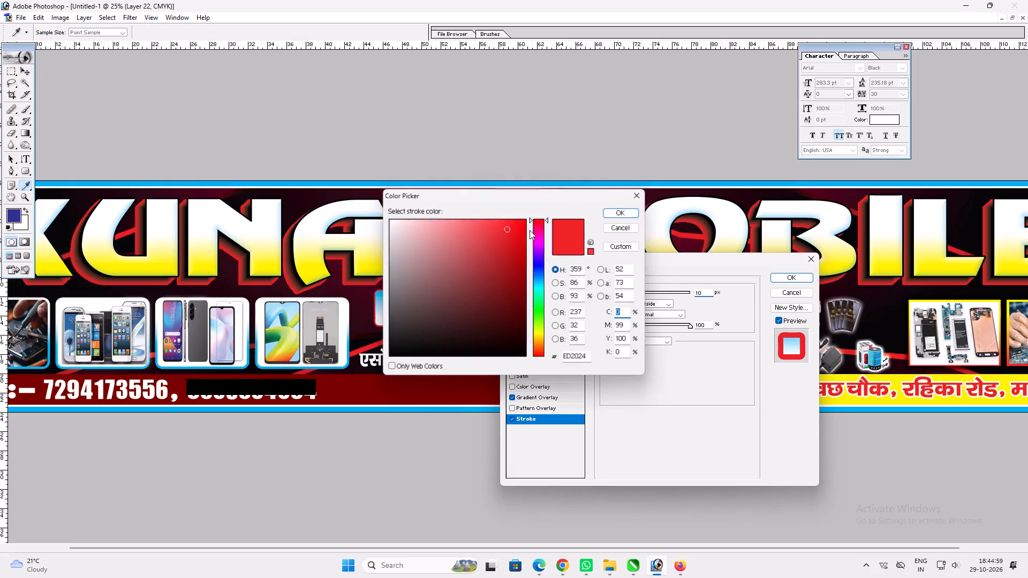
left_click(314, 192)
left_click(352, 301)
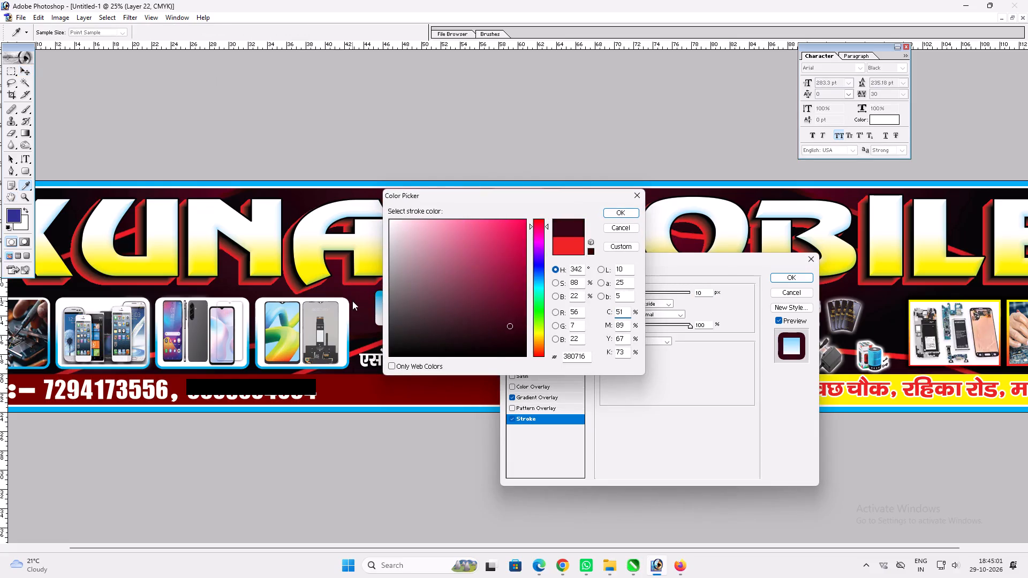
key("Return")
scroll(690, 429, "up", 2)
Add a drop shadow to the box with 100% opacity, about 20% spread, 40 px size and a small distance.
left_click(558, 299)
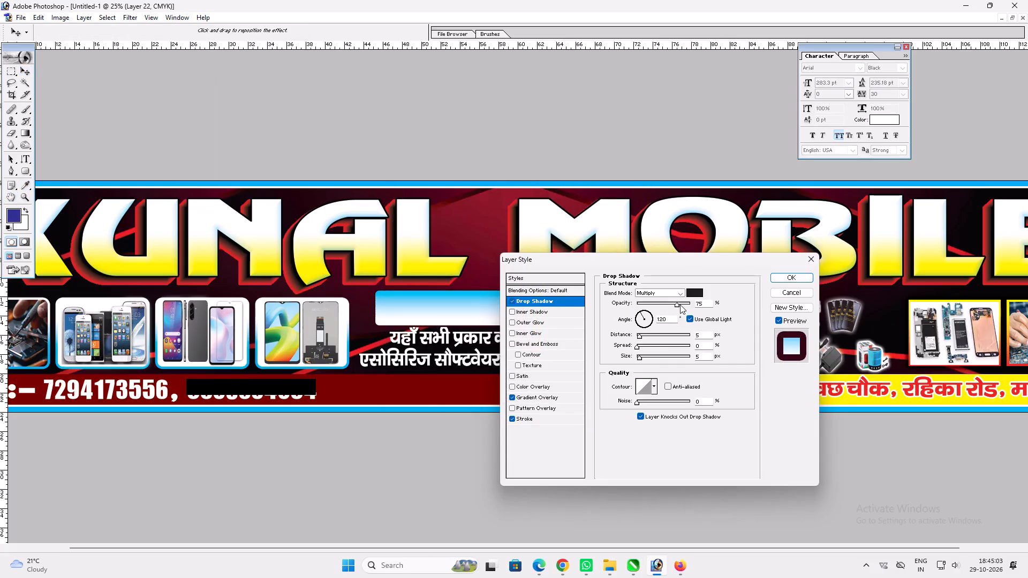
left_click_drag(682, 305, 724, 305)
left_click(641, 358)
left_click(642, 350)
left_click(647, 337)
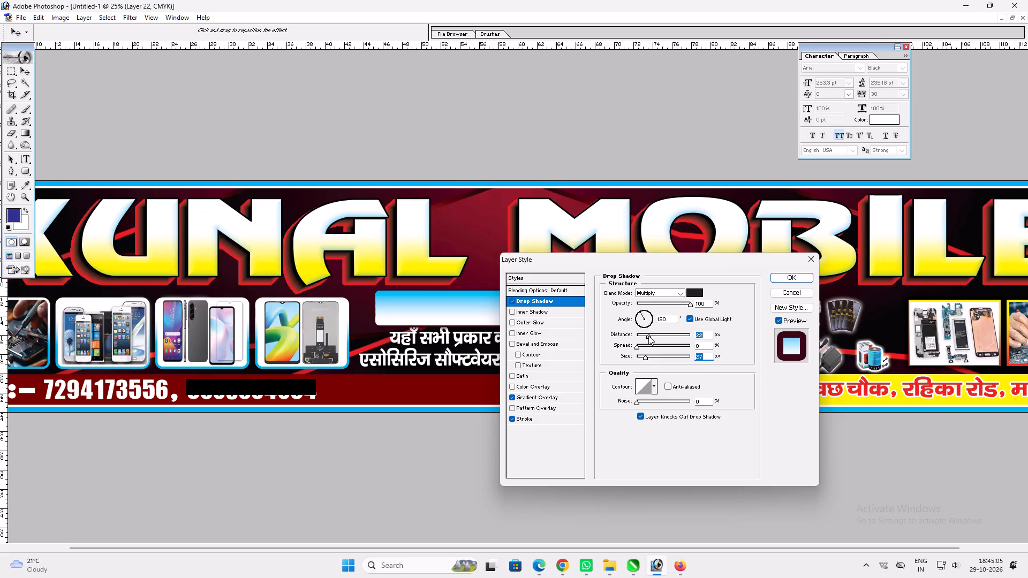
left_click(648, 336)
left_click(648, 355)
left_click_drag(642, 347, 647, 345)
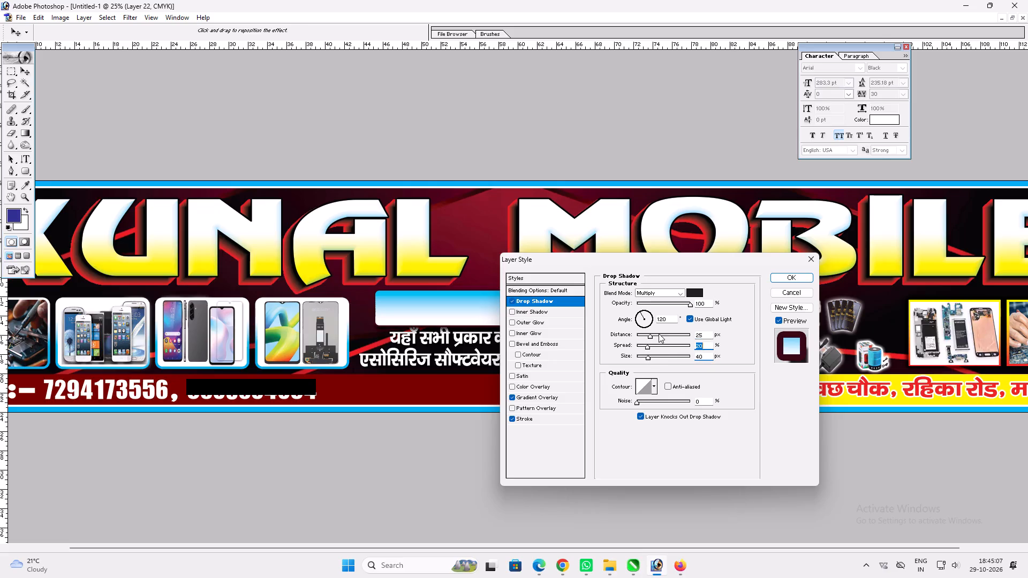
left_click_drag(651, 337, 646, 338)
key("Return")
key("v")
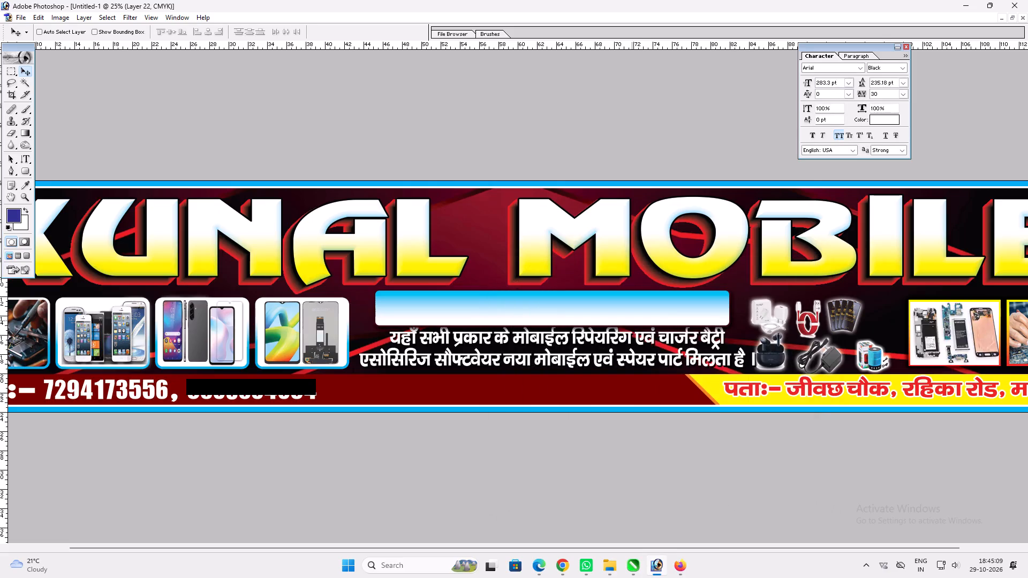
Shrink the gradient heading box to about 91% height and narrow its width above the Hindi service lines.
key("ctrl+t")
left_click_drag(631, 326, 639, 323, "shift")
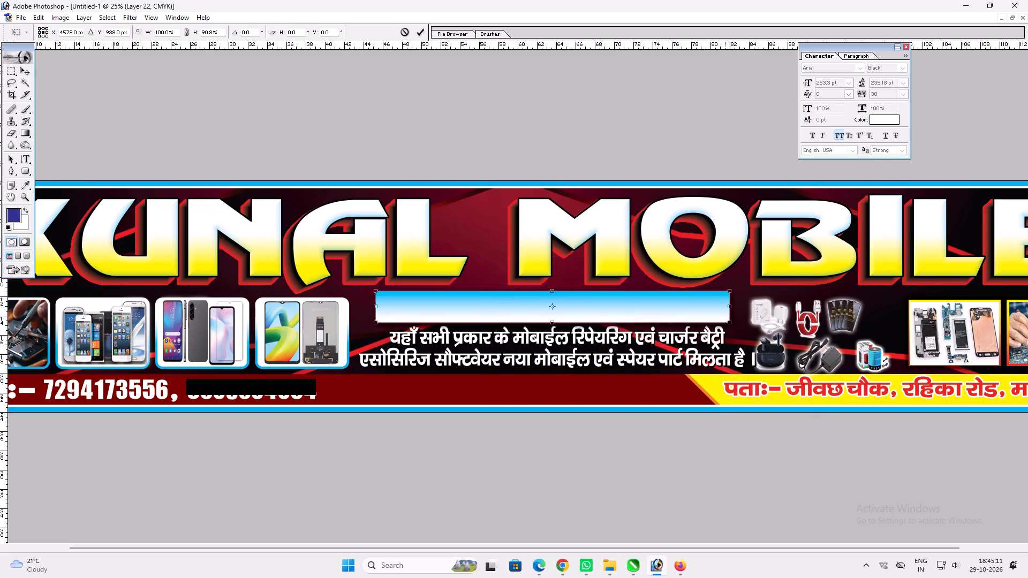
left_click_drag(725, 320, 707, 320, "shift")
key("shift+Return")
Select the SALE & SERVICE text hidden behind the heading box and bring its layer to the front.
key("t")
left_click(592, 312)
key("Return")
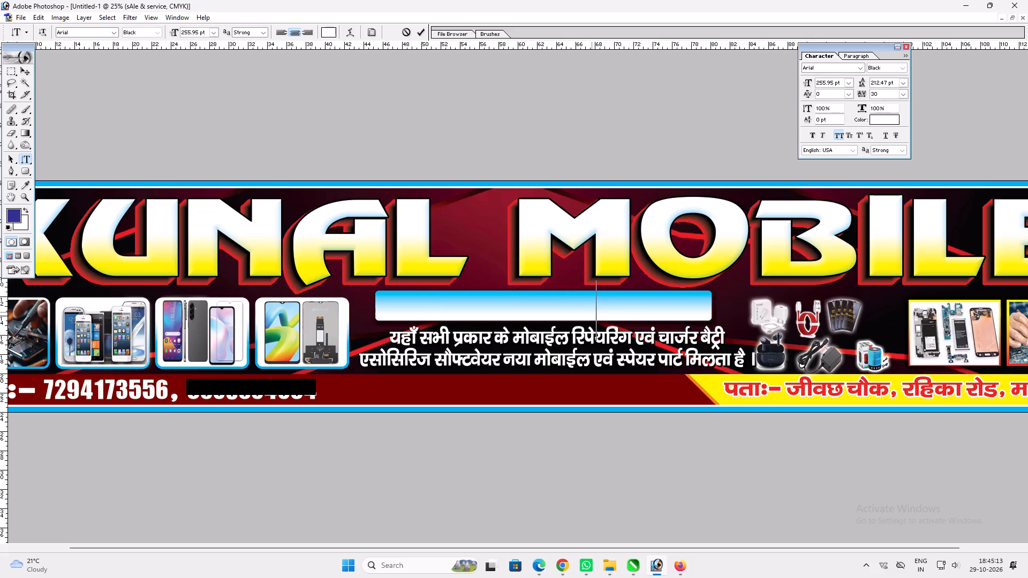
key("ctrl+shift+bracketright")
type("vv")
Scale and reposition the SALE & SERVICE text so it sits inside the heading box and spans most of its width.
key("ctrl+t")
left_click_drag(711, 317, 682, 314, "shift")
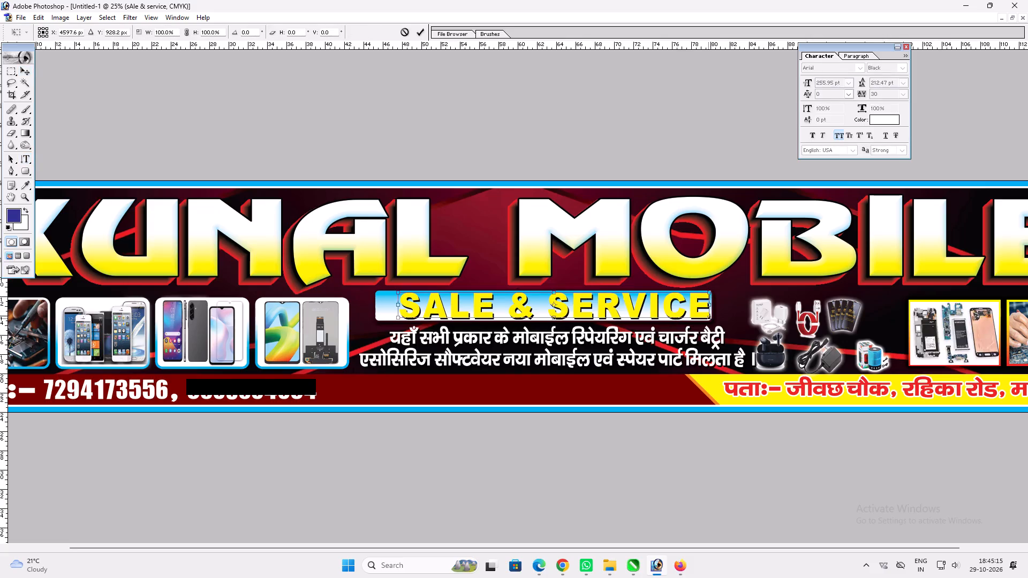
left_click_drag(682, 314, 677, 314, "shift")
key("shift+Return")
key("v")
left_click_drag(667, 313, 646, 314)
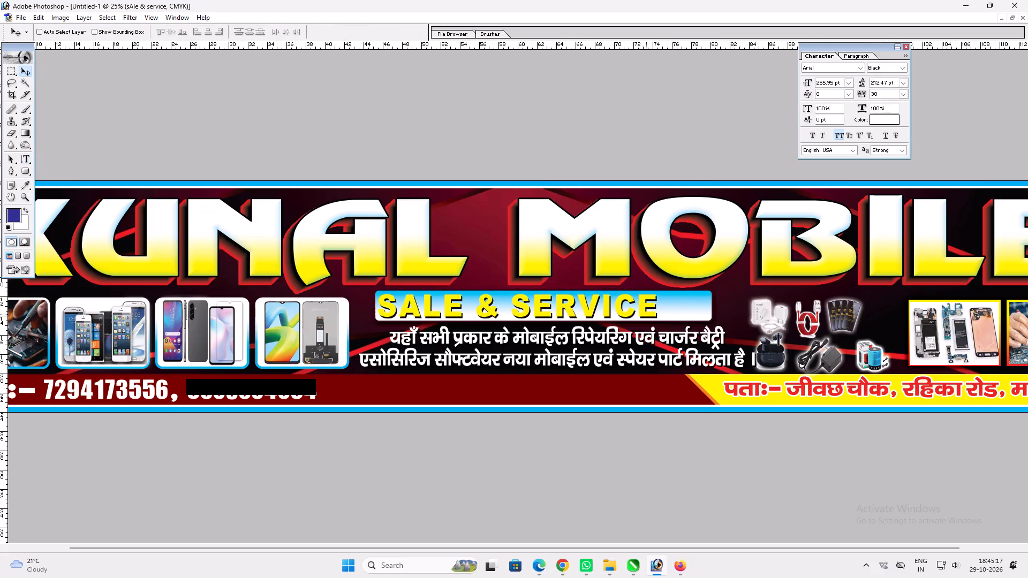
left_click_drag(646, 314, 647, 314)
key("ctrl+t")
left_click_drag(659, 303, 701, 294, "shift")
key("shift+Return")
key("v")
key("Up")
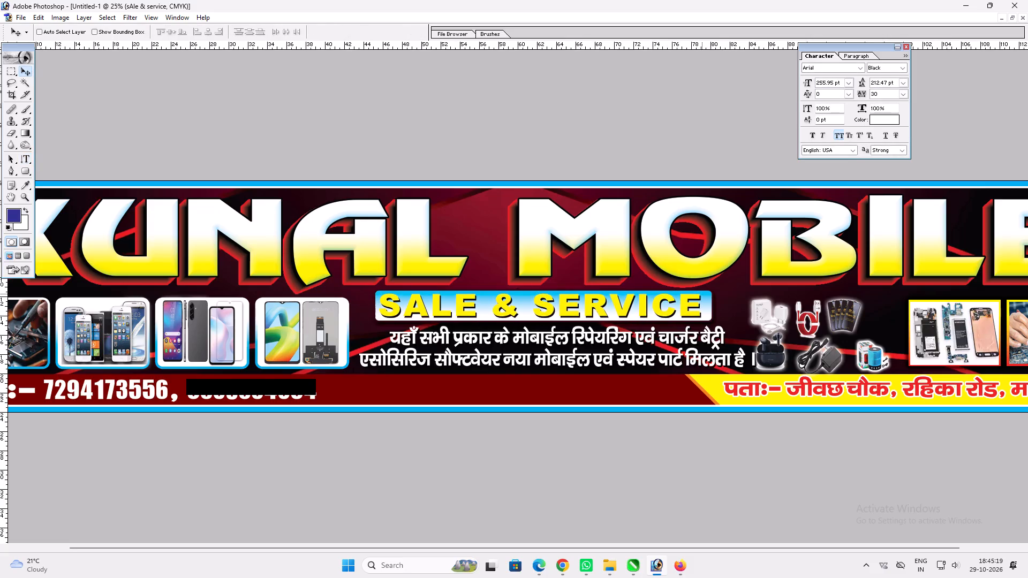
key("Up")
Change the SALE & SERVICE text's color overlay to red.
key("alt+l")
key("alt+y")
key("n")
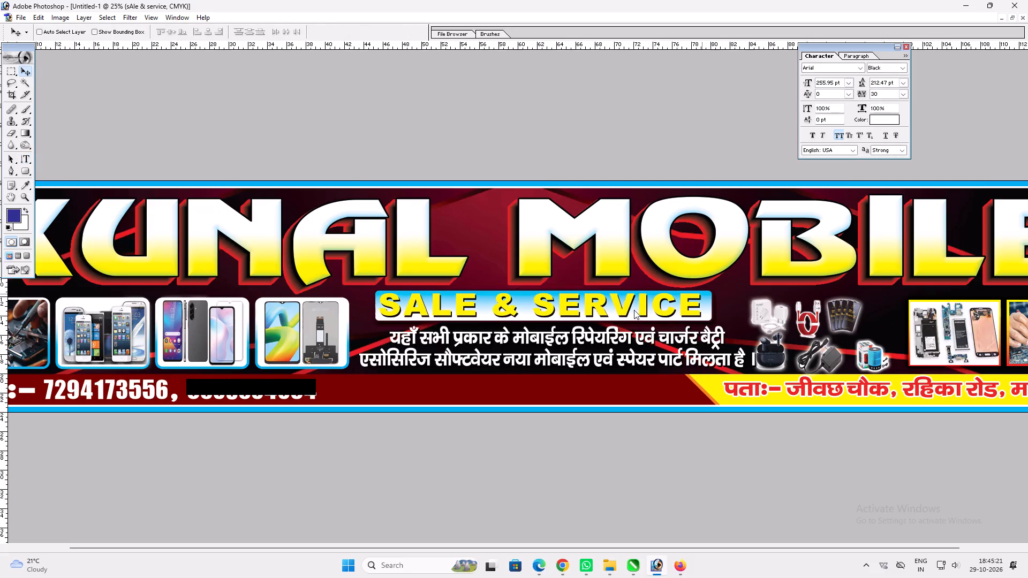
left_click(566, 385)
left_click(690, 290)
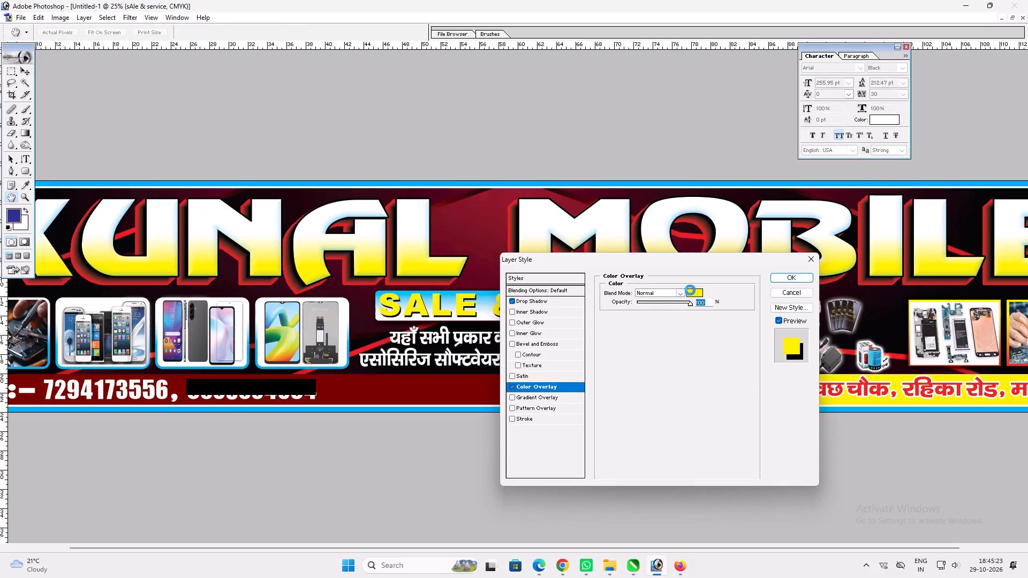
left_click_drag(537, 230, 538, 189)
left_click_drag(502, 237, 542, 182)
key("Return")
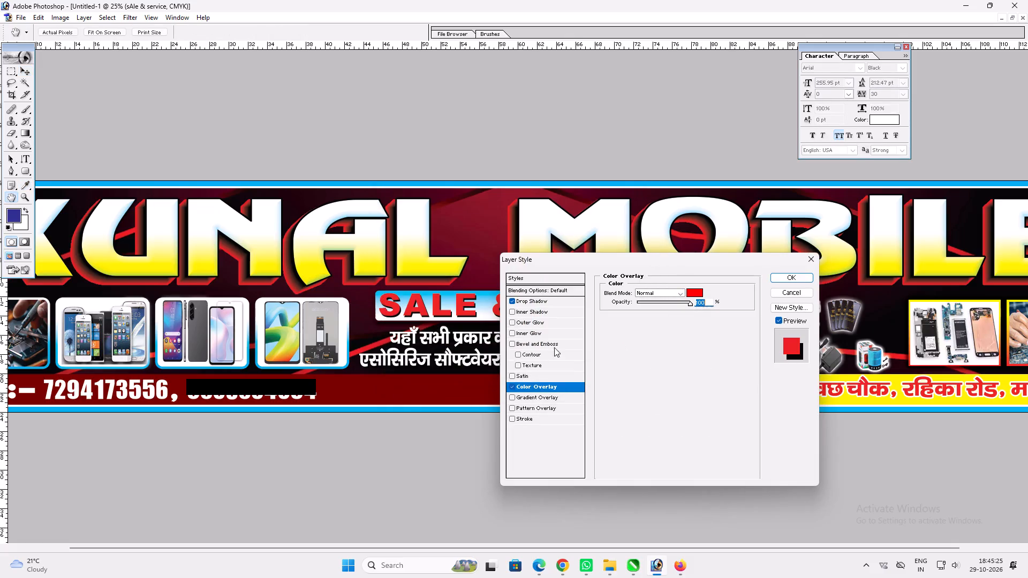
Add a white outside stroke to the SALE & SERVICE text and turn off its drop shadow.
left_click(538, 419)
left_click(632, 351)
left_click_drag(464, 296, 281, 134)
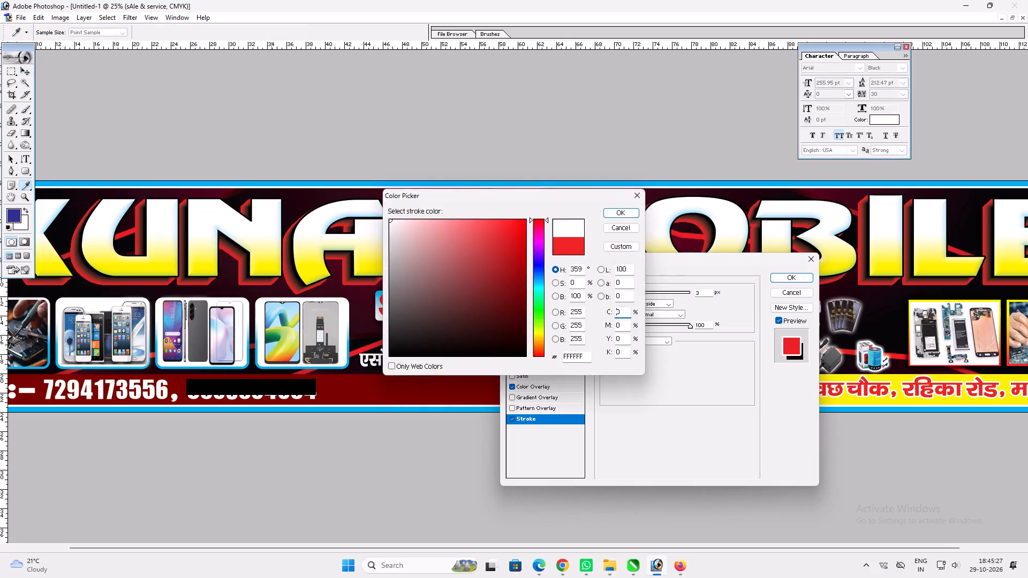
key("Return")
scroll(519, 282, "up", 3)
scroll(706, 391, "up", 3)
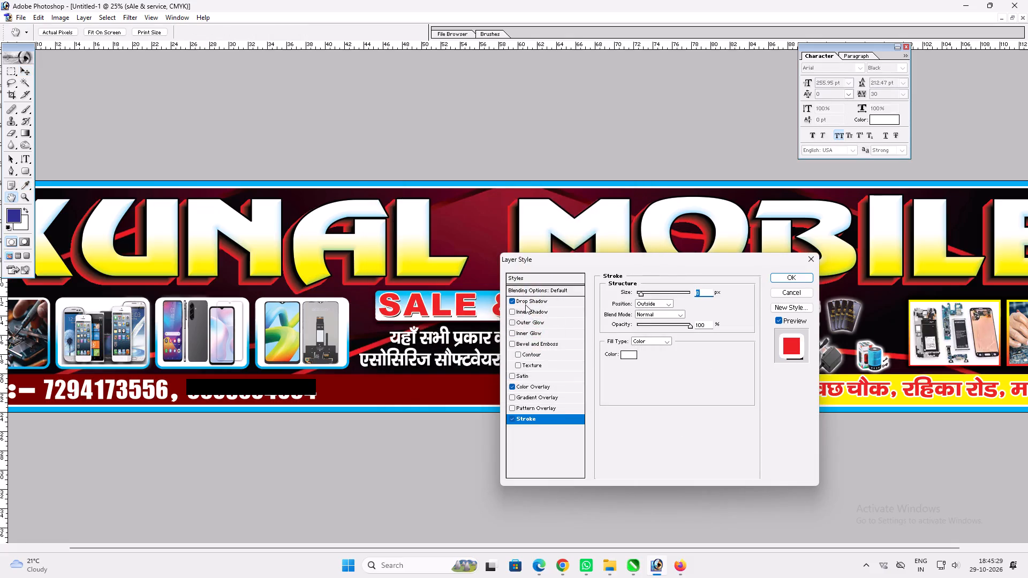
left_click(513, 299)
key("Return")
key("v")
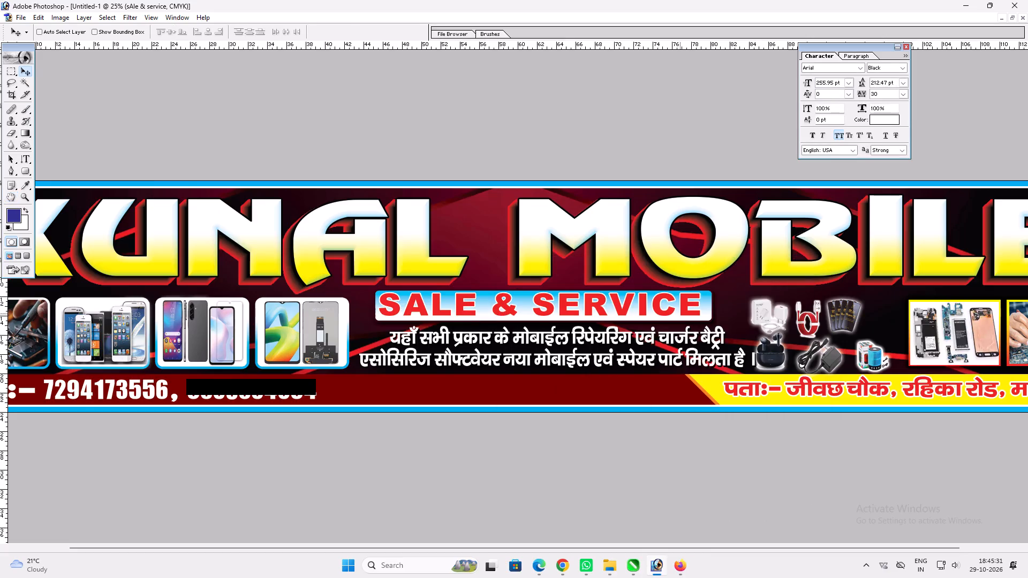
Adjust the SALE & SERVICE text's width so it fills the heading box almost edge to edge.
key("ctrl+t")
left_click_drag(700, 307, 694, 307, "shift")
key("Return")
key("v")
left_click(689, 309)
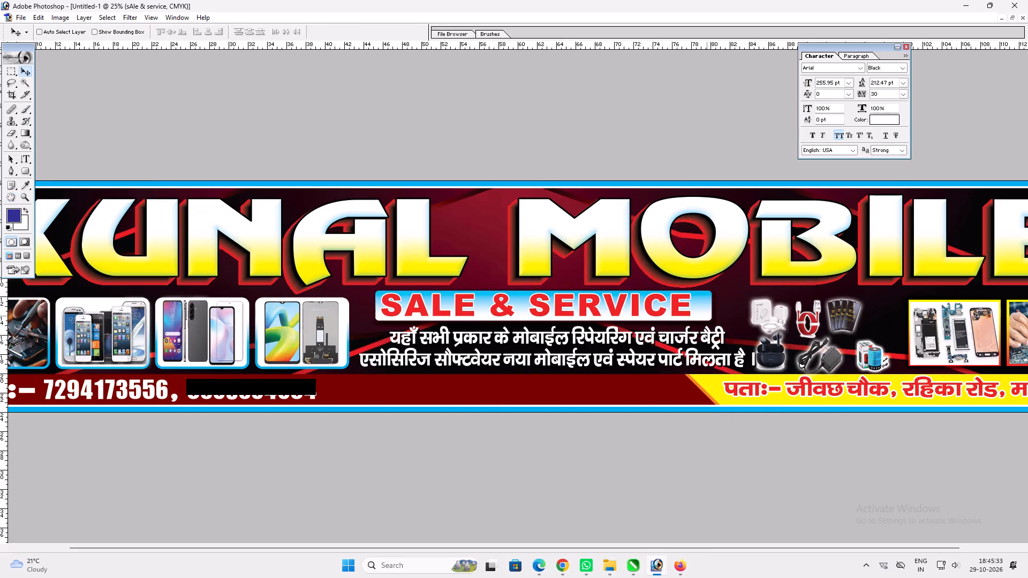
key("ctrl+t")
left_click_drag(690, 306, 705, 302, "shift")
key("Return")
type("vv")
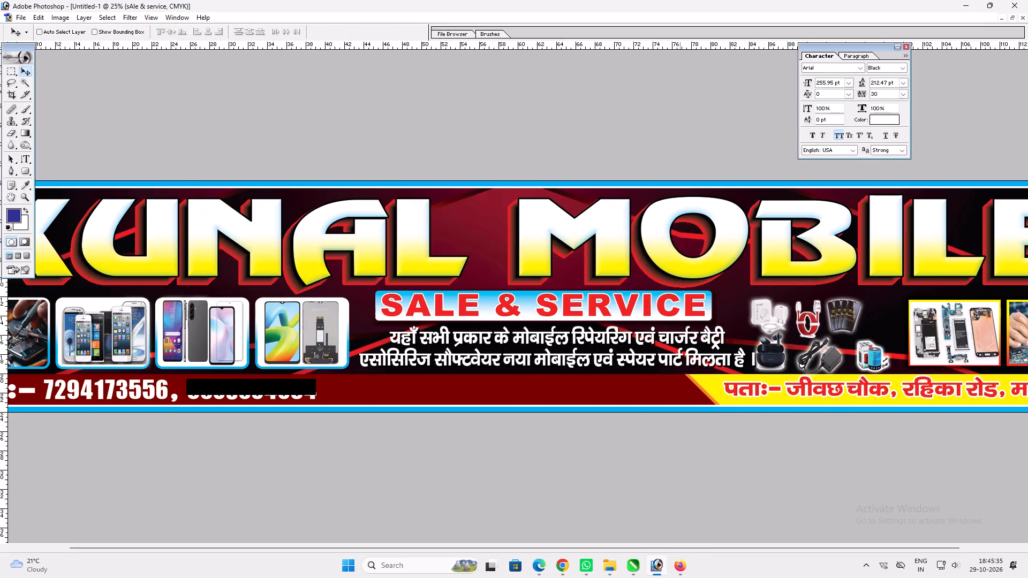
Narrow the two-line Hindi services text slightly below the heading box.
left_click(683, 336, "ctrl")
key("ctrl+t")
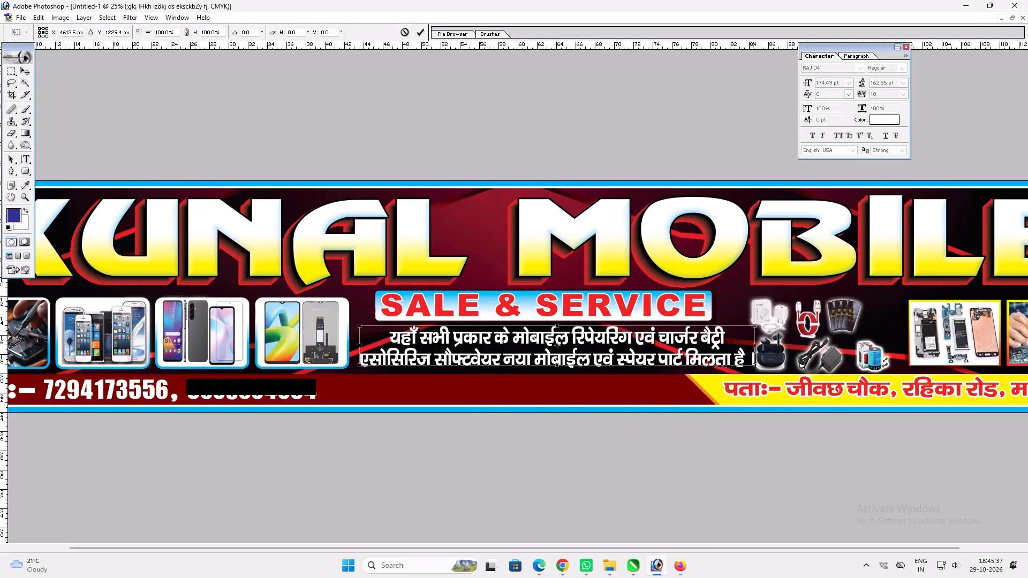
left_click_drag(753, 325, 747, 325, "shift")
key("shift+Return")
key("v")
Narrow the phone-parts and circuit-repair photos together toward the banner's right end.
key("space")
left_click_drag(835, 335, 782, 336)
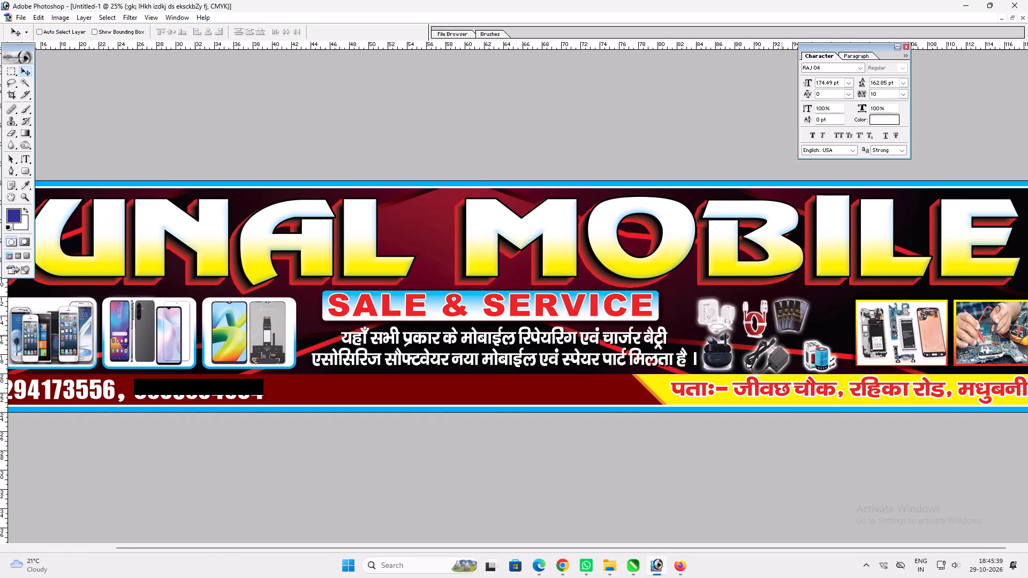
left_click_drag(782, 336, 777, 336)
key("ctrl+plus")
key("space")
key("space")
key("space")
key("space")
key("space")
key("space")
key("space")
key("space")
key("space")
key("space")
key("space")
key("space")
key("space")
key("space")
key("space")
key("space")
key("space")
key("space")
key("space")
key("space")
left_click_drag(743, 331, 503, 323)
left_click_drag(876, 359, 777, 345)
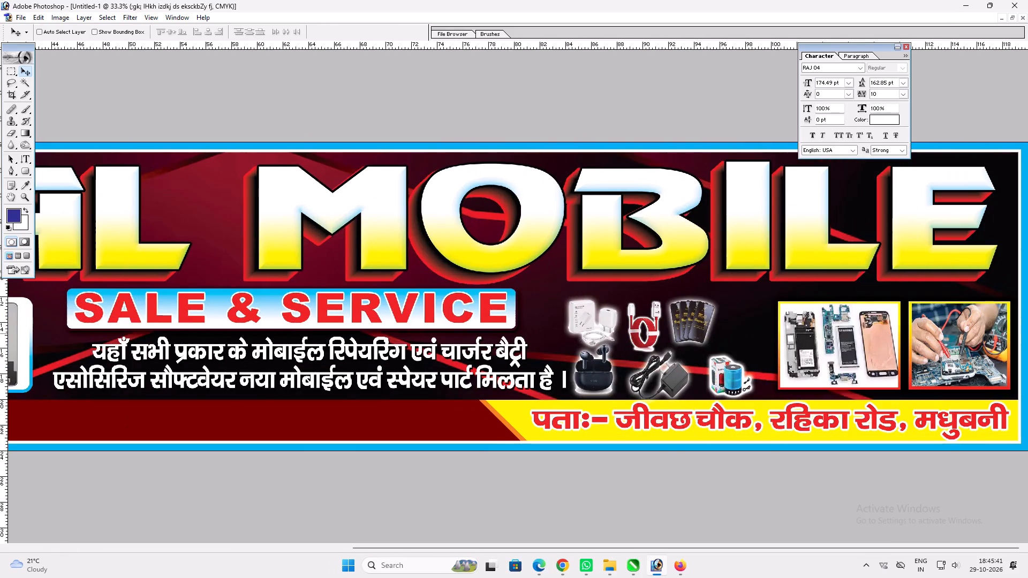
right_click(820, 333)
left_click(832, 340)
key("ctrl+t")
left_click_drag(782, 336, 796, 331, "shift")
key("shift+Return")
key("v")
key("v")
Enlarge the black battery-pack picture and move it right, next to the phone-parts photo.
right_click(694, 318)
left_click(704, 326)
left_click_drag(702, 325, 729, 322)
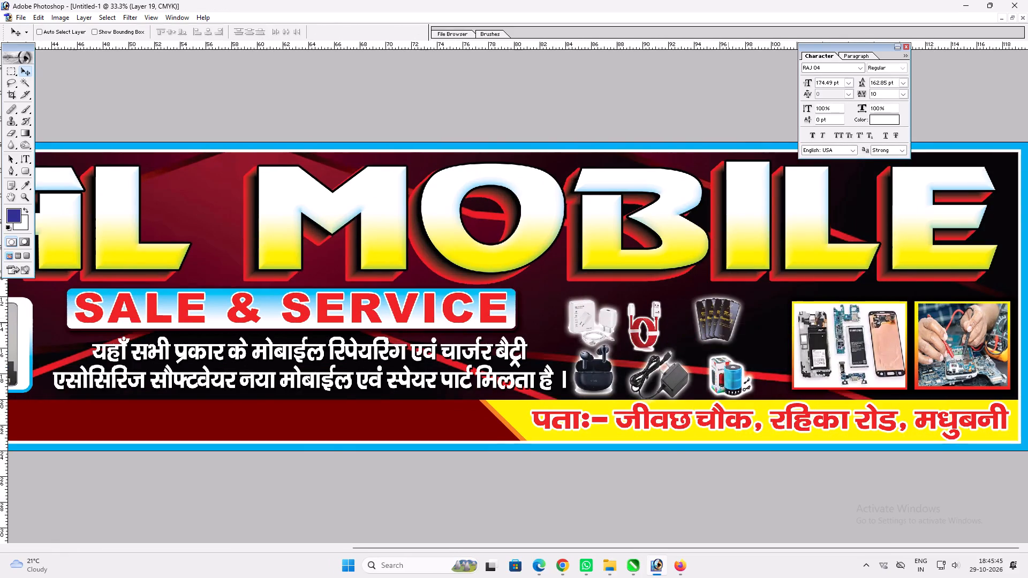
left_click_drag(729, 322, 765, 316)
key("ctrl+t")
left_click_drag(732, 333, 715, 339, "shift")
key("shift+Return")
key("v")
Enlarge the blue Bluetooth speaker picture to fill the gap beside the phone-parts photo.
right_click(731, 384)
left_click_drag(747, 386, 758, 389)
key("ctrl+t")
left_click_drag(755, 360, 782, 316, "shift")
key("ctrl+z")
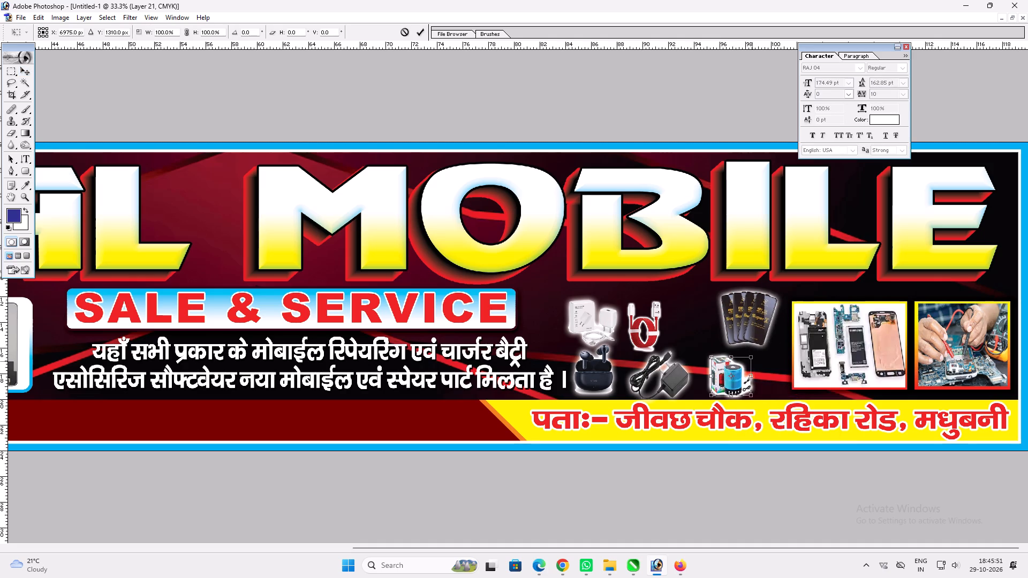
left_click_drag(752, 361, 790, 307, "shift")
key("Return")
key("v")
Narrow the phone-parts and circuit-repair photos further toward the right to clear the enlarged speaker.
left_click(796, 338, "ctrl")
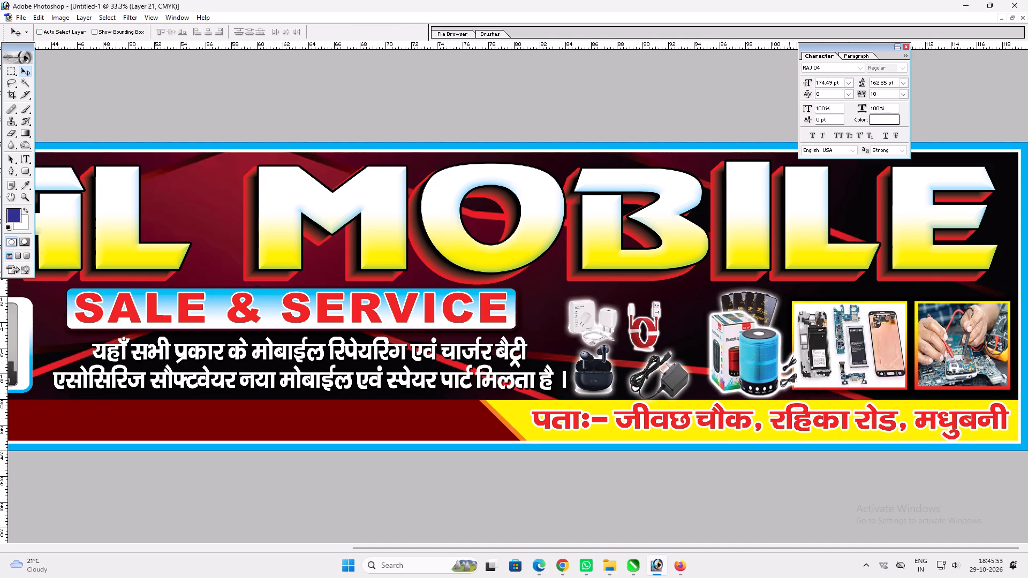
key("ctrl+t")
left_click_drag(791, 333, 806, 333, "shift")
key("shift+Return")
key("v")
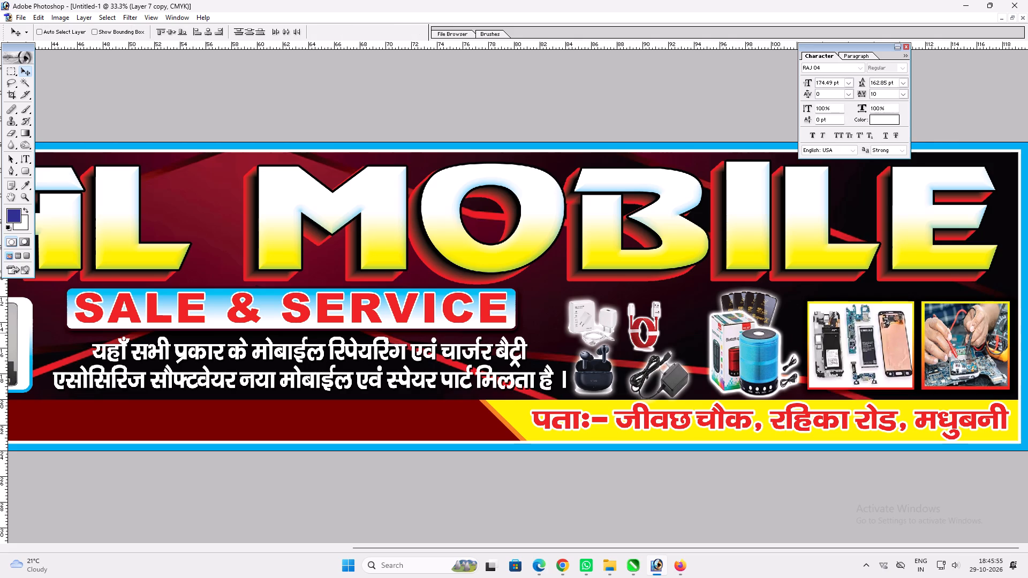
left_click(849, 340, "shift")
key("v")
Move the battery-pack picture back left, between the red cable and the speaker.
left_click(762, 314, "ctrl")
left_click_drag(761, 314, 710, 306)
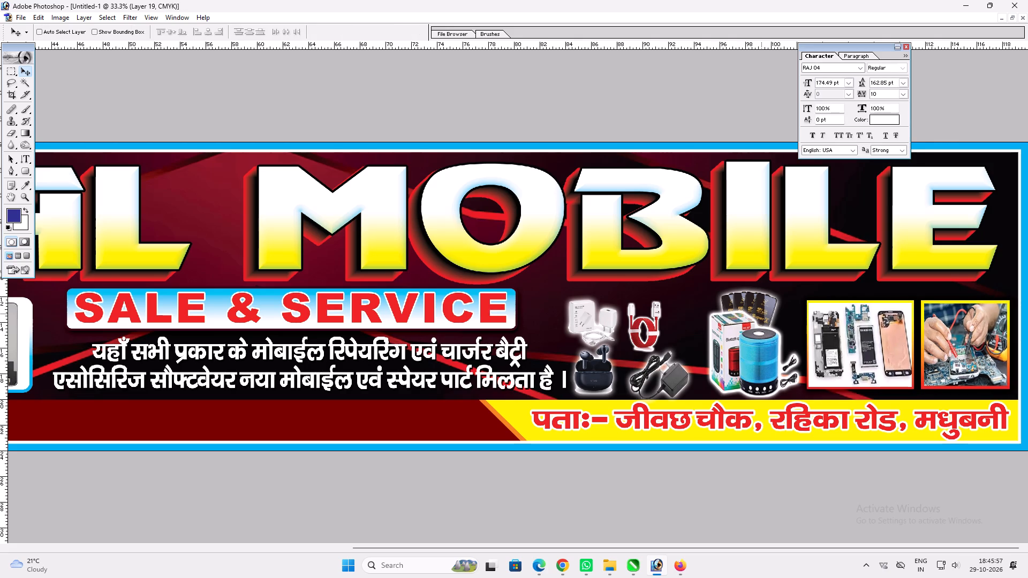
left_click_drag(710, 306, 692, 319)
Enlarge the speaker picture upward and move it slightly right, close to the phone-parts photo.
left_click(731, 331, "ctrl")
key("ctrl+t")
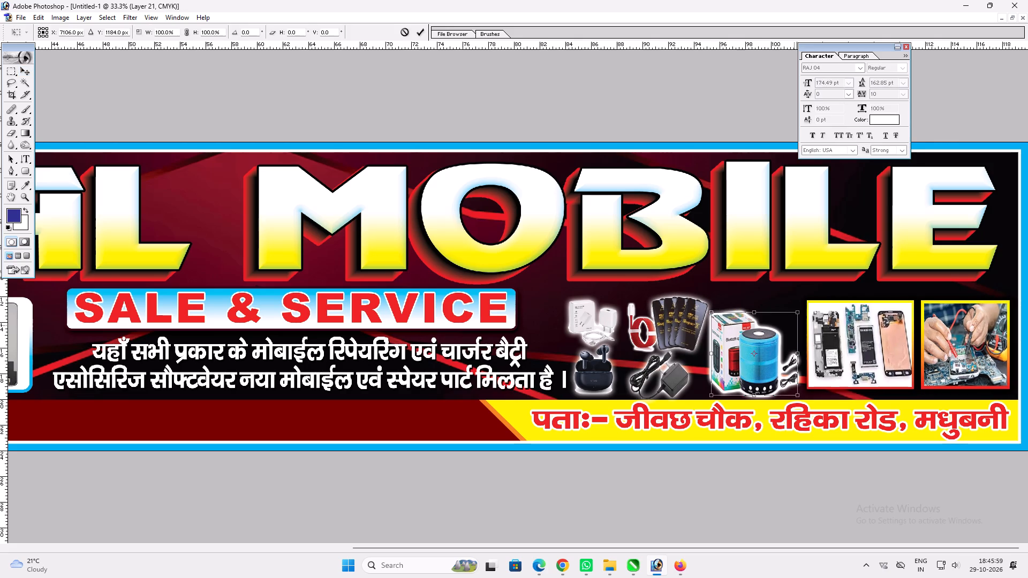
left_click_drag(785, 316, 784, 300, "shift")
key("shift+Return")
key("v")
left_click_drag(772, 330, 780, 332)
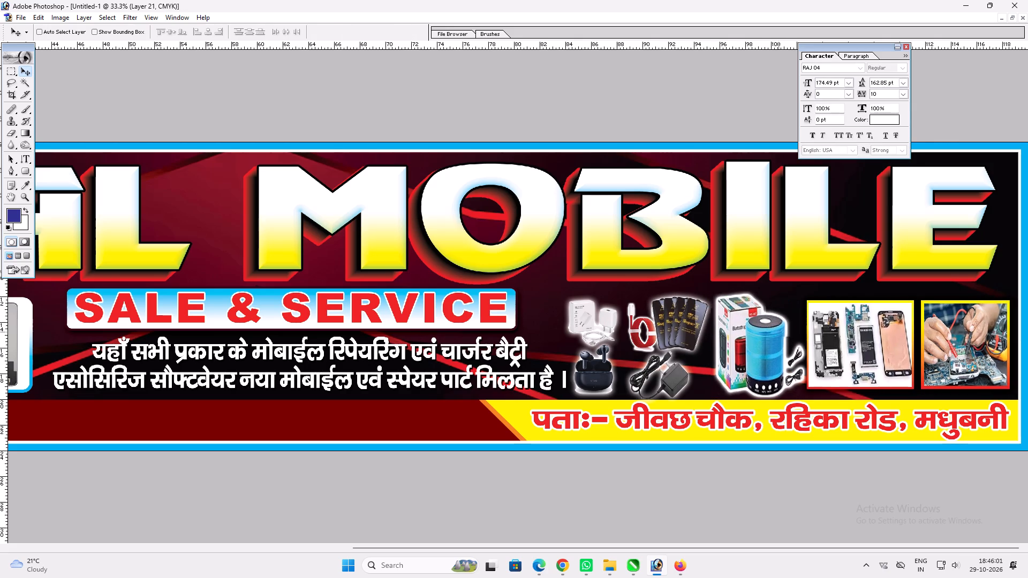
left_click_drag(780, 332, 782, 332)
Scale the battery-pack picture to about 94% and shift it slightly up and right beside the speaker.
right_click(686, 331, "ctrl")
left_click_drag(696, 336, 701, 340)
left_click_drag(697, 336, 707, 337)
key("ctrl+t")
left_click_drag(717, 298, 711, 299, "shift")
left_click_drag(703, 303, 700, 295, "shift")
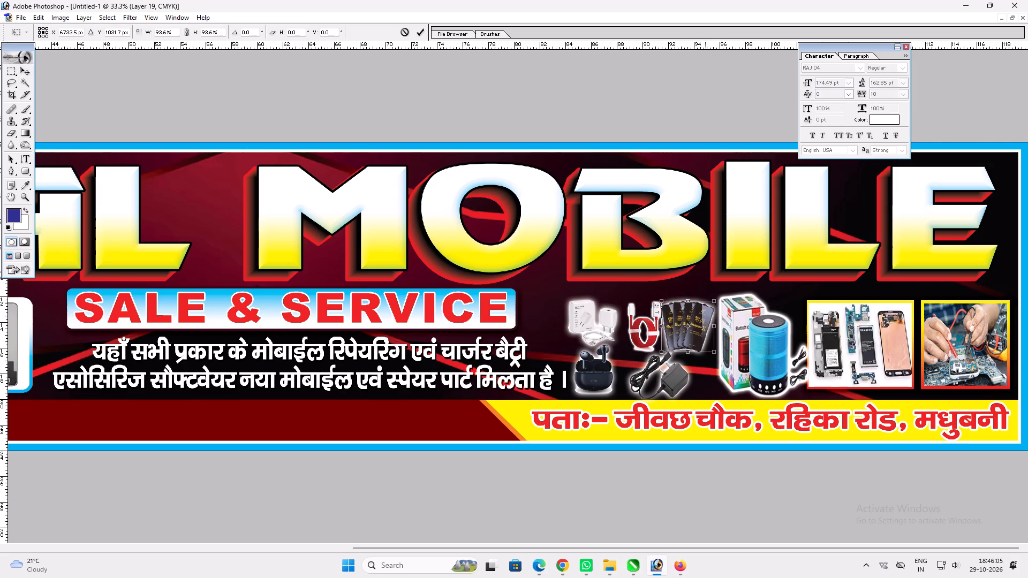
left_click_drag(700, 295, 700, 293, "shift")
key("shift+Return")
key("v")
Move the white charger picture up and left next to the heading box and enlarge it.
right_click(582, 309)
left_click(586, 315)
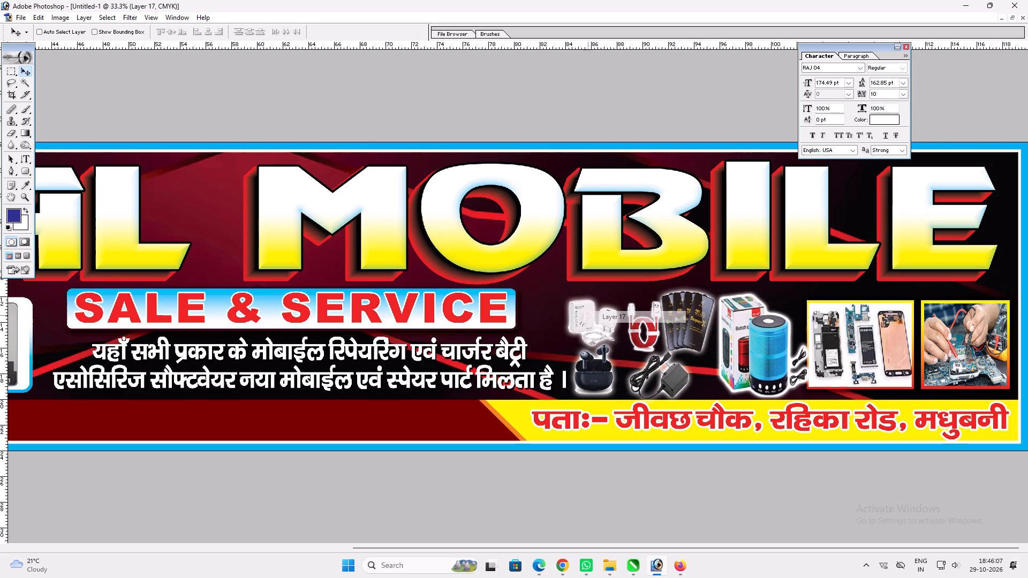
left_click_drag(587, 320, 551, 306)
key("ctrl+t")
left_click_drag(581, 333, 600, 337, "shift")
key("shift+Return")
key("v")
left_click_drag(593, 334, 592, 340)
key("v")
Move the black earbuds picture slightly right, beside the black adapter.
right_click(605, 370)
left_click(618, 375)
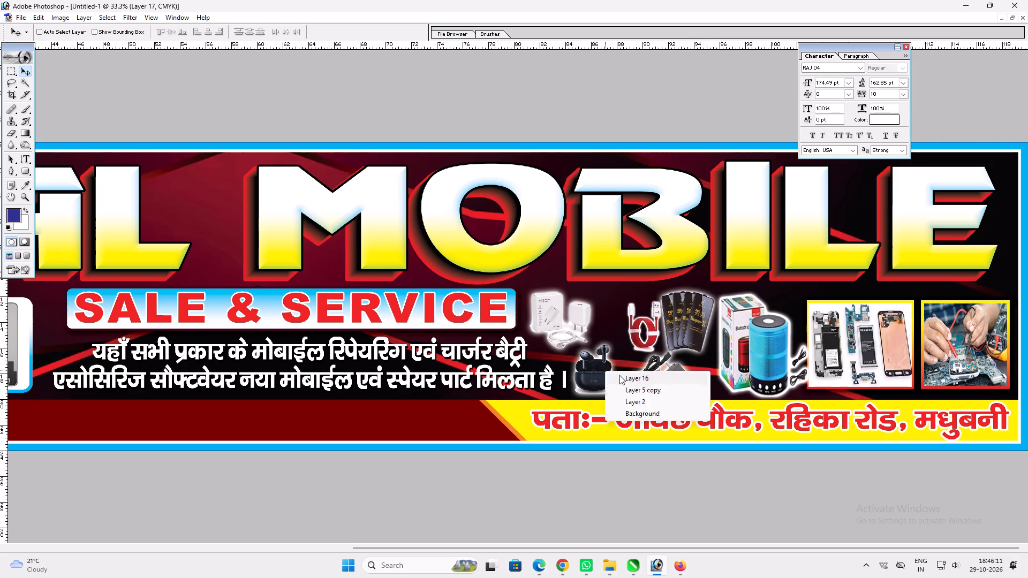
left_click_drag(602, 371, 612, 370)
Move the red cable picture up and left beside the white charger and enlarge it.
left_click(648, 326, "ctrl")
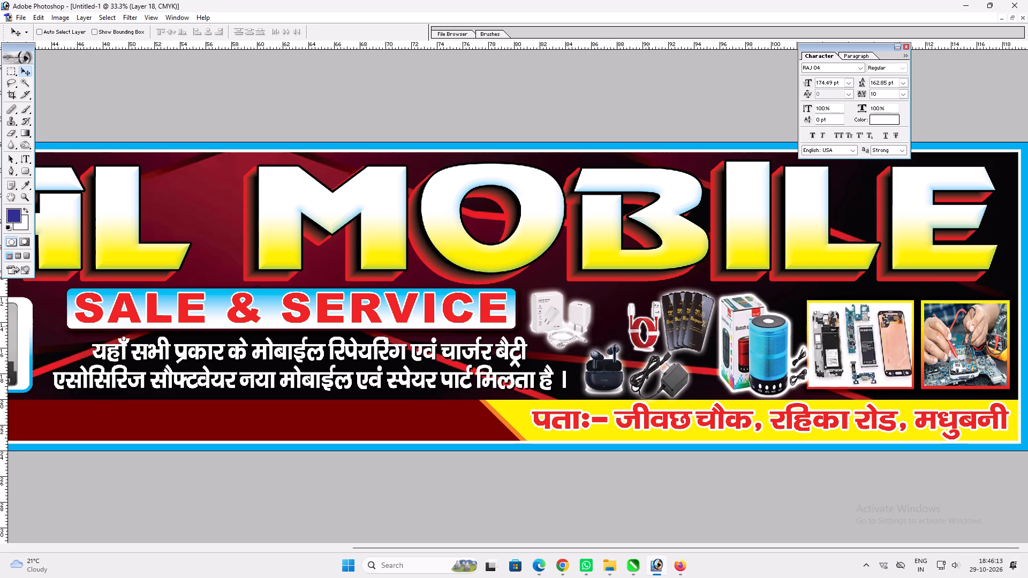
left_click(651, 326, "ctrl")
left_click_drag(652, 326, 622, 313)
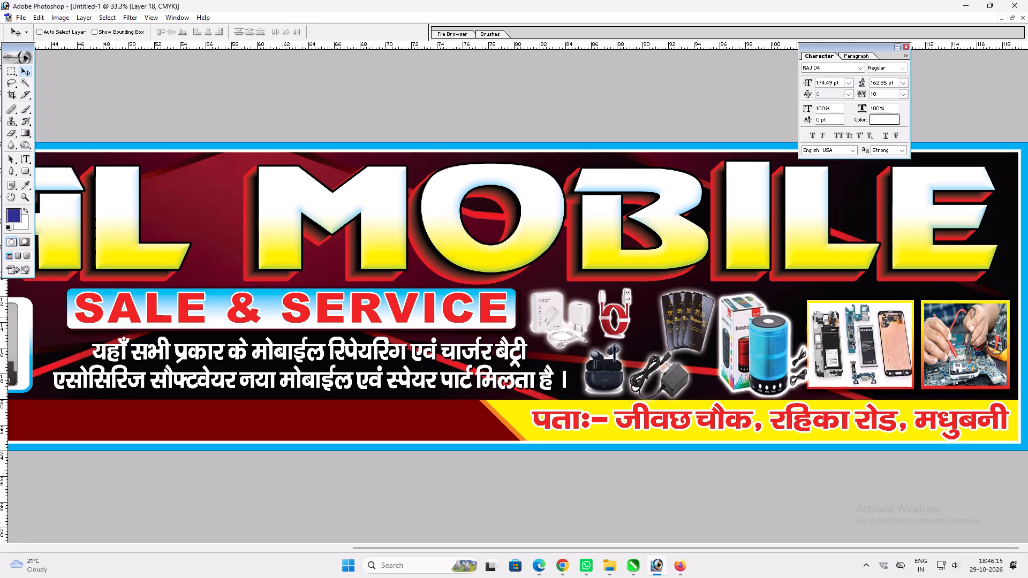
key("ctrl+t")
left_click_drag(636, 312, 648, 311, "shift")
key("shift+Return")
key("v")
key("ctrl+t")
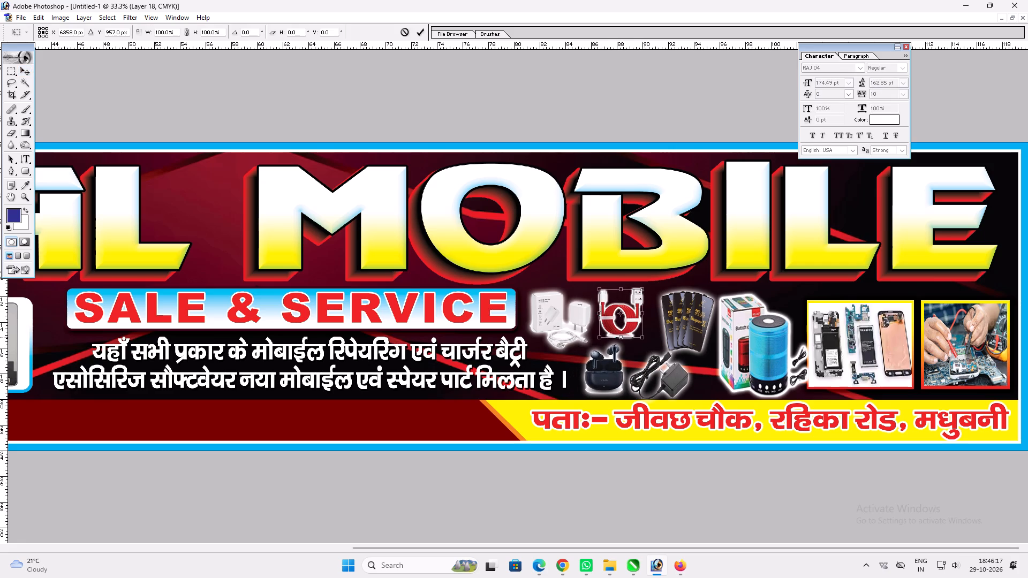
left_click(643, 338, "shift")
key("shift+Return")
key("v")
Move the battery-pack picture down into the lower row beside the speaker and shrink it slightly.
right_click(692, 328)
left_click(697, 334)
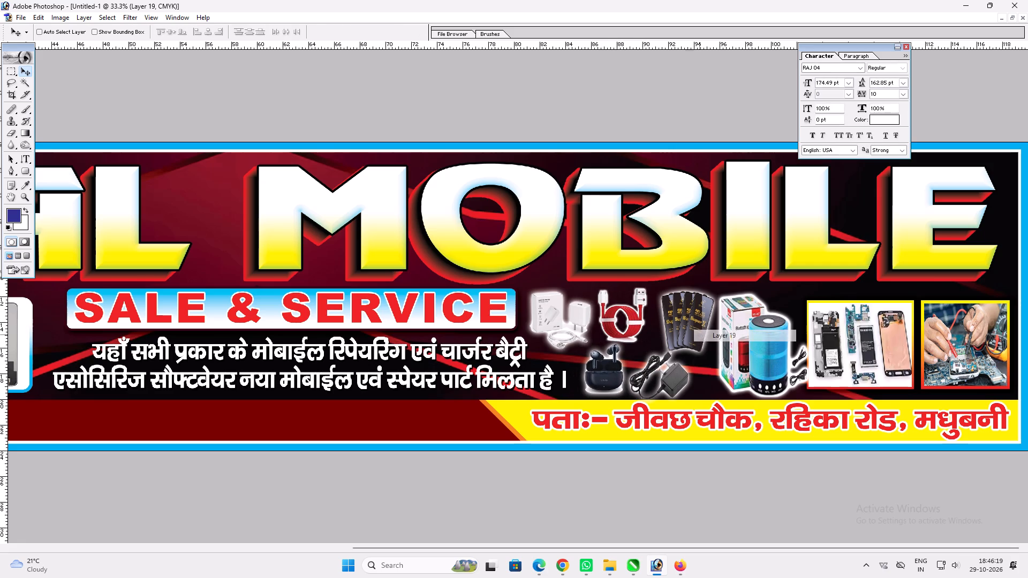
left_click_drag(699, 332, 698, 373)
key("ctrl+t")
left_click_drag(678, 330, 677, 333, "shift")
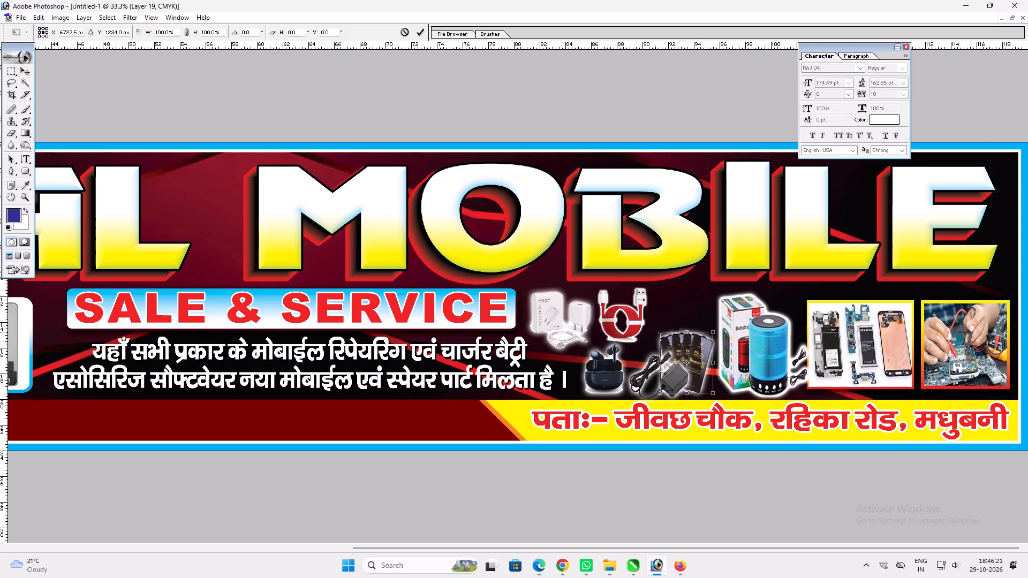
left_click_drag(677, 333, 676, 338, "shift")
left_click_drag(662, 360, 653, 362, "shift")
key("shift+Return")
Move the black adapter picture up between the red cable and the speaker, above the battery packs.
key("v")
left_click(674, 381, "ctrl")
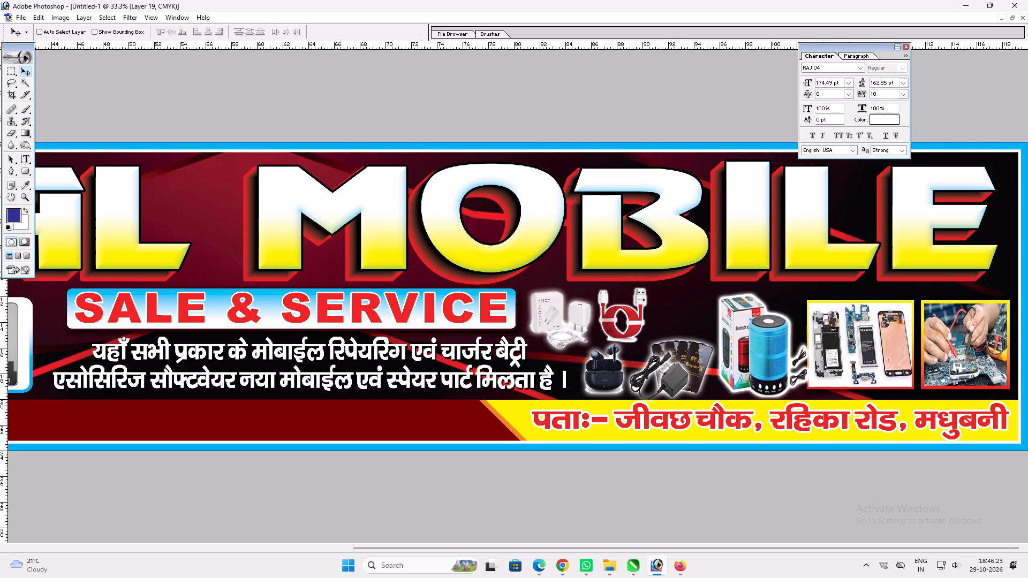
left_click_drag(675, 380, 699, 313)
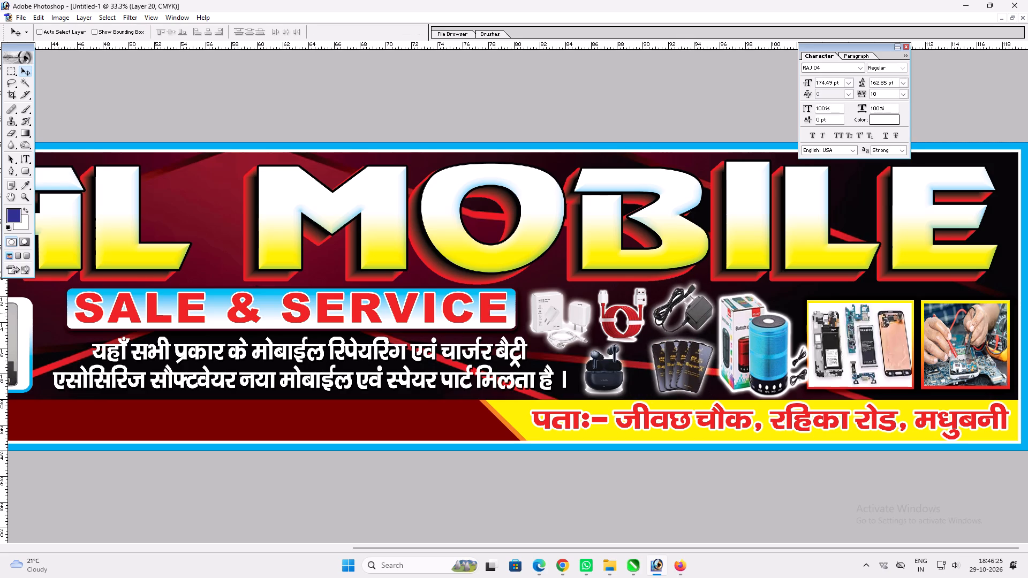
left_click_drag(699, 313, 699, 311)
key("ctrl+t")
key("Return")
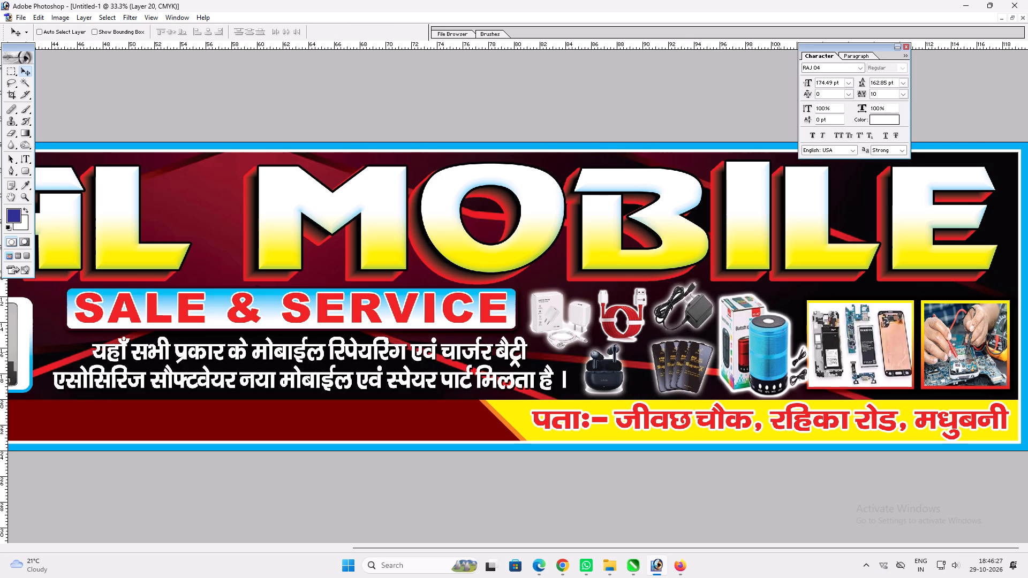
Accept the Outer Glow settings on the speaker picture and copy its layer style.
left_click(778, 352, "ctrl")
key("alt+l")
key("alt+y")
key("o")
key("Return")
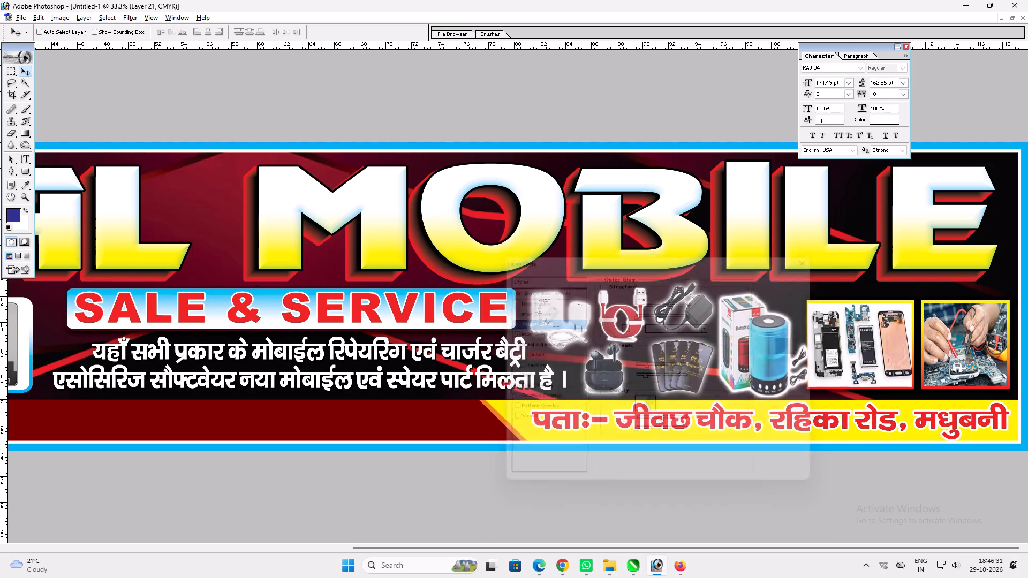
key("alt+l")
key("alt+y")
key("c")
Paste the copied layer style onto the black adapter picture and scale it down slightly.
left_click(709, 308, "ctrl")
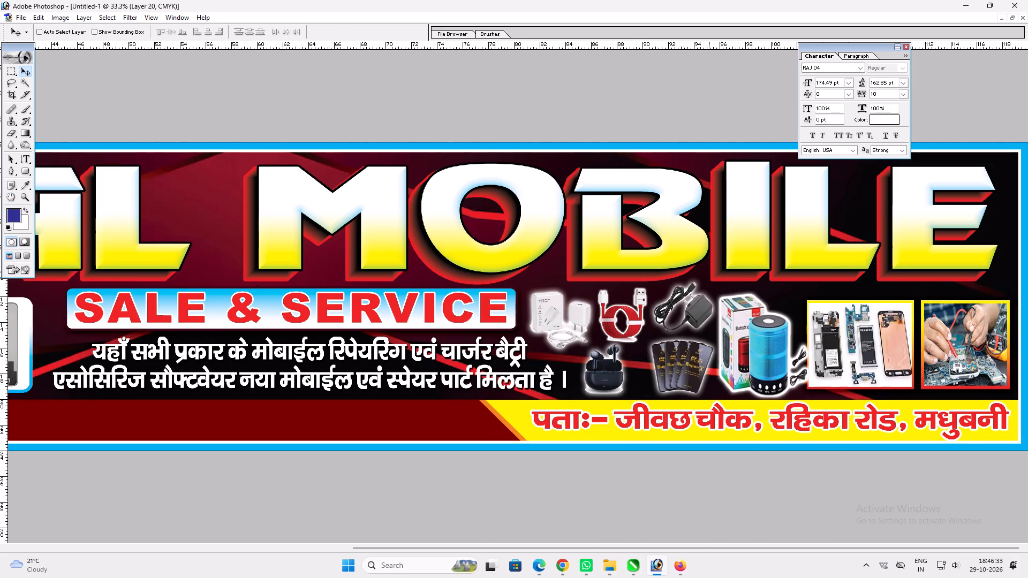
key("alt+l")
key("alt+y")
key("p")
key("ctrl+t")
left_click_drag(715, 278, 708, 280, "shift")
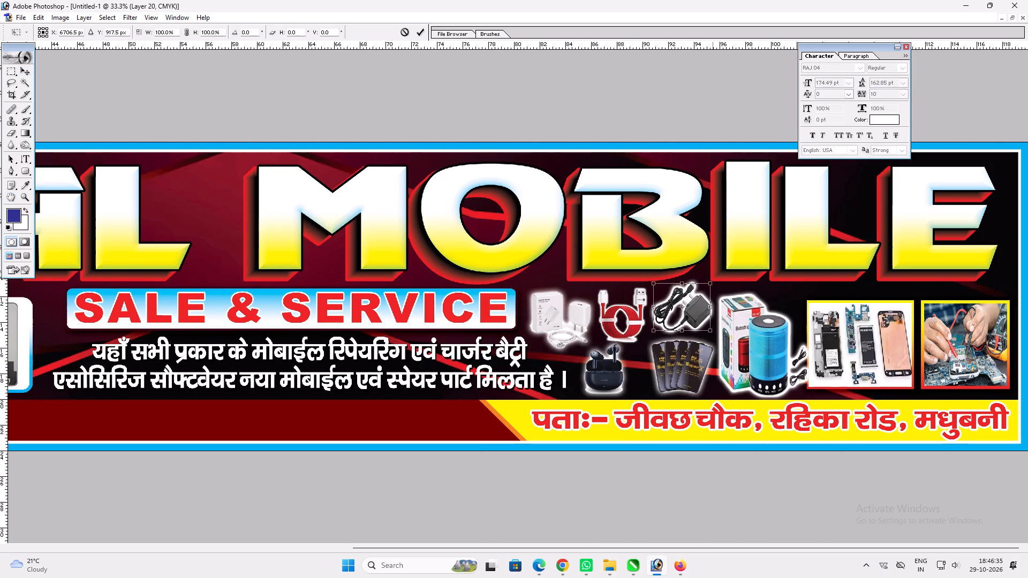
left_click_drag(708, 280, 705, 281, "shift")
key("shift+Return")
key("v")
Paste the copied layer style onto the battery-pack picture.
left_click(690, 373, "ctrl")
key("alt+l")
key("alt+y")
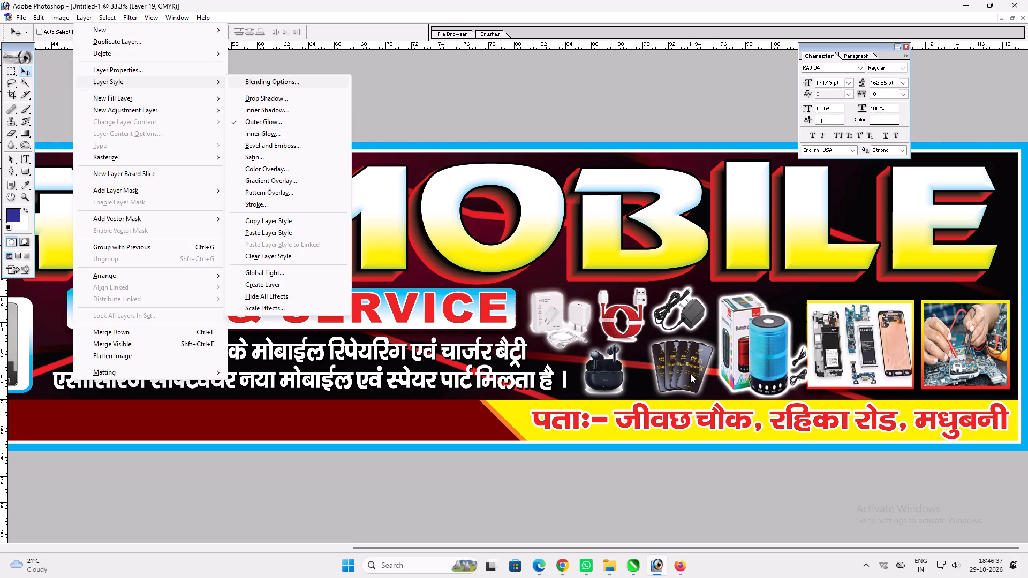
key("alt+l")
key("alt+y")
key("p")
key("ctrl+t")
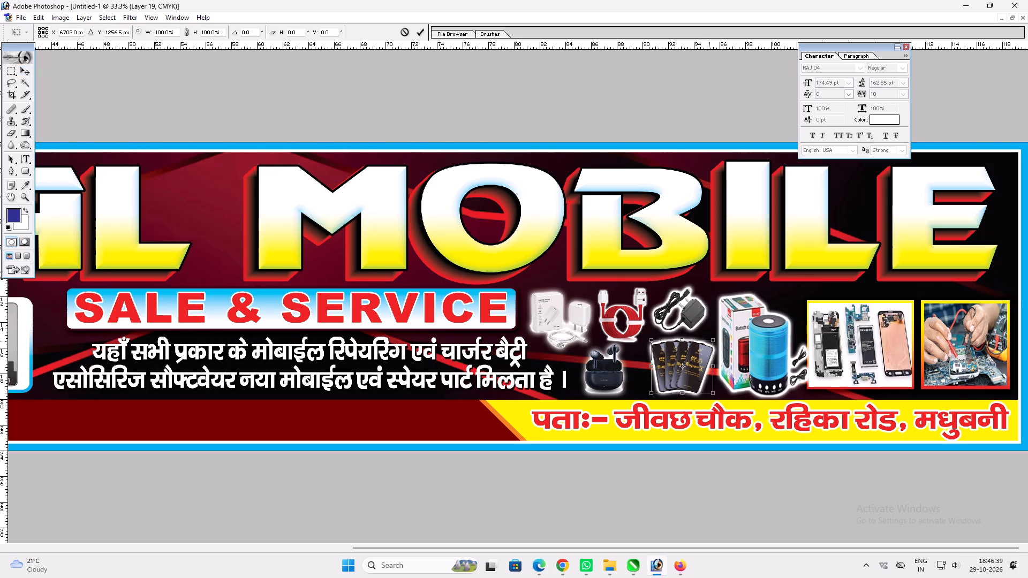
left_click(709, 341, "shift")
key("shift+Return")
key("v")
Shrink the black earbuds picture slightly and paste the copied layer style onto it.
left_click(610, 368, "ctrl")
key("ctrl+t")
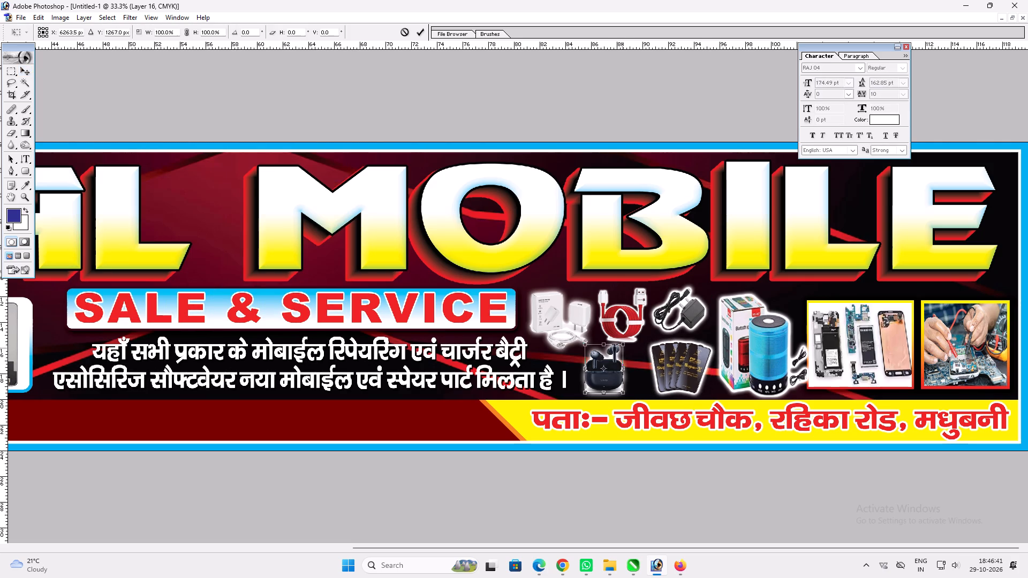
left_click_drag(623, 346, 618, 347, "shift")
key("shift+Return")
key("alt+l")
type("ypv")
Shrink the earbuds picture further and move it left, below the white charger.
left_click_drag(618, 352, 613, 356, "shift")
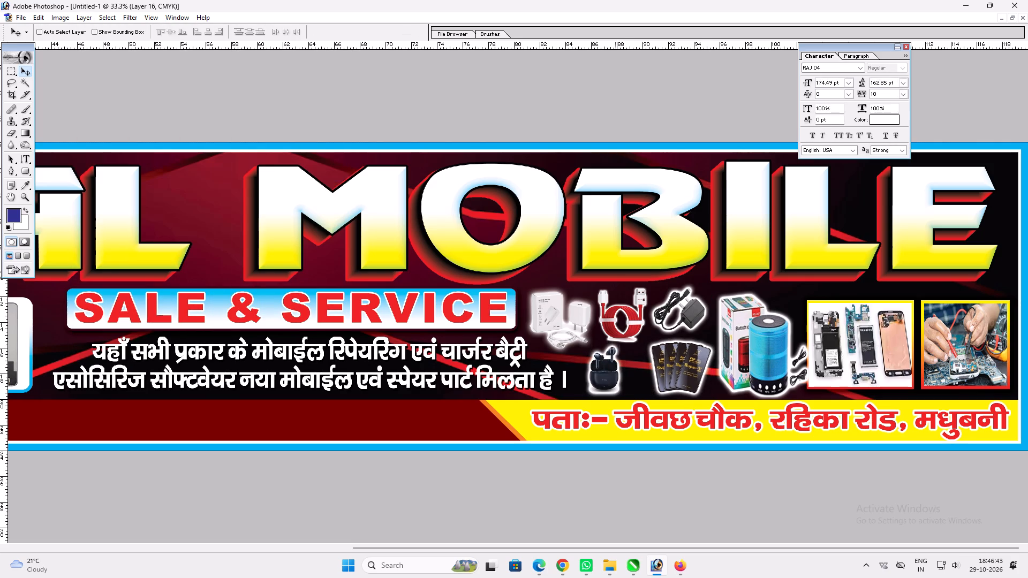
left_click_drag(613, 356, 608, 355, "shift")
key("ctrl+t")
left_click_drag(598, 346, 595, 352, "shift")
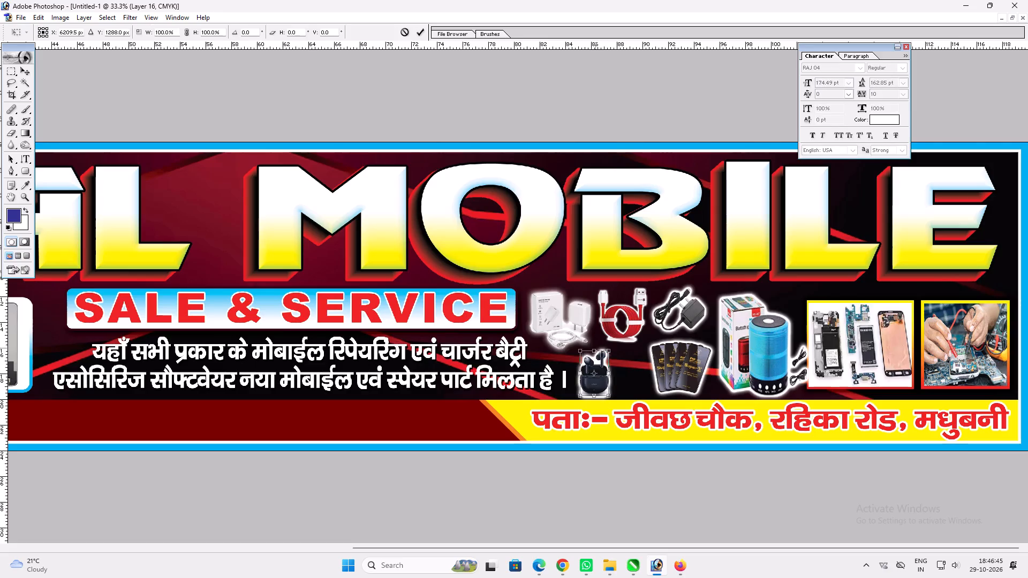
left_click_drag(595, 352, 594, 352, "shift")
key("shift+Return")
key("v")
left_click_drag(598, 370, 593, 367)
Switch from the KUNAL MOBILE banner to the open Naveen Mobile 5x1 banner document.
key("space")
key("space")
key("space")
right_click(579, 358)
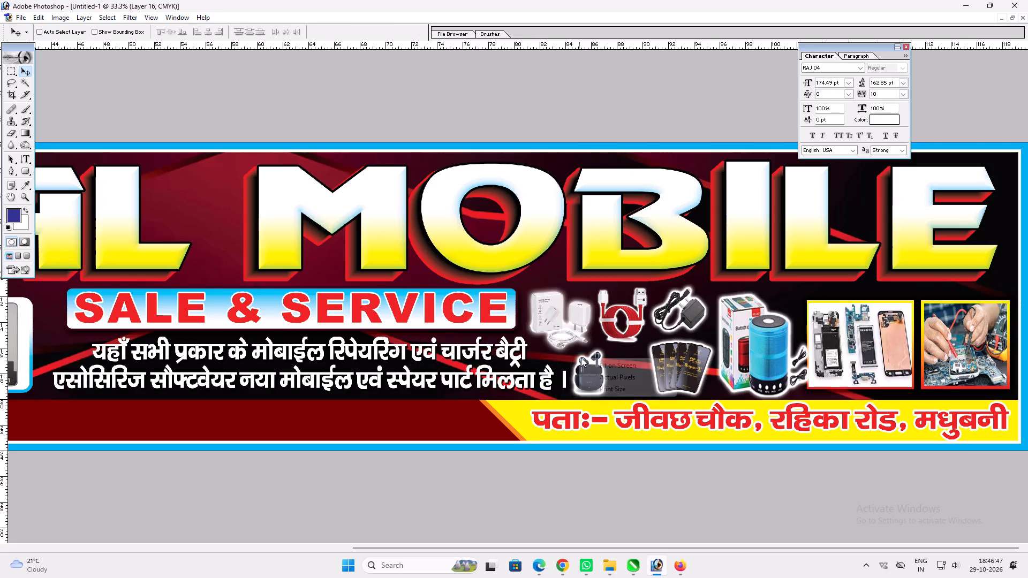
left_click(588, 359)
type("fff")
left_click(458, 384)
key("v")
key("v")
left_click(599, 236)
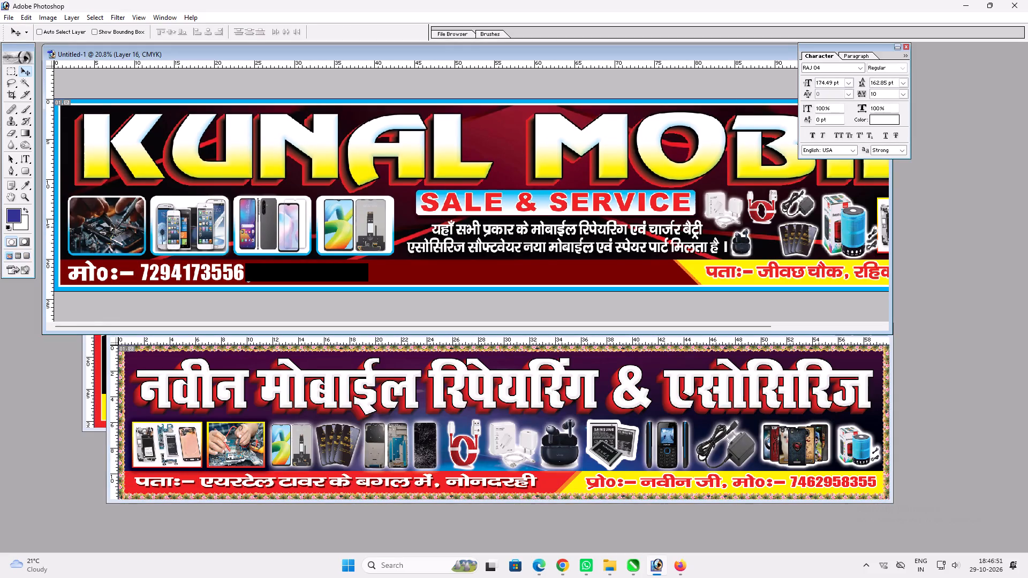
left_click(611, 429, "ctrl")
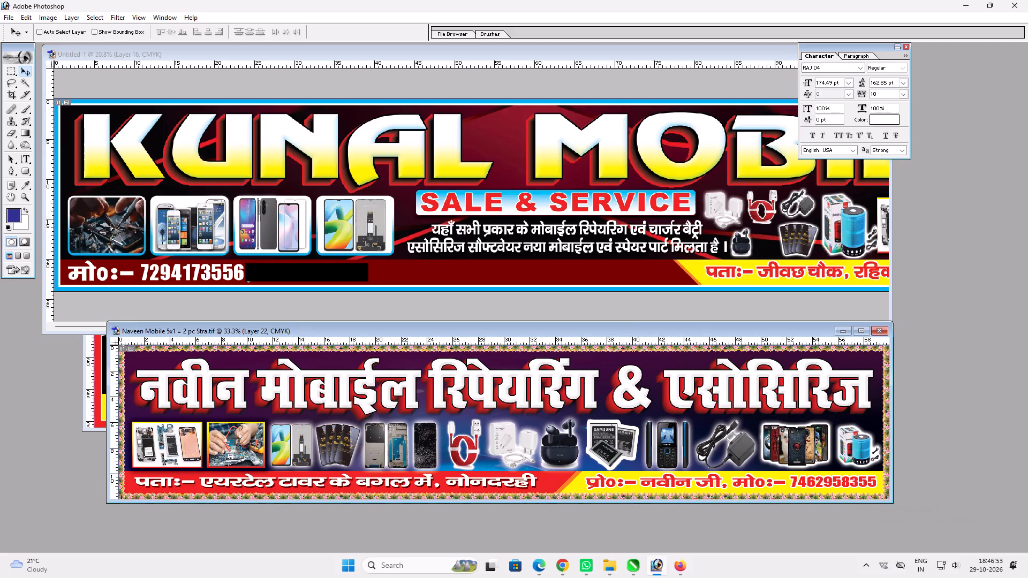
Copy the Samsung batteries picture from the Naveen Mobile banner into the KUNAL MOBILE banner's lower row.
left_click_drag(611, 429, 653, 269)
key("ctrl+z")
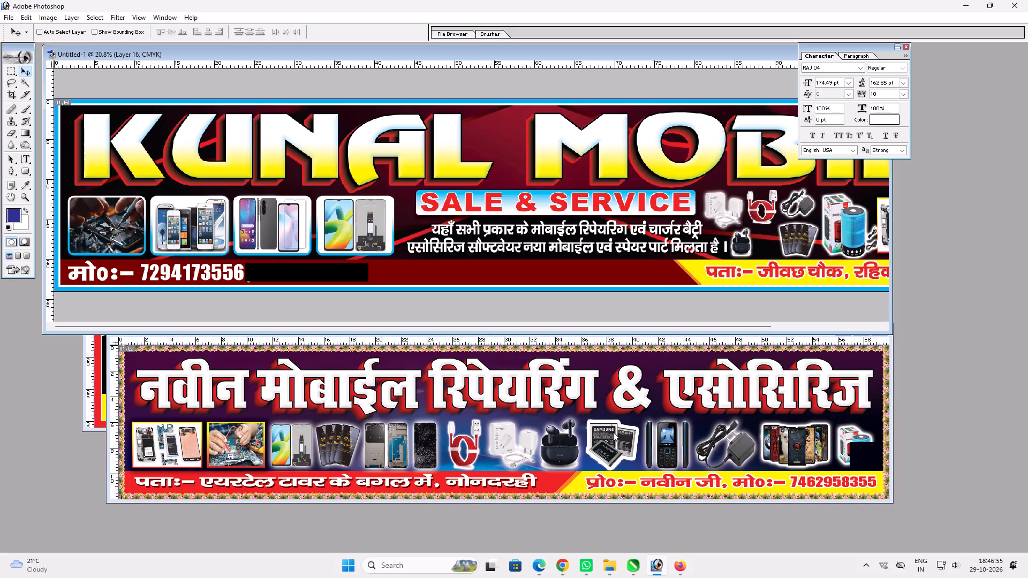
left_click(613, 433, "ctrl")
right_click_drag(608, 433, 613, 433)
left_click(622, 437)
right_click(604, 431, "ctrl+shift")
left_click(619, 436, "ctrl+shift")
left_click_drag(611, 437, 693, 211)
key("v")
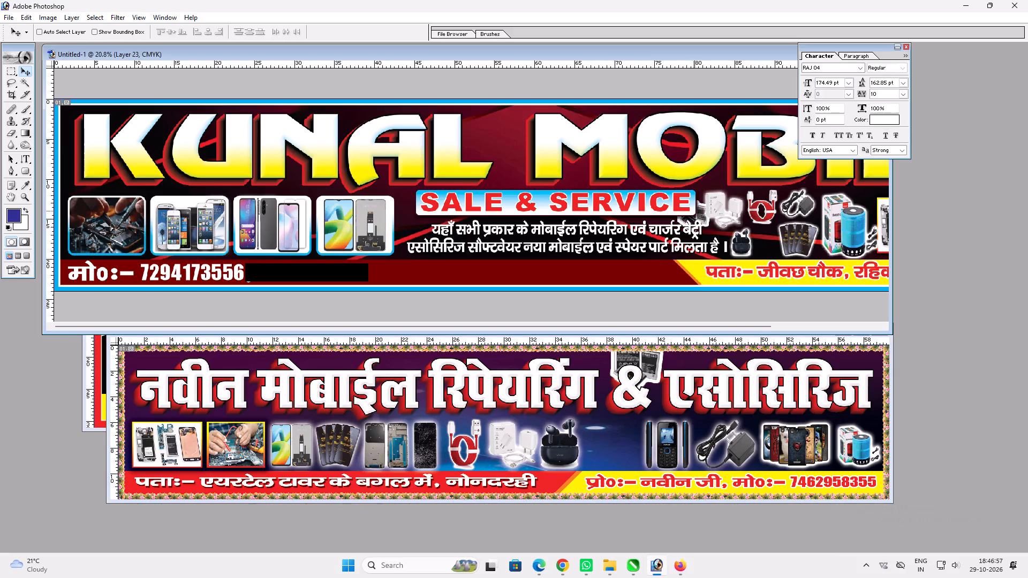
left_click_drag(683, 225, 737, 246)
double_click(694, 57)
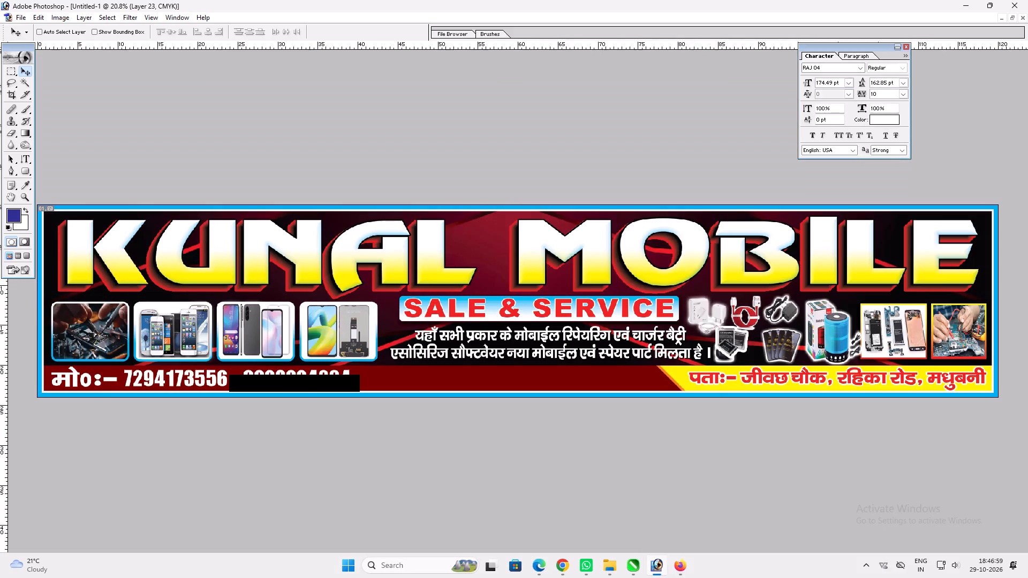
Place the Samsung batteries beside the earbuds below the red cable, with the copied layer style and scaled to 76%.
left_click_drag(731, 333, 750, 338)
key("alt+l")
key("alt+y")
key("p")
key("ctrl+t")
left_click_drag(766, 333, 760, 333, "alt+shift")
left_click(765, 353, "shift")
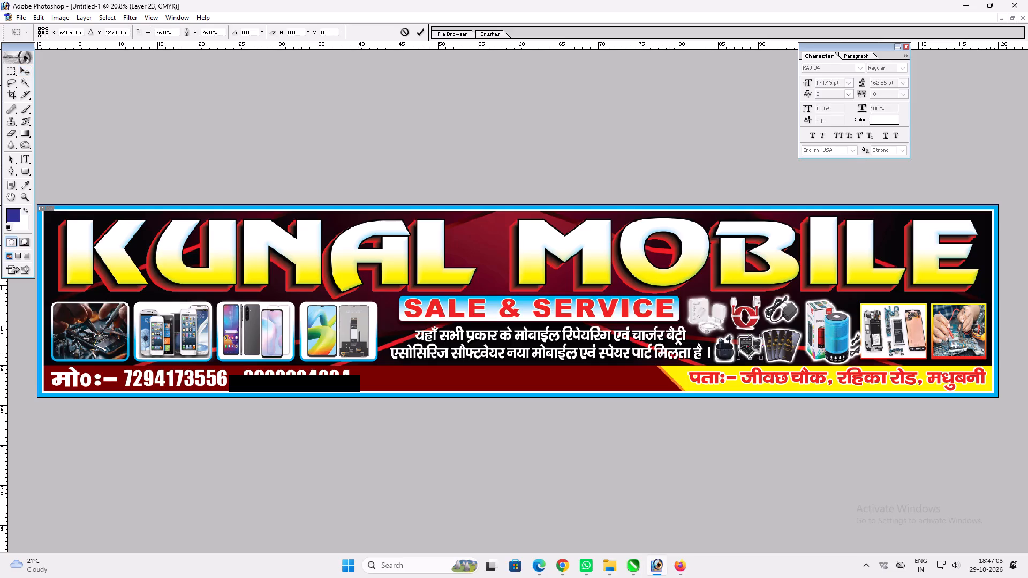
left_click(754, 357, "shift")
key("shift+Return")
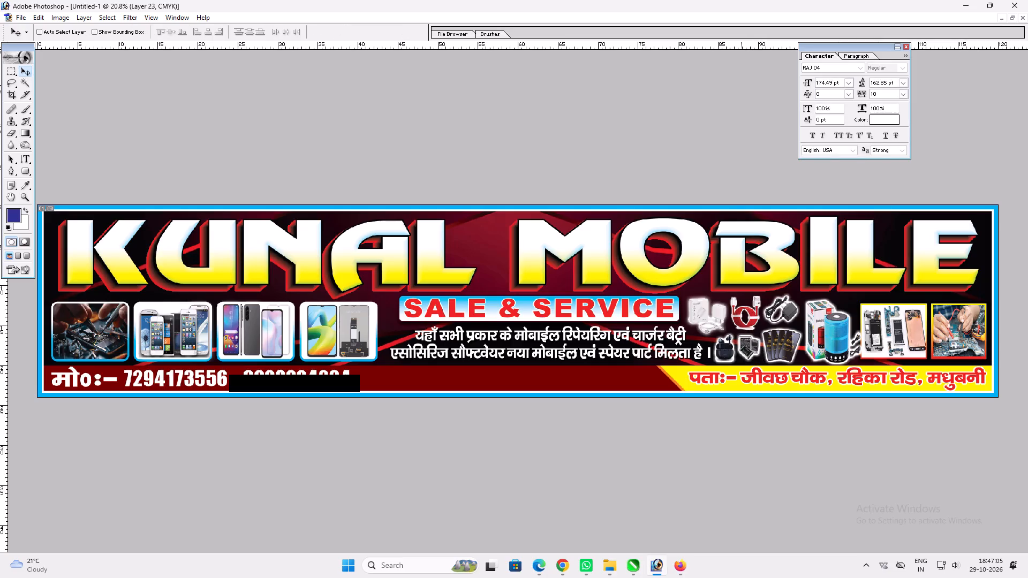
Shift the battery-pack picture slightly right, away from the Samsung batteries.
key("v")
key("v")
left_click(783, 345, "ctrl")
left_click(777, 350)
Make the speaker picture slightly narrower and shorter, leaving a gap before the phone-parts picture.
left_click(825, 329, "ctrl")
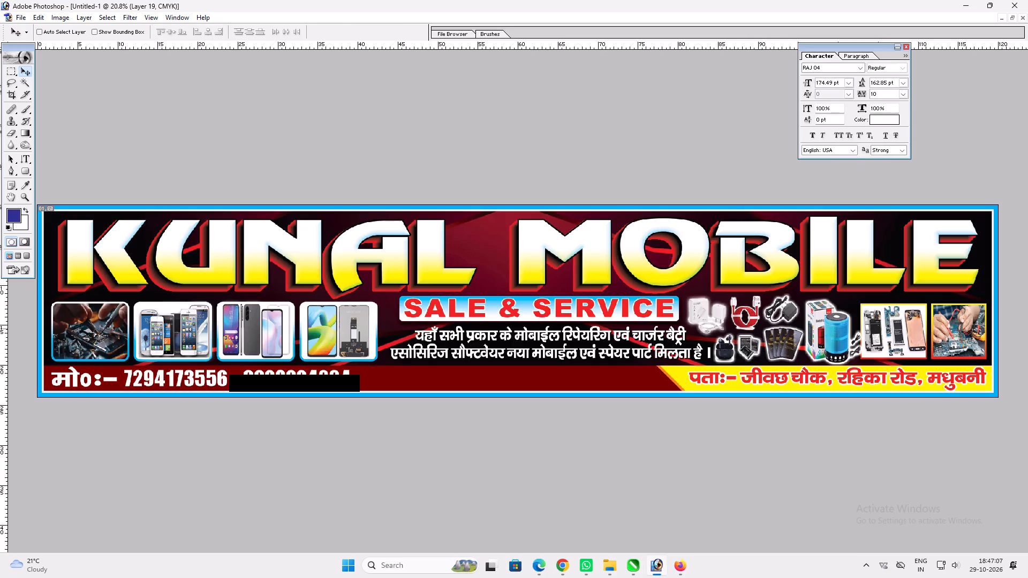
key("ctrl+t")
left_click_drag(835, 301, 833, 315, "shift")
left_click_drag(860, 317, 852, 318, "shift")
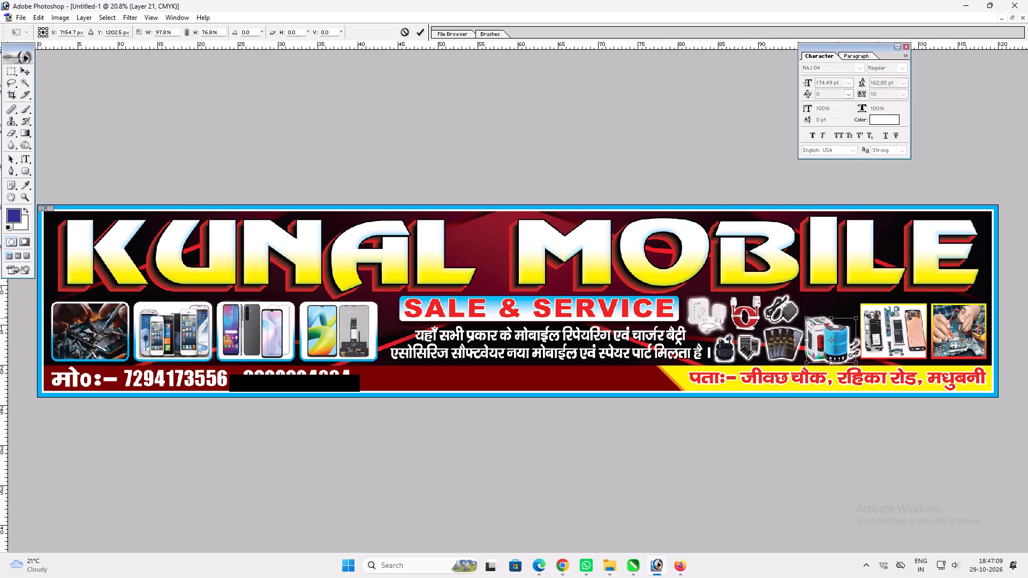
left_click_drag(842, 320, 842, 309, "shift")
key("shift+Return")
key("v")
left_click(826, 314)
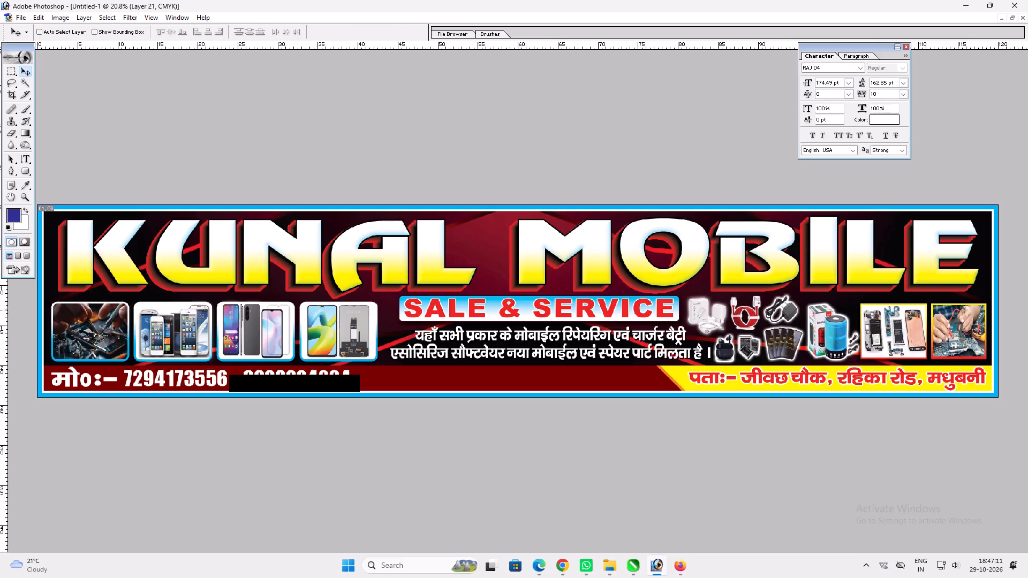
Paste the copied layer style onto the white charger picture.
left_click(720, 311, "ctrl")
key("alt+l")
key("alt+y")
key("p")
key("ctrl+t")
left_click(726, 295, "shift")
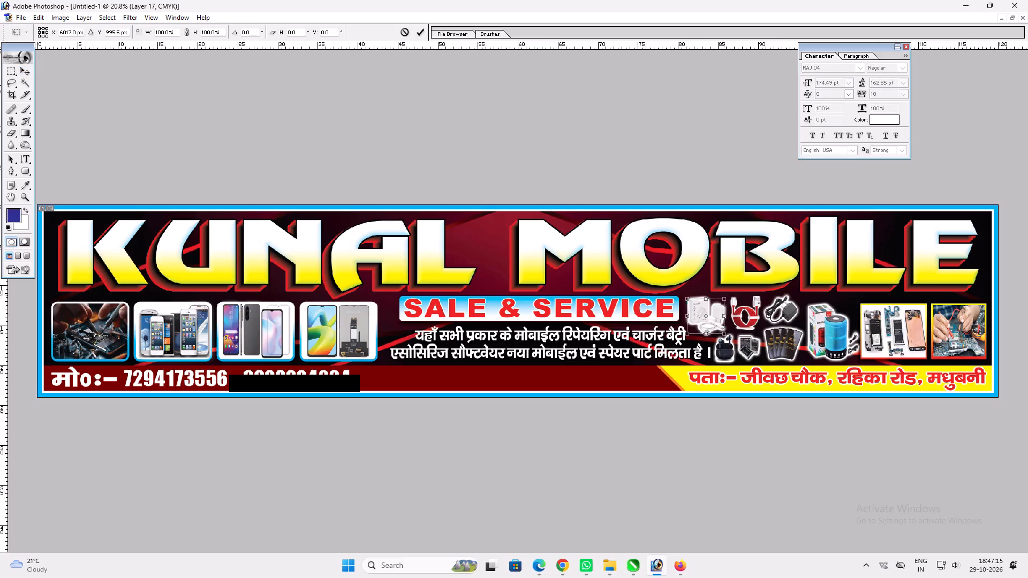
key("shift+Return")
key("v")
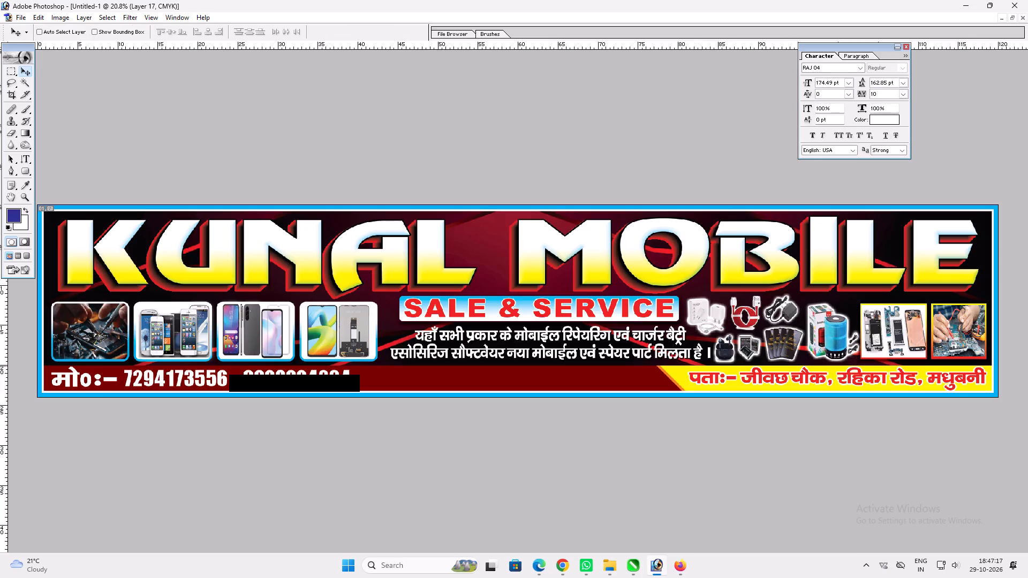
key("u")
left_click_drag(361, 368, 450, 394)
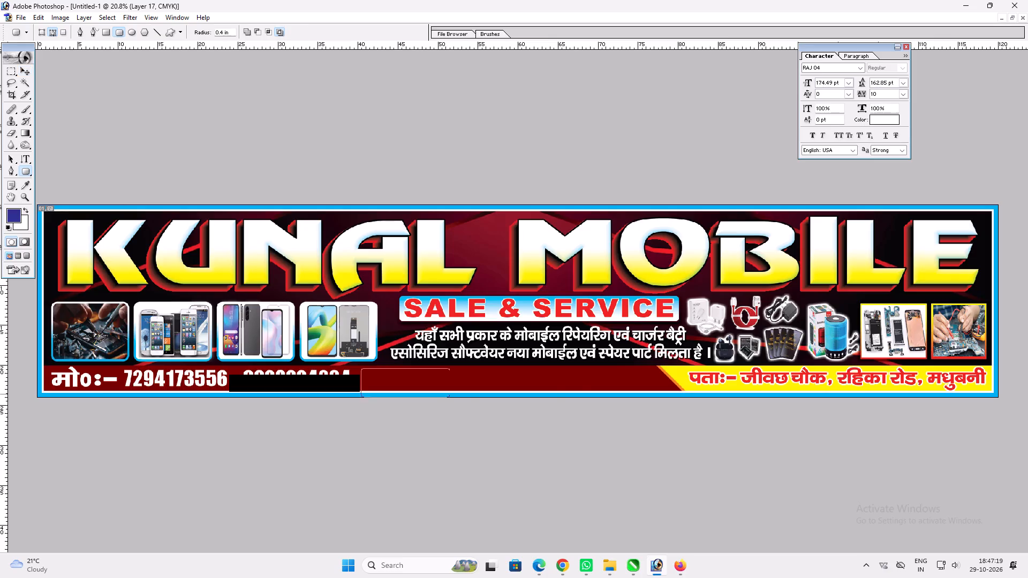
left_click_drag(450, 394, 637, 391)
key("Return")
Draw a rounded rectangle with a 4 in radius in the bottom strip between phone numbers and address, as a selection.
left_click_drag(234, 32, 170, 30)
key("4")
left_click_drag(358, 367, 662, 388)
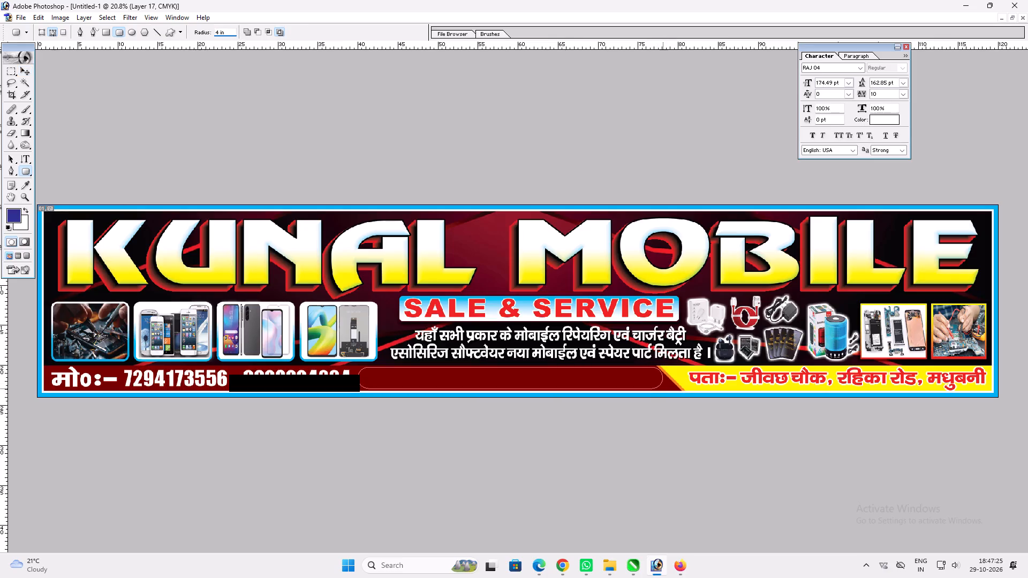
left_click_drag(662, 388, 659, 387)
key("ctrl+Return")
key("v")
Copy the selected area of the Background layer onto a new layer and bring it to the front.
right_click(551, 336)
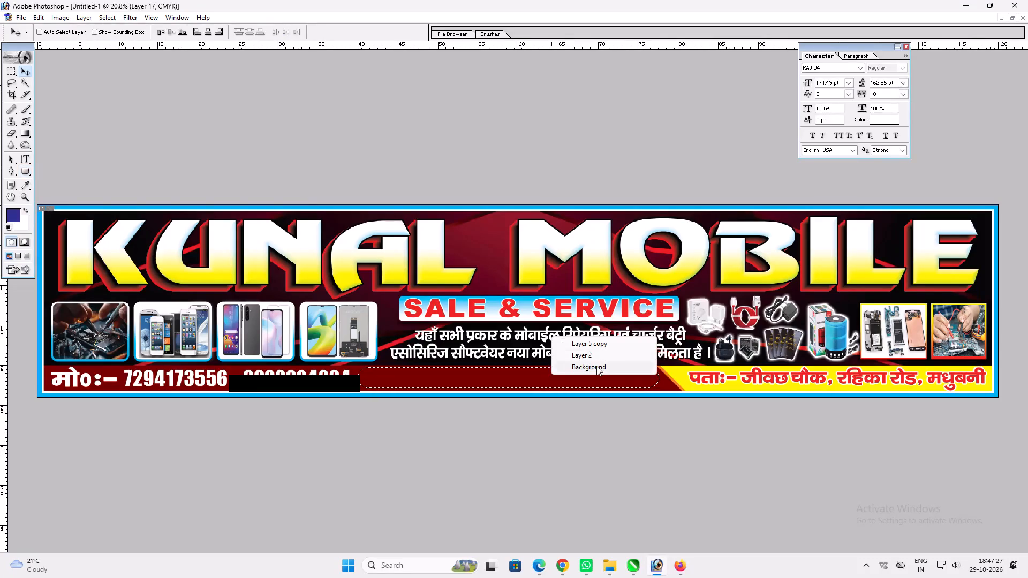
left_click(596, 367)
key("ctrl+c")
key("ctrl+v")
key("ctrl+bracketright")
key("ctrl+shift+bracketright")
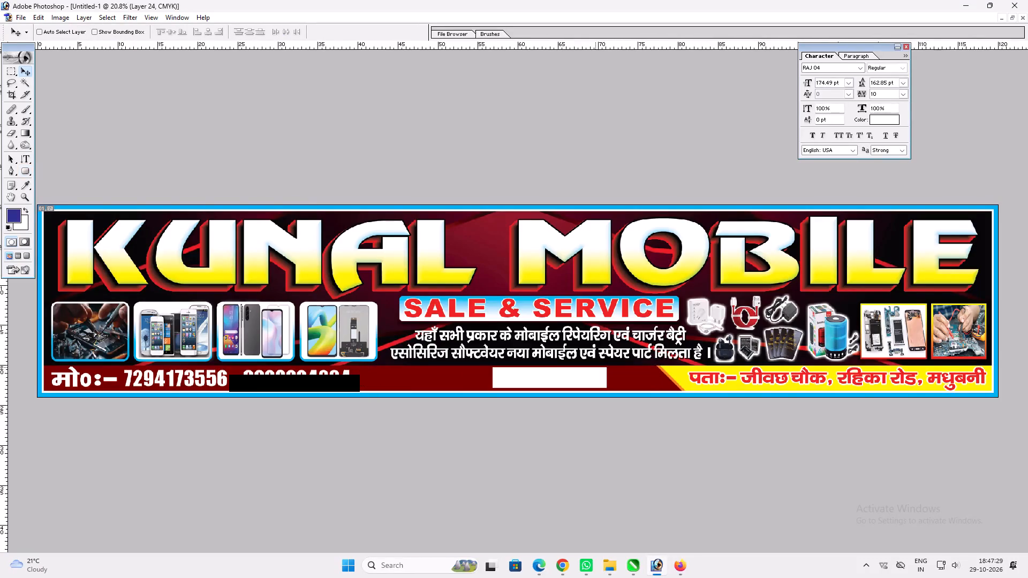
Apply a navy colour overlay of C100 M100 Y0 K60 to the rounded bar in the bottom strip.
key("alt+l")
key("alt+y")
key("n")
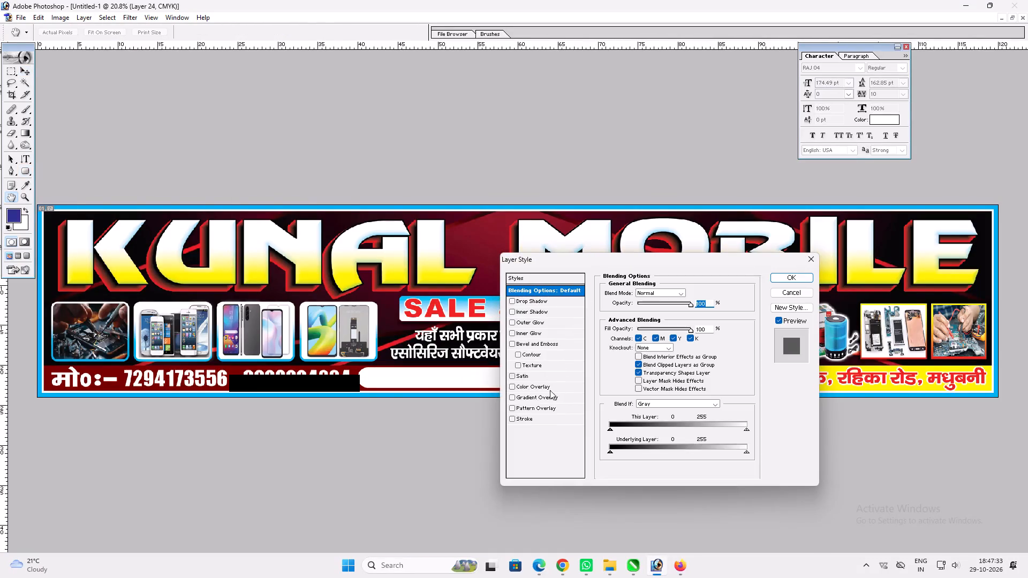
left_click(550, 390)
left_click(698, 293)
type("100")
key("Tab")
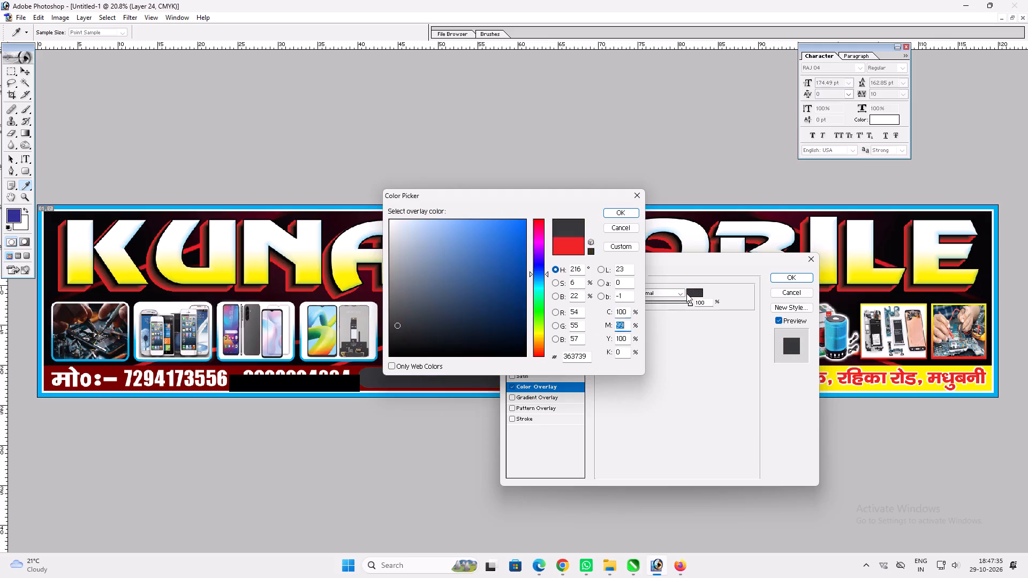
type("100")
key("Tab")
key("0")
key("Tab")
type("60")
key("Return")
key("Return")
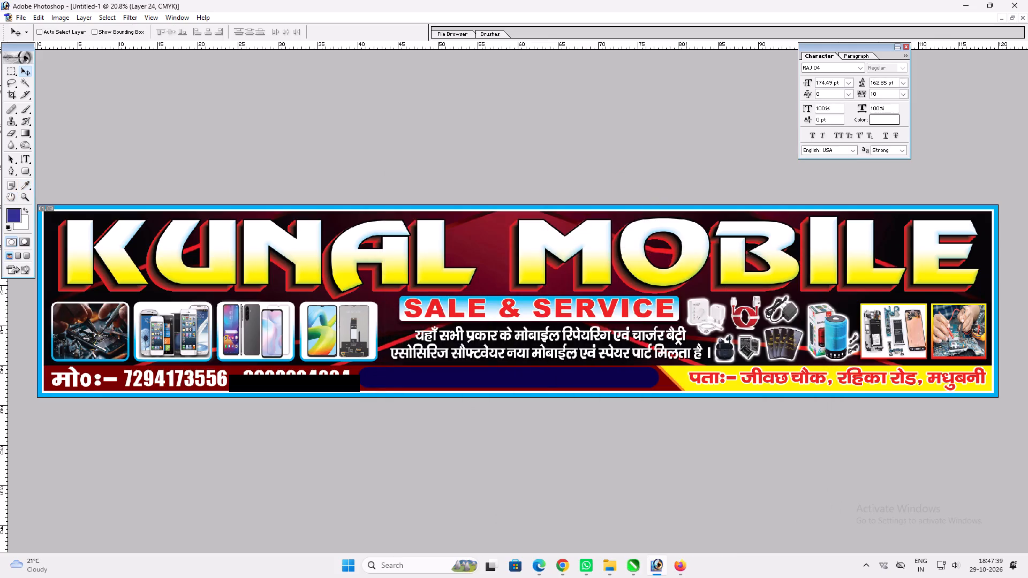
Enlarge the navy bar proportionally to the right until its rounded end overlaps the start of the yellow address area.
key("ctrl+t")
left_click_drag(661, 389, 696, 386, "shift")
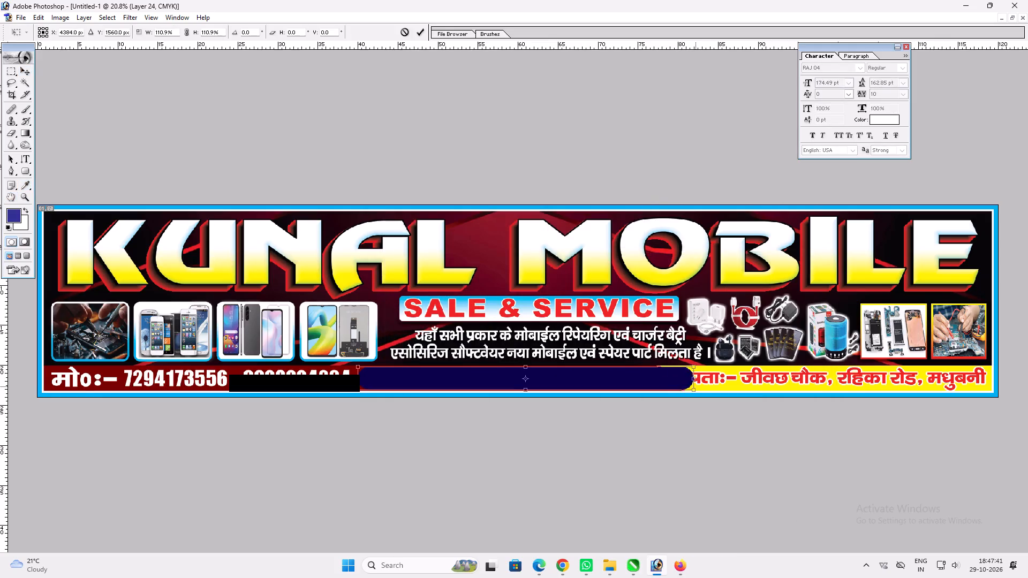
left_click_drag(696, 386, 700, 385, "shift")
key("shift+Return")
key("v")
Trim the navy bar's right end along the diagonal edge beside the yellow address area, using a Magic Wand selection, and deselect.
left_click(640, 368, "ctrl")
key("w")
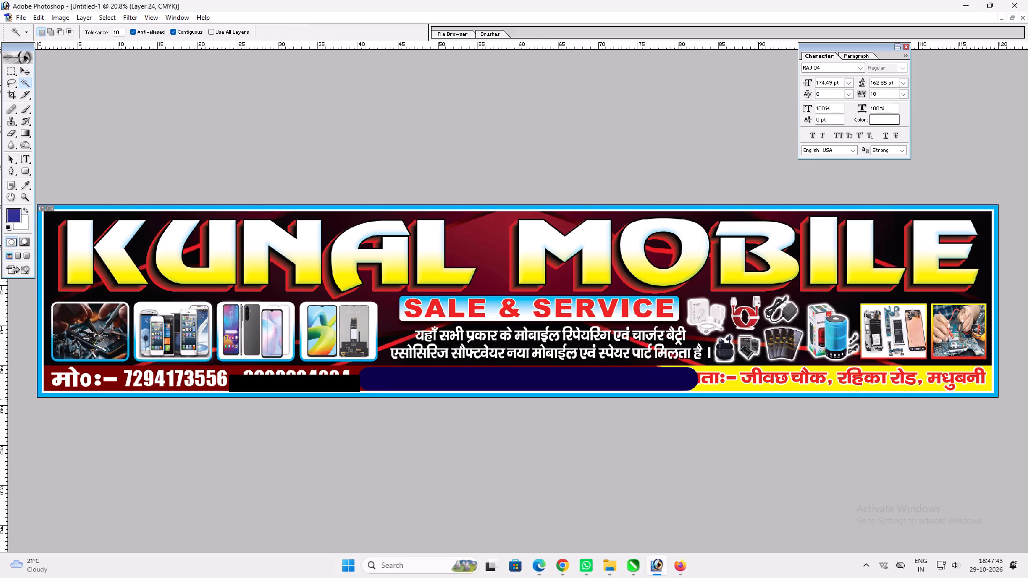
left_click(709, 389)
key("ctrl+z")
key("v")
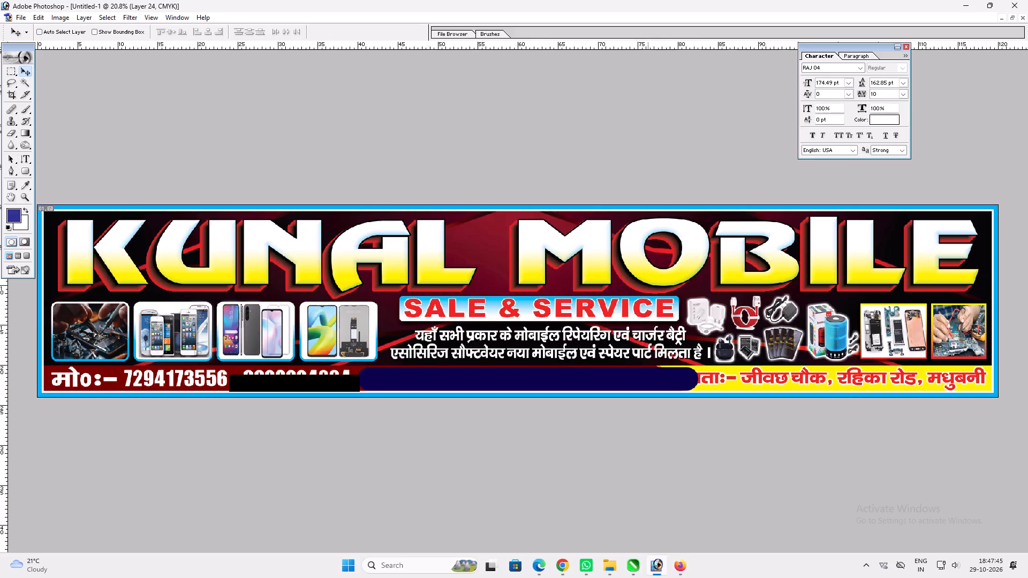
left_click(644, 366, "ctrl")
left_click_drag(644, 366, 642, 358)
key("ctrl+z")
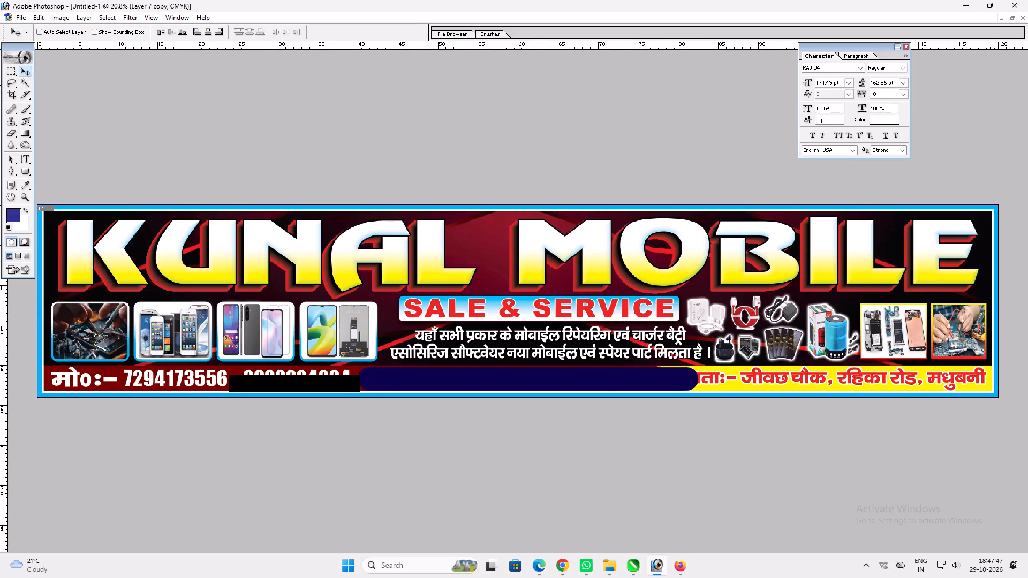
key("w")
left_click(702, 389)
key("v")
left_click(667, 384, "ctrl")
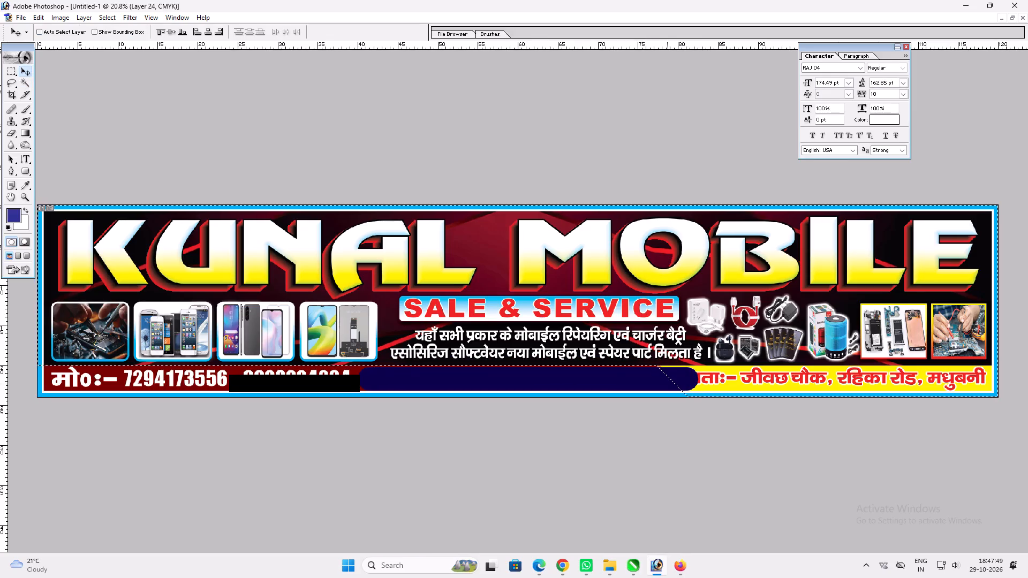
key("Delete")
key("ctrl+d")
Nudge the navy bar slightly upward within the bottom strip.
type("0v")
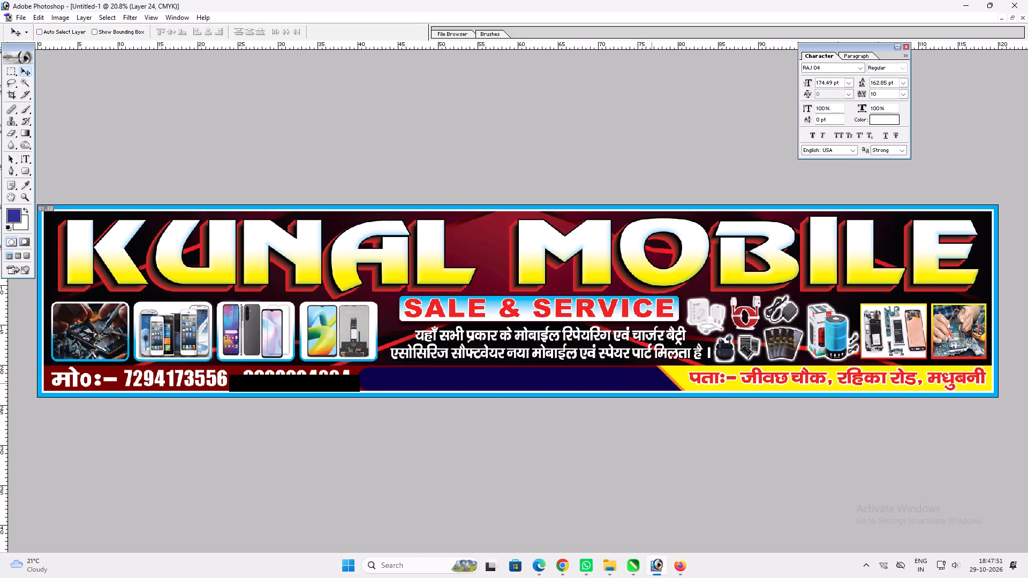
key("Up")
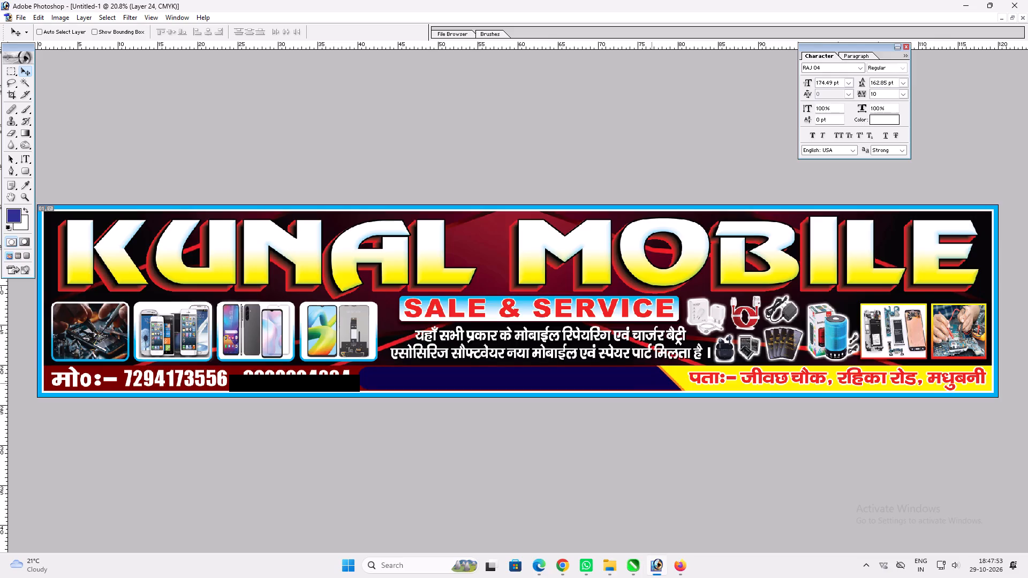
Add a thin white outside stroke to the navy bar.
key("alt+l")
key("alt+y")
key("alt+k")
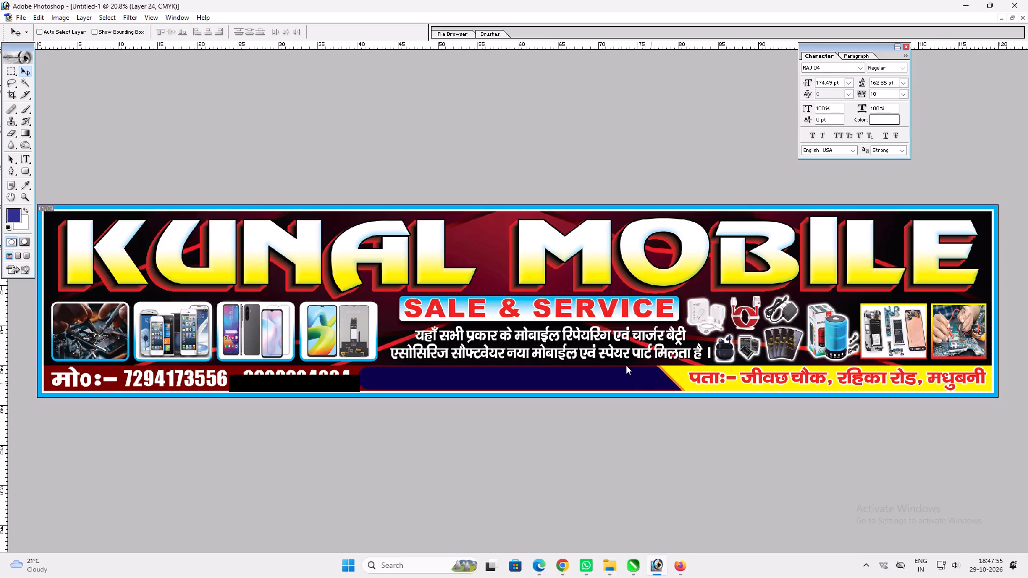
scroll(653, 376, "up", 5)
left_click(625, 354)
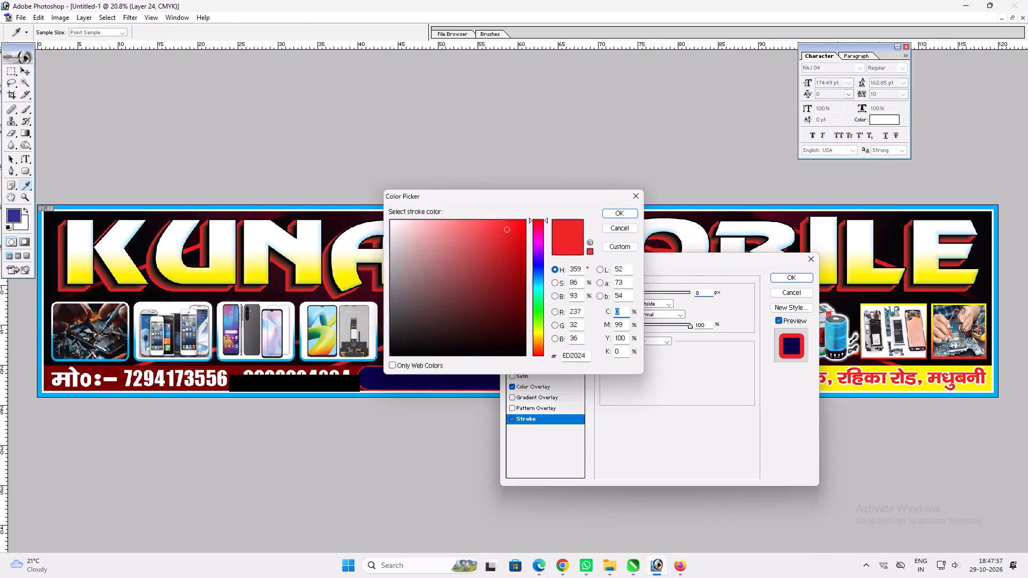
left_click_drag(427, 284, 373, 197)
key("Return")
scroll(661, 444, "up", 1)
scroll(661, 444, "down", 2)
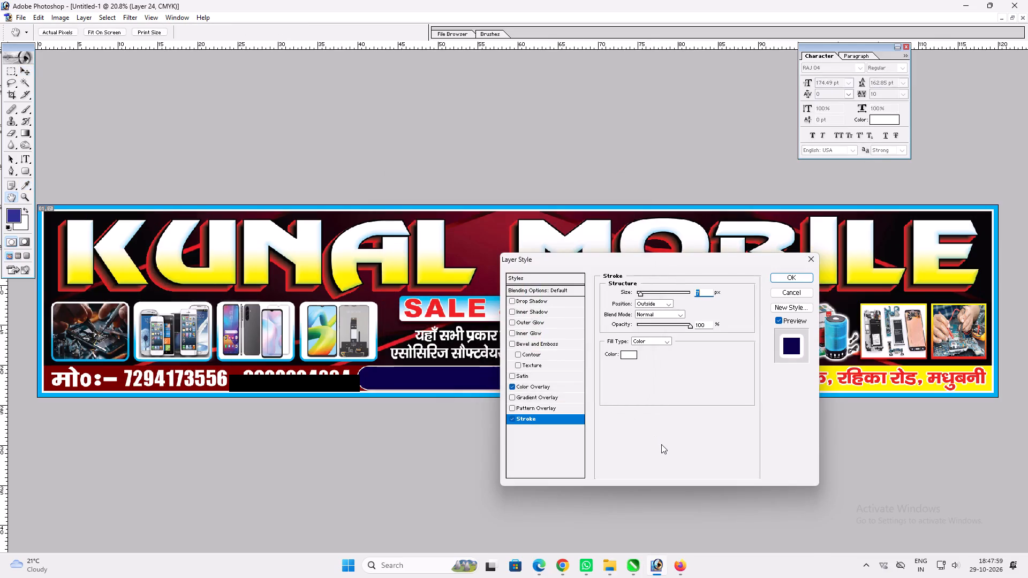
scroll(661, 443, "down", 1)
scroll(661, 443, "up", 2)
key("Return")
Scale the navy bar down from its left end, leaving a gap after the phone numbers.
key("ctrl+t")
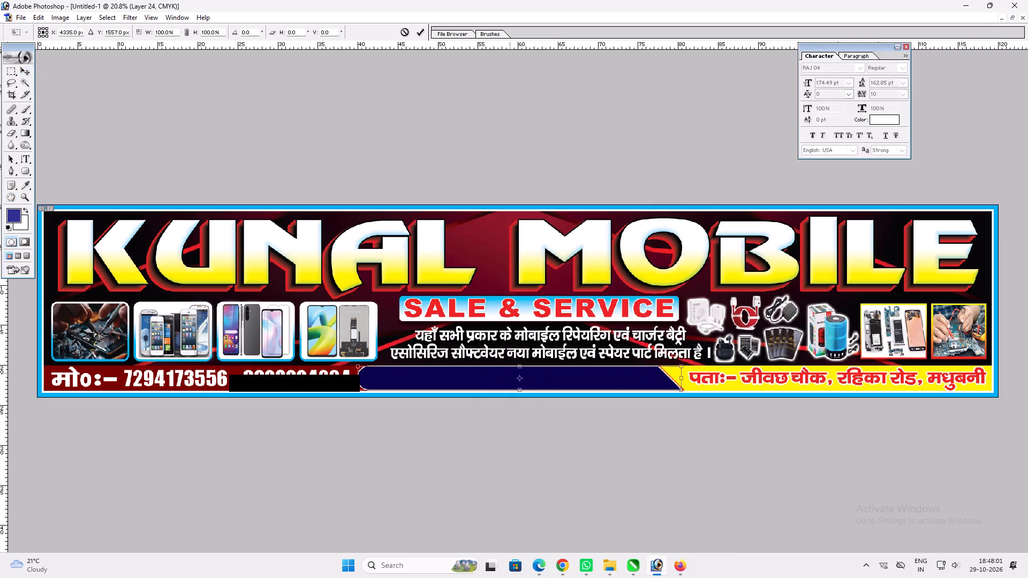
left_click_drag(357, 365, 374, 366, "shift")
key("shift+Return")
key("v")
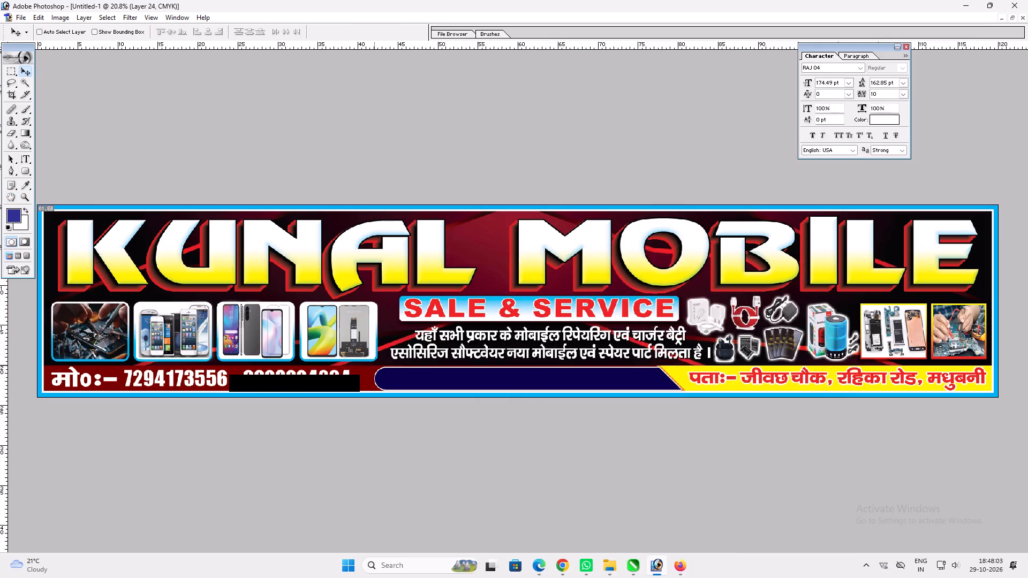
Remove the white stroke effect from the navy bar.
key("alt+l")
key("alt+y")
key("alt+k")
Nudge the navy bar up and enlarge it to 101.4%, extending its left end slightly toward the phone numbers.
key("Up")
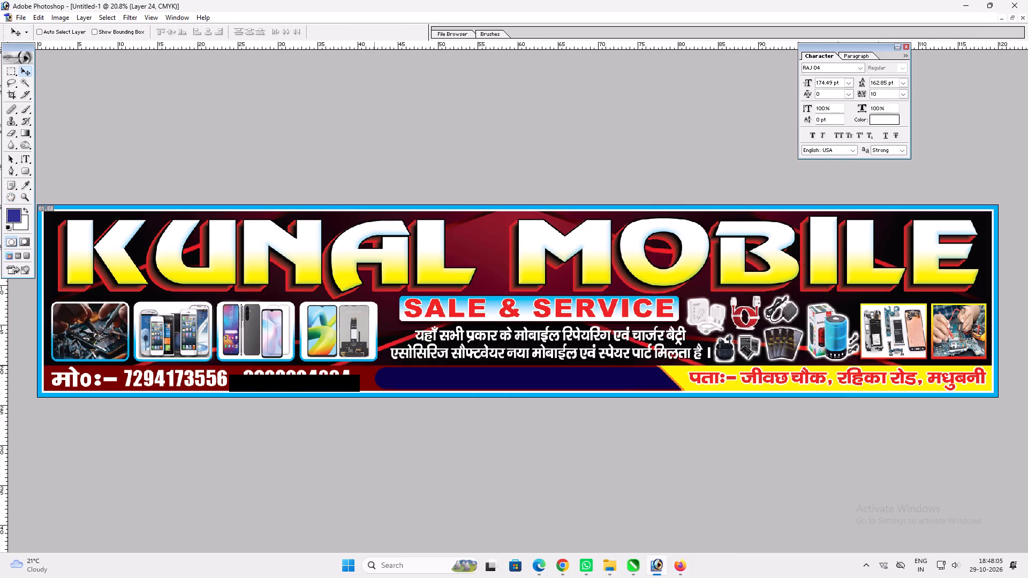
key("Up")
key("ctrl+t")
left_click(375, 391, "shift")
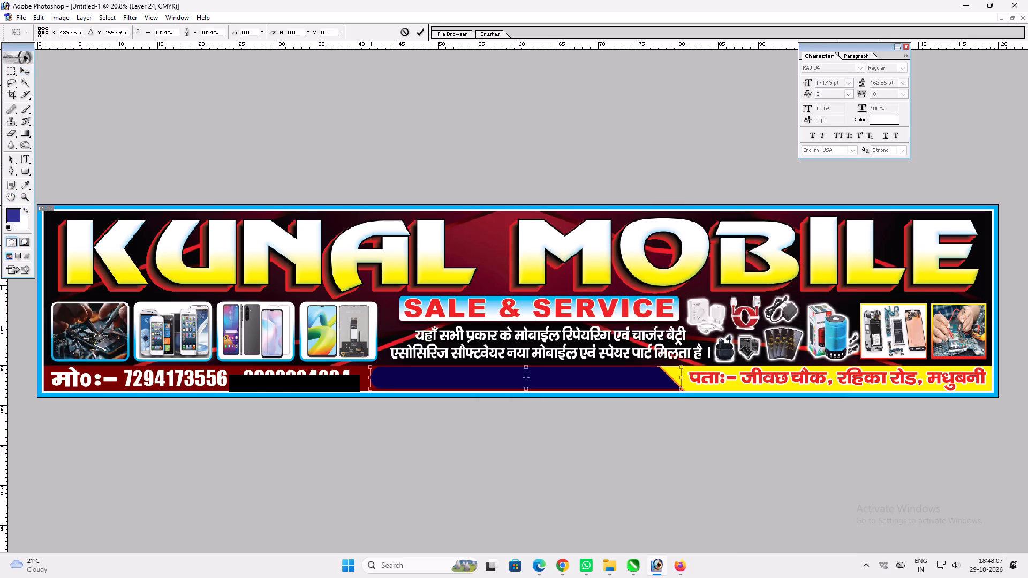
key("shift+Return")
key("v")
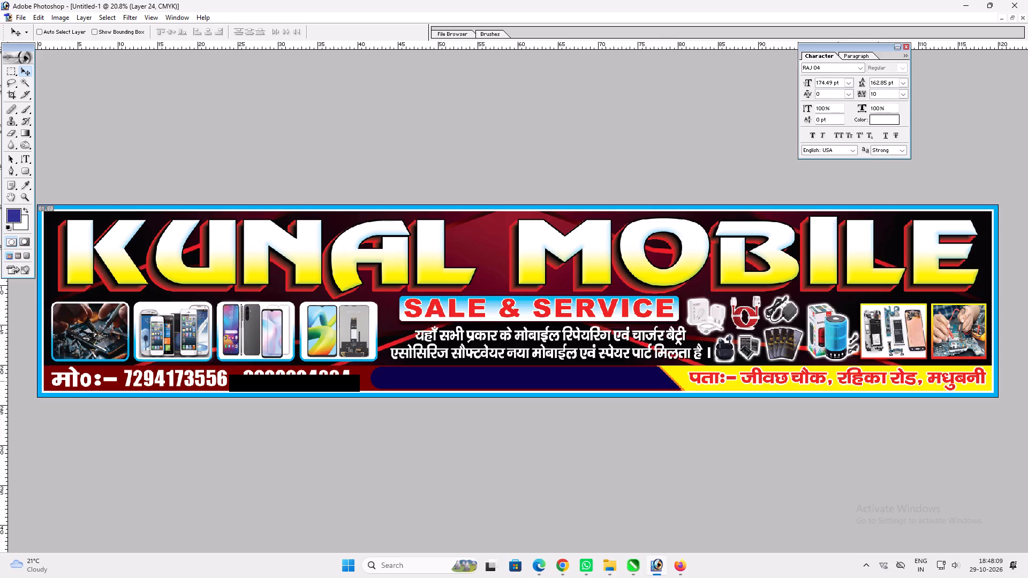
Trim the enlarged navy bar's right end again along the diagonal edge beside the yellow address area, and deselect.
right_click(654, 379)
left_click_drag(685, 395, 692, 396)
key("w")
left_click(712, 384)
key("v")
key("v")
left_click(649, 389, "ctrl")
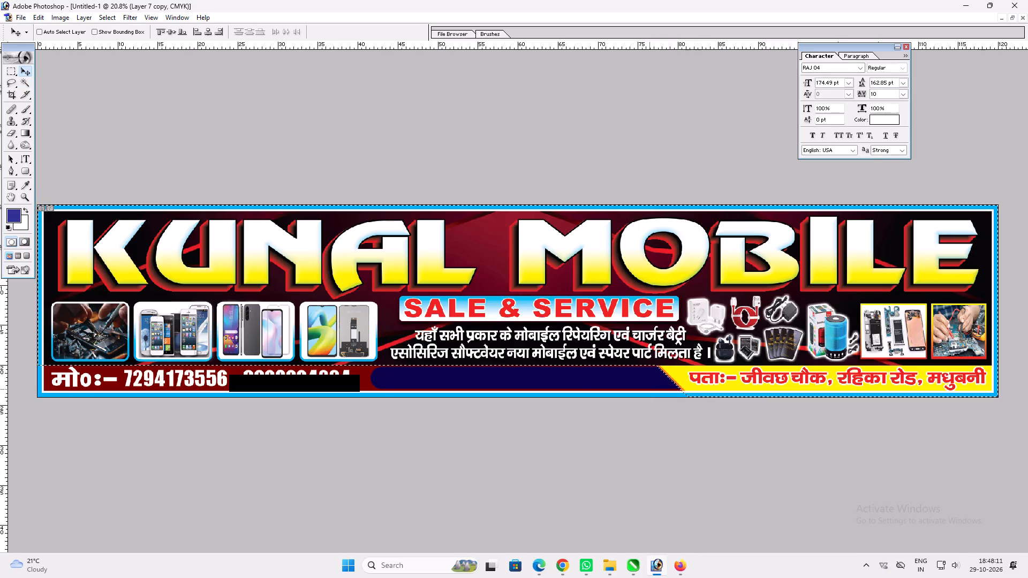
left_click(648, 386, "ctrl")
key("Delete")
key("ctrl+d")
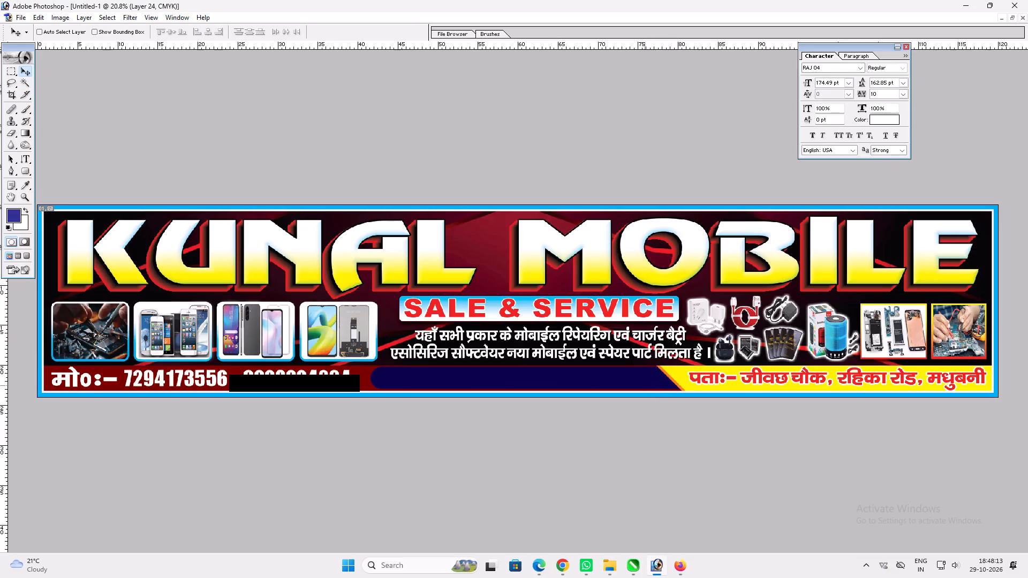
type("0v")
Enlarge the phone-number text slightly to the right, keeping it clear of the navy bar.
left_click(347, 380, "ctrl")
key("ctrl+t")
left_click_drag(351, 378, 361, 375, "shift")
key("shift+Return")
Add a drop shadow at 100% opacity with an adjusted distance to the phone-number text.
key("alt+l")
type("yd")
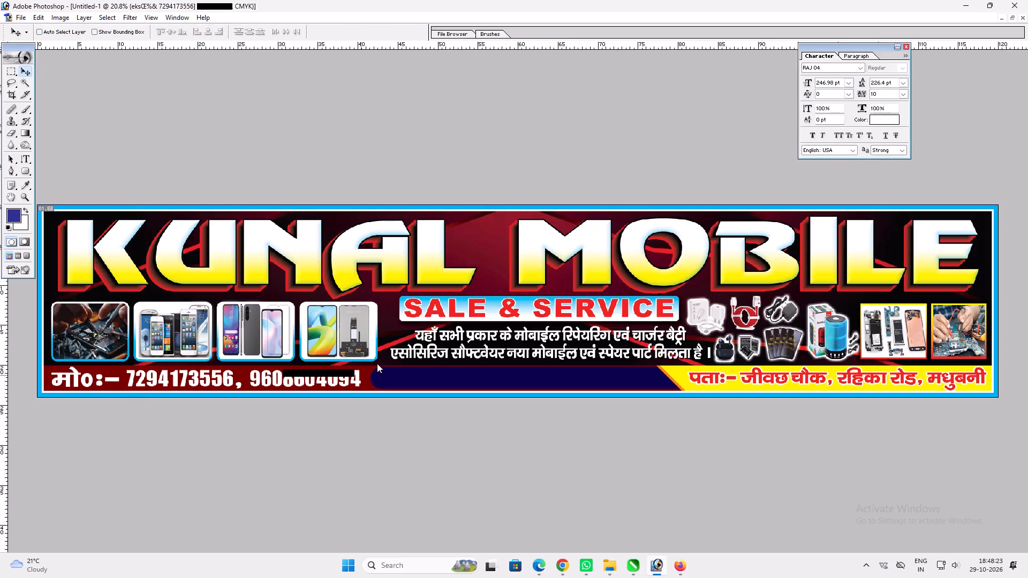
left_click_drag(682, 303, 700, 301)
left_click(644, 334)
key("Return")
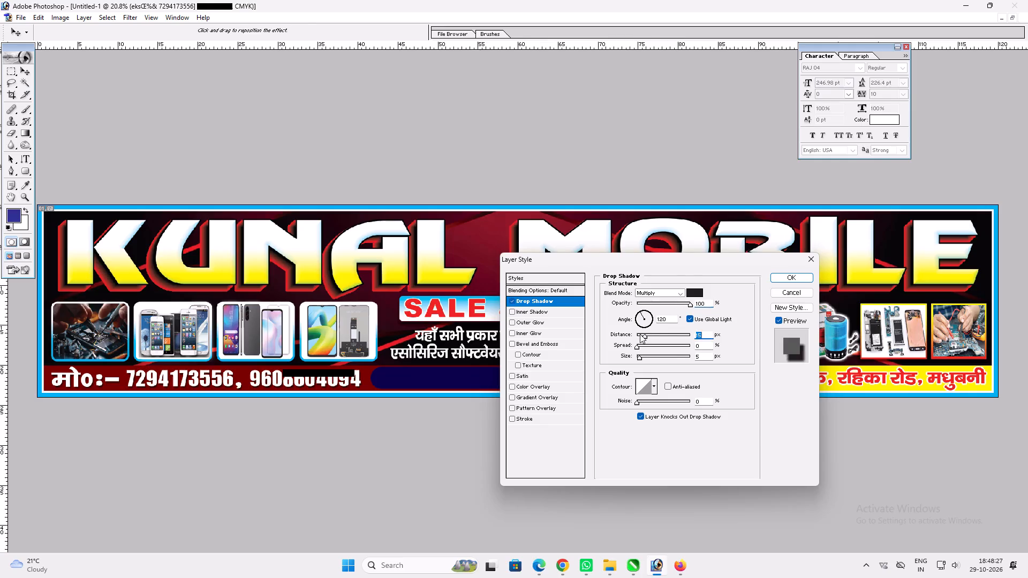
key("v")
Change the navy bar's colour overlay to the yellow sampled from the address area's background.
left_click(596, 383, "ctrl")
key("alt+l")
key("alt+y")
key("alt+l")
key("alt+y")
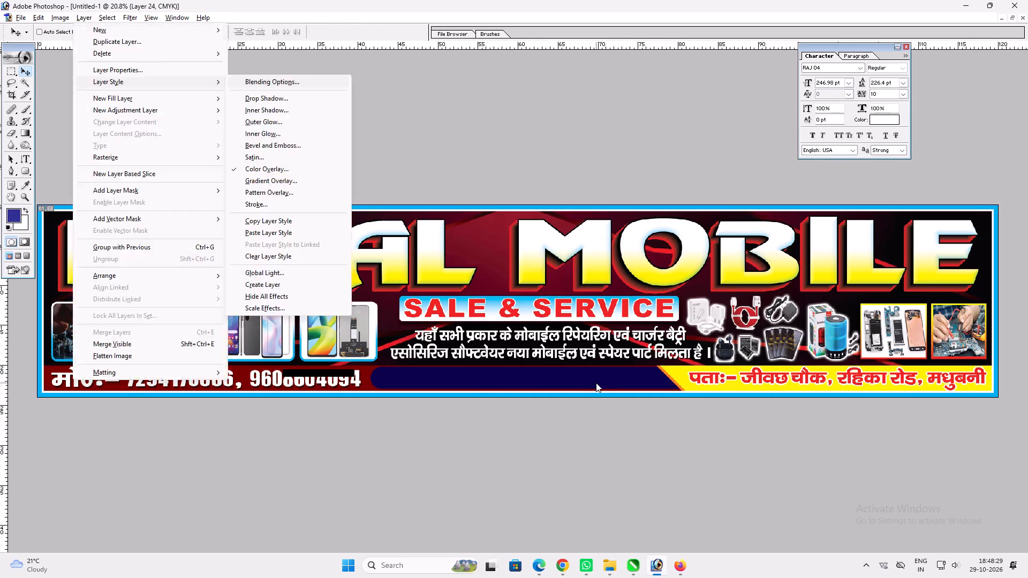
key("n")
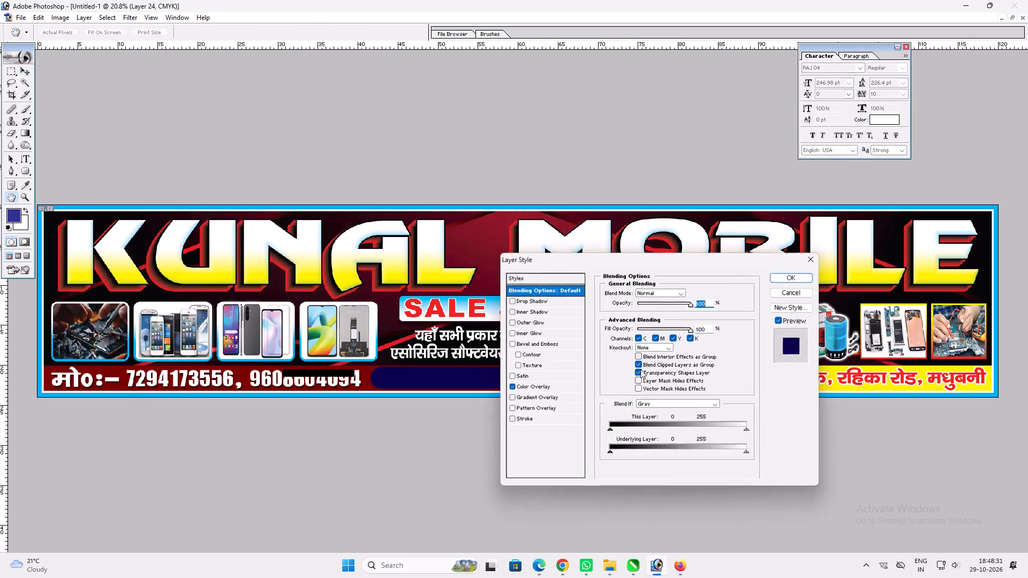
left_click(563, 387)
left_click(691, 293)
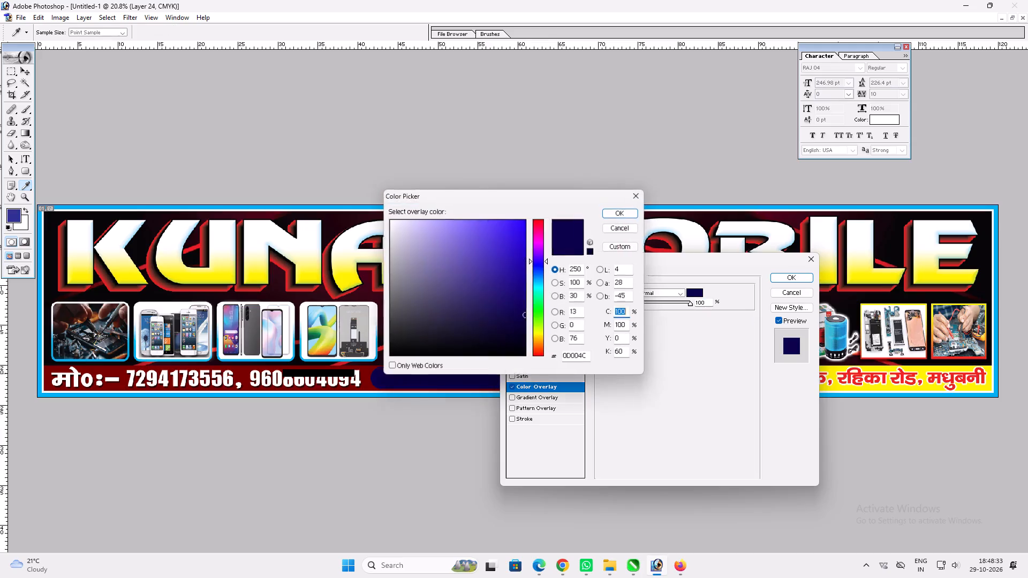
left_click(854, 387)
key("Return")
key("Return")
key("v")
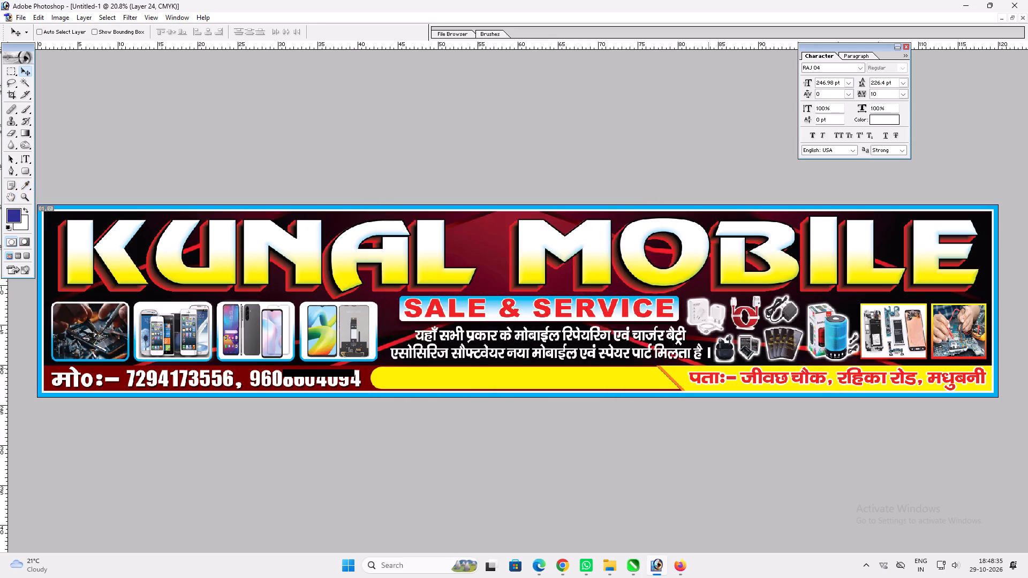
Nudge the yellow bar slightly to the right.
key("Right")
key("v")
Change the bar's colour overlay to orange C0 M60 Y100 K0, sampled from the diagonal line beside the address area.
key("ctrl+plus")
key("space")
key("alt+l")
key("alt+y")
key("n")
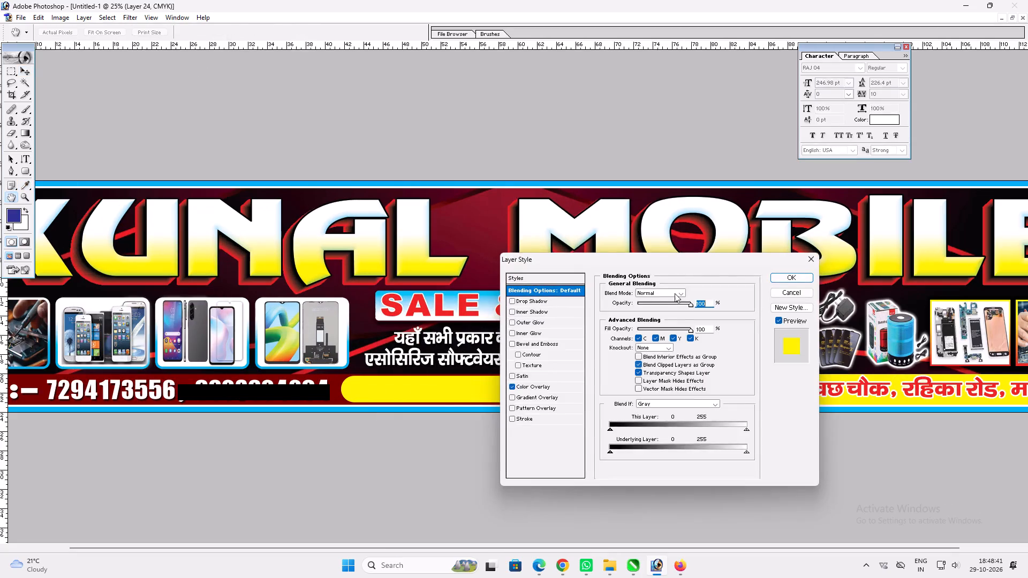
left_click_drag(674, 262, 691, 427)
left_click_drag(629, 422, 361, 290)
left_click(304, 422)
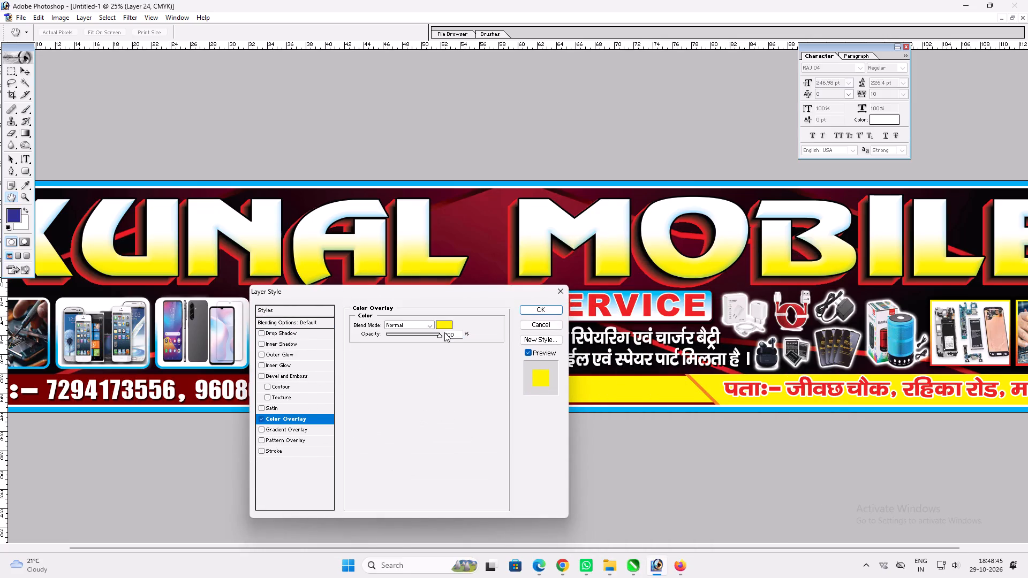
left_click(441, 328)
left_click(711, 399)
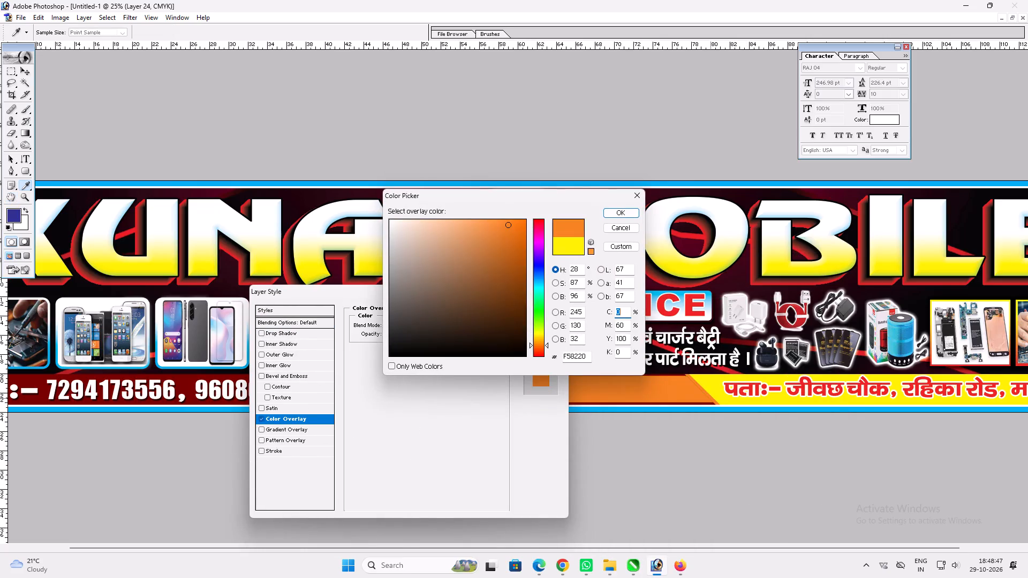
key("Return")
key("Return")
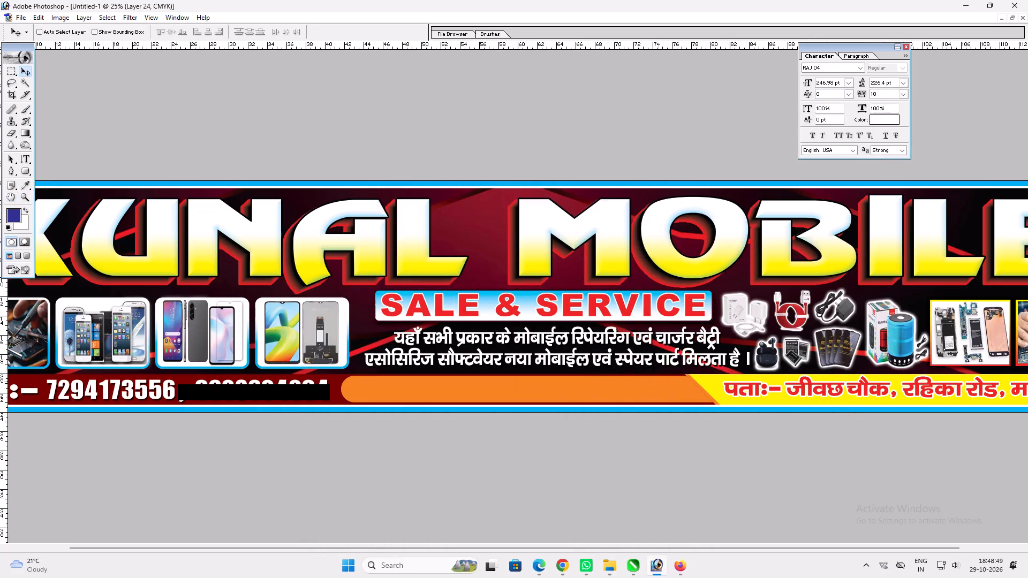
Nudge the orange bar slightly to the right.
key("Right")
Add a drop shadow to the orange bar with a distance of 10 px and an enlarged shadow size.
key("space")
key("space")
key("space")
key("space")
key("space")
key("space")
key("space")
key("space")
key("space")
key("space")
key("space")
key("space")
key("space")
key("space")
key("space")
key("space")
key("space")
key("space")
key("space")
right_click(659, 381)
left_click(673, 385)
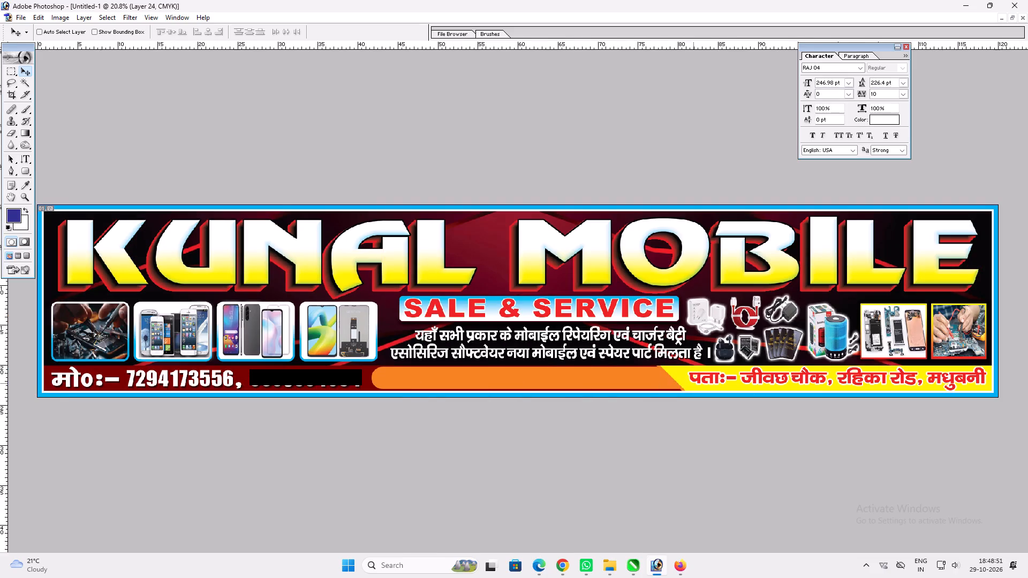
key("alt+l")
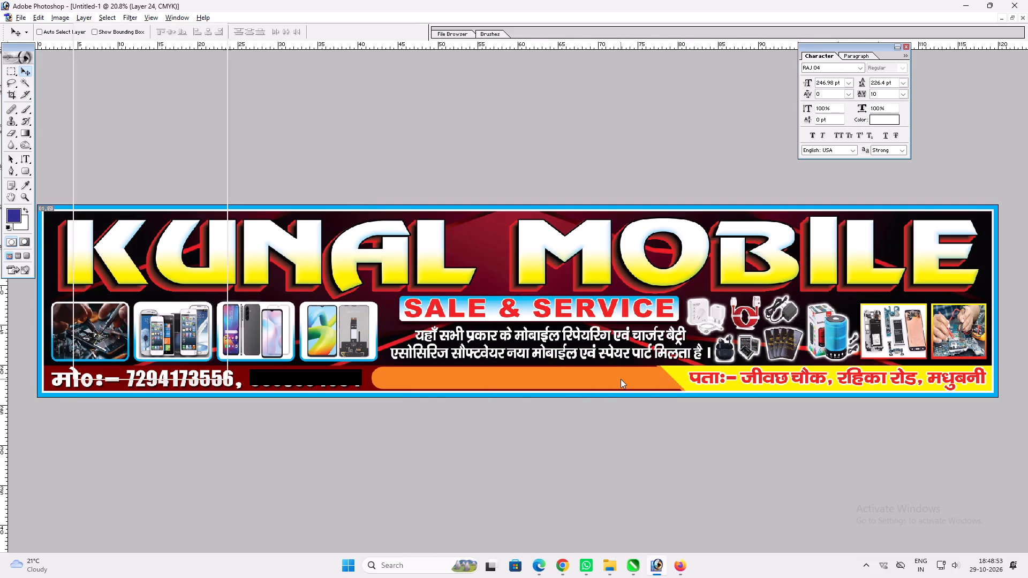
type("yd")
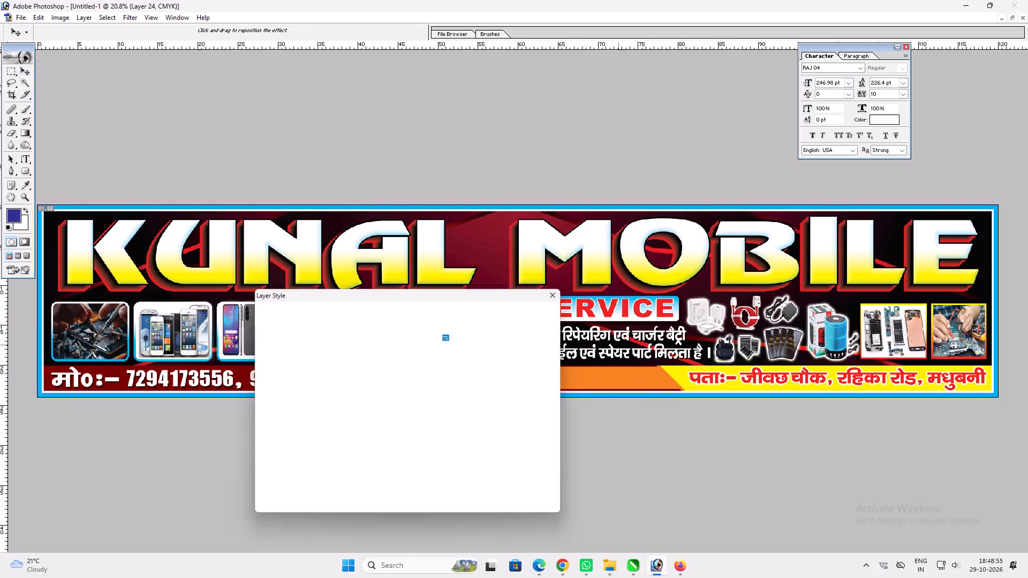
left_click(391, 369)
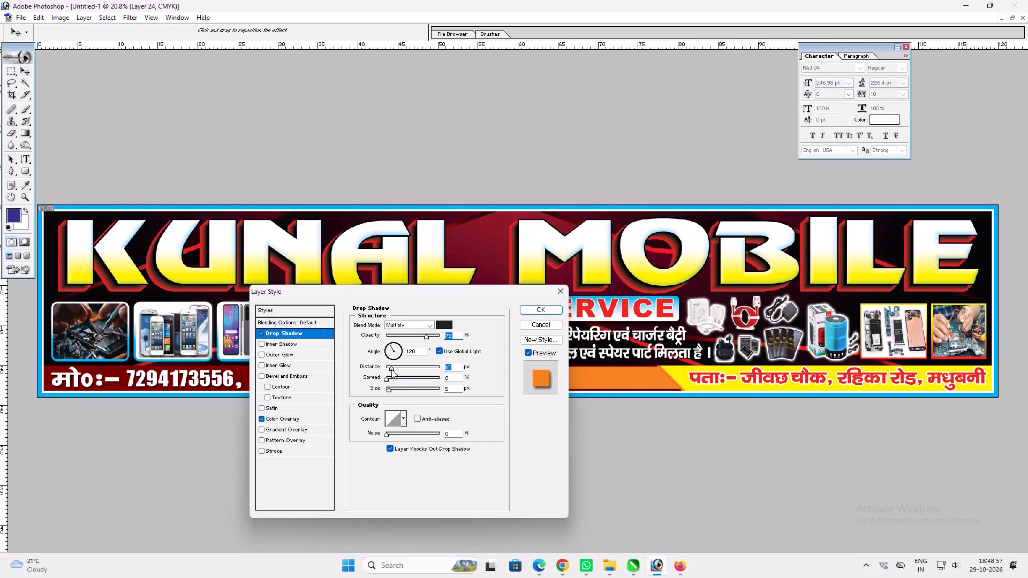
left_click(391, 389)
left_click_drag(391, 389, 396, 388)
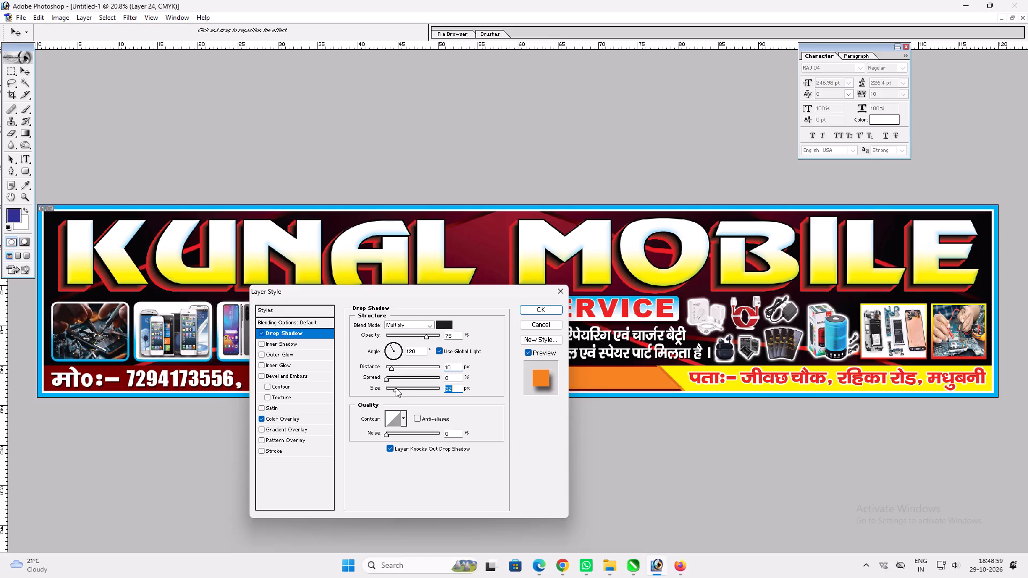
left_click_drag(396, 388, 397, 388)
key("Return")
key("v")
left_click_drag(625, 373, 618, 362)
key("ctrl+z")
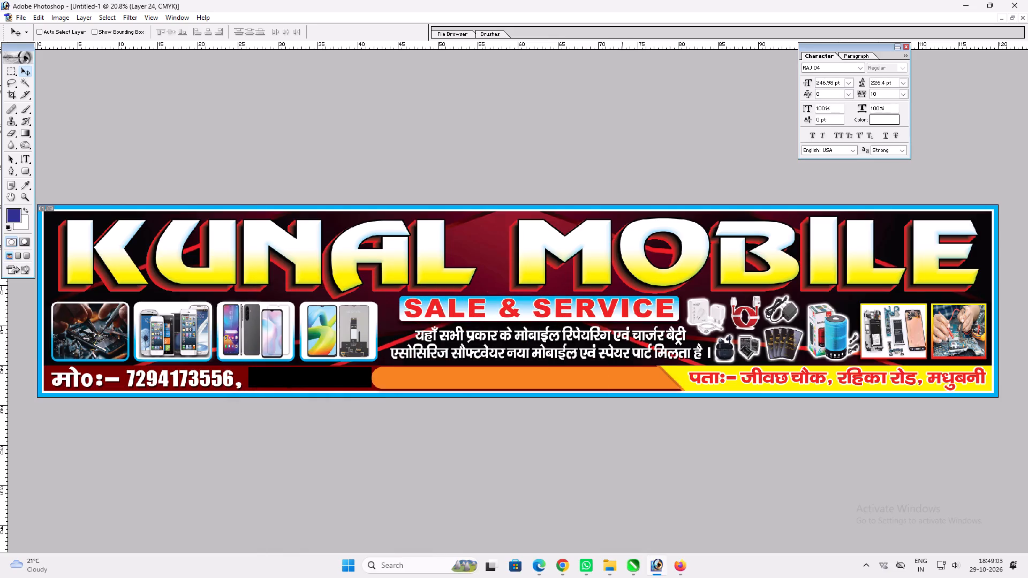
Nudge the white two-line Hindi services text below SALE & SERVICE slightly to the left.
left_click(639, 336, "ctrl")
left_click_drag(637, 337, 630, 337)
Duplicate the Hindi services text down onto the orange bar and bring the copy to the front.
left_click_drag(622, 345, 618, 368, "alt")
key("ctrl+shift+bracketright")
Replace the copied text with a Hindi note starting "नोट यहाँ नया मोबाई" and position it on the orange bar.
key("t")
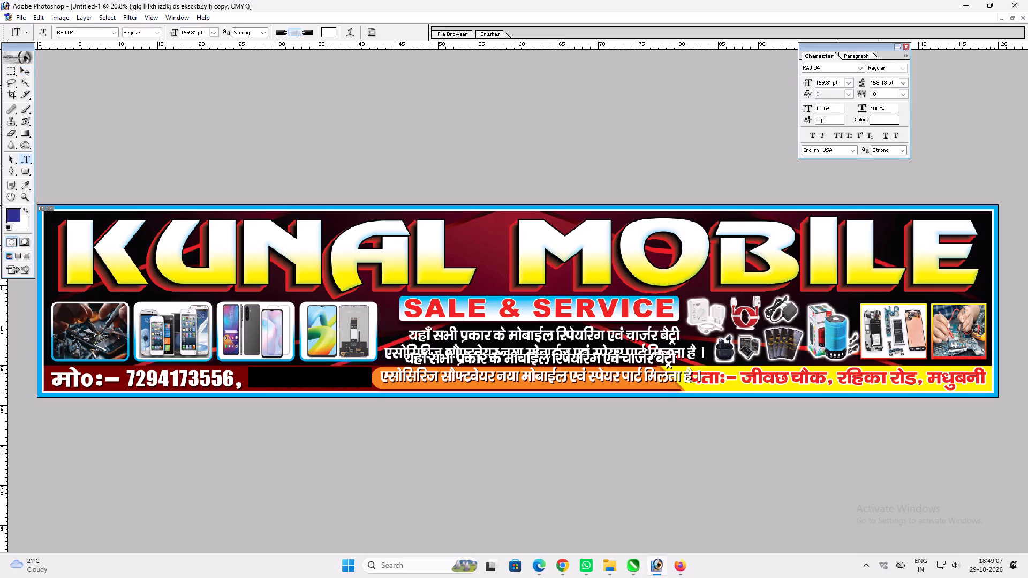
left_click(595, 383)
key("ctrl+a")
type("uksV")
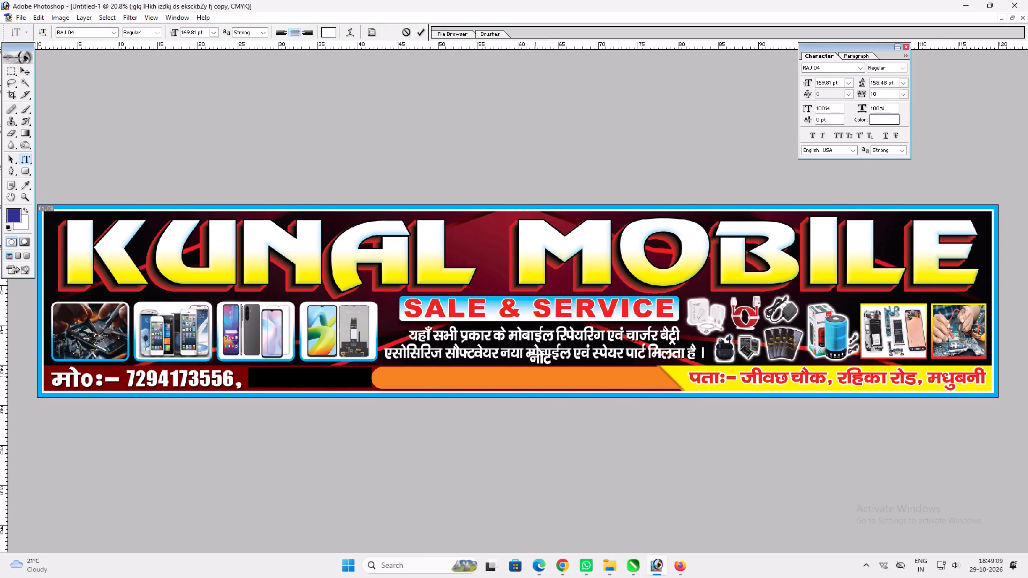
left_click_drag(716, 356, 577, 375)
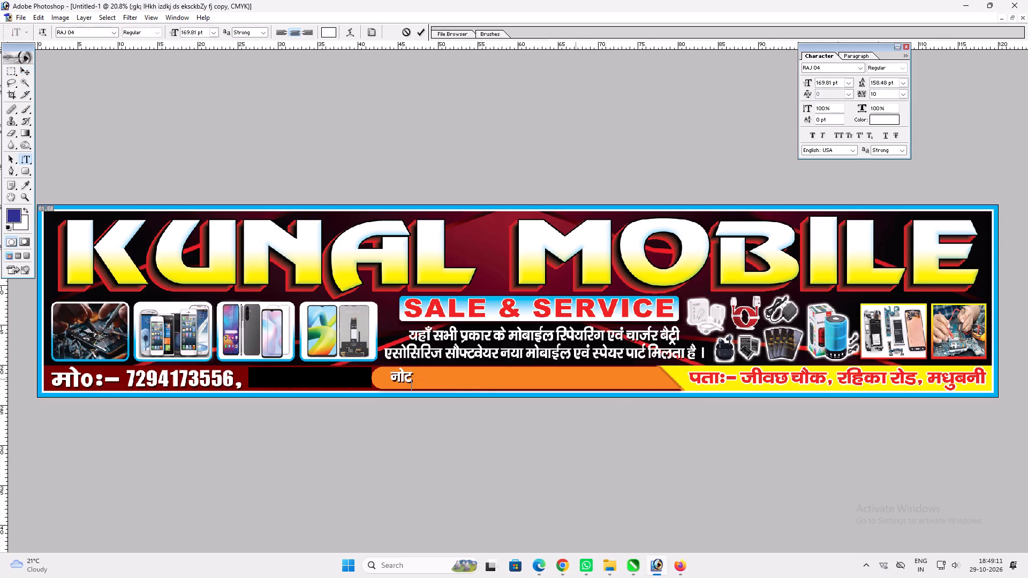
key("space")
type(";gk")
key("alt+0")
key("alt+1")
key("alt+6")
key("alt+1")
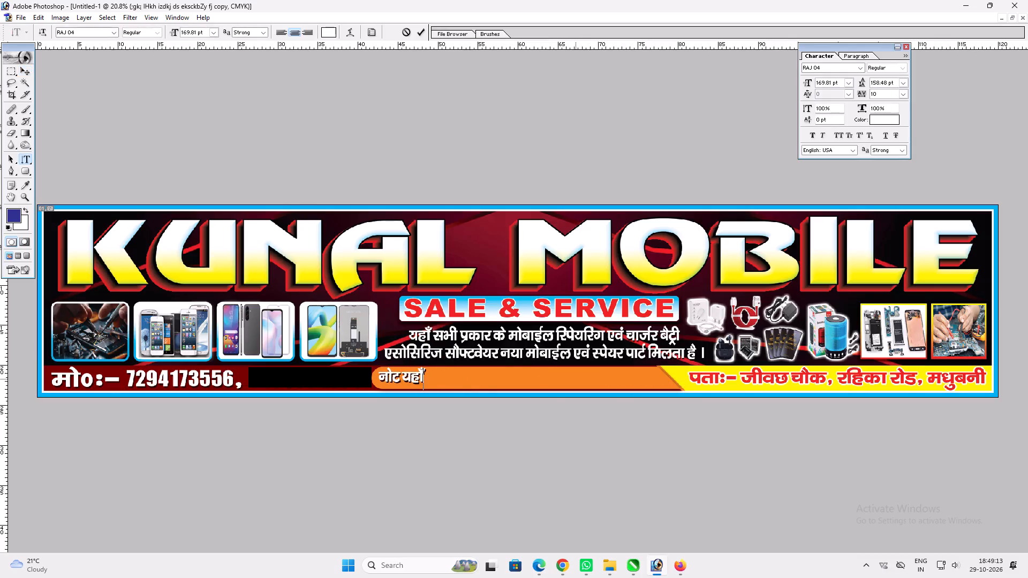
key("space")
type("u;k e")
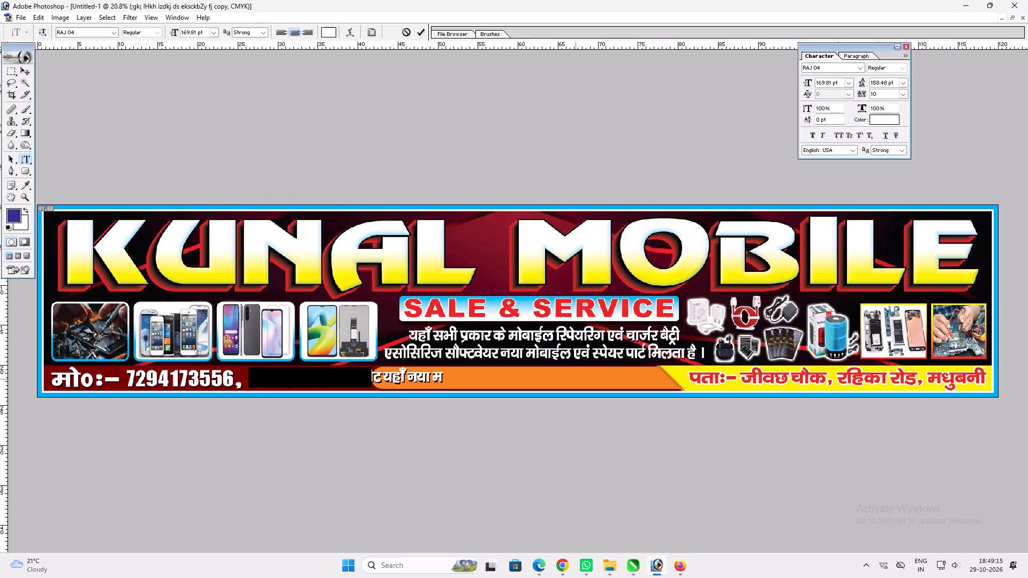
type("ksckbZ")
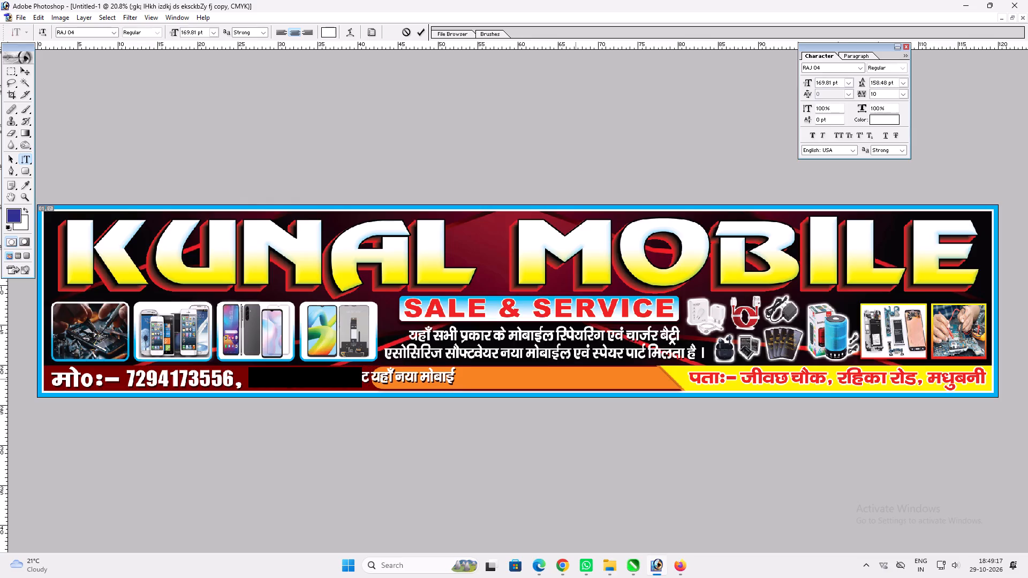
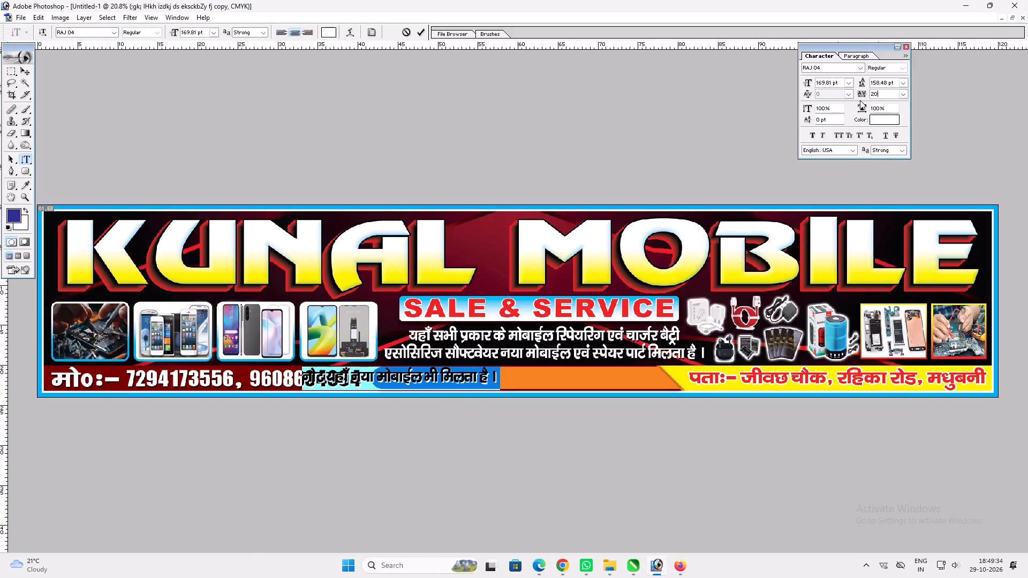
Move the Hindi note onto the orange bar and stretch it horizontally to fill the bar's length.
key("Return")
key("Return")
key("v")
key("v")
left_click_drag(478, 382, 566, 386)
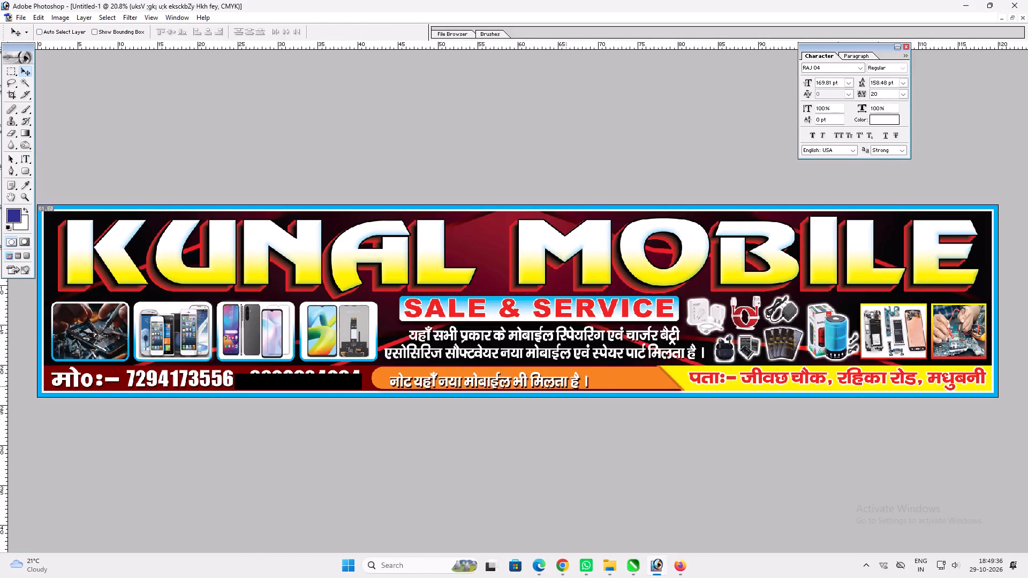
left_click_drag(566, 386, 555, 382)
key("ctrl+t")
left_click_drag(580, 375, 663, 372, "shift")
key("shift+Return")
key("v")
left_click(653, 372)
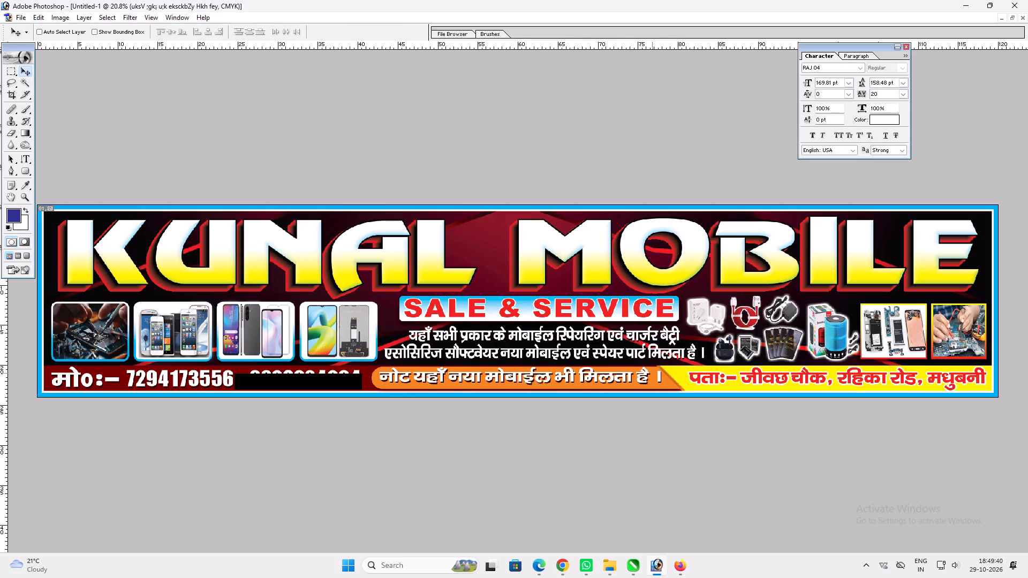
Add a black colour overlay to the Hindi note on the orange bar.
key("alt+l")
key("alt+y")
key("n")
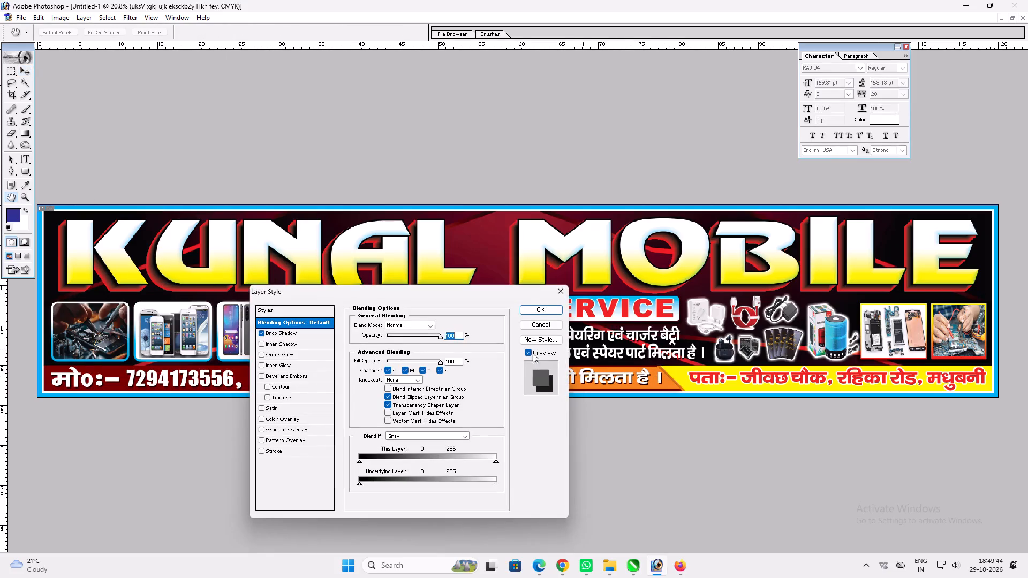
left_click(298, 420)
left_click(441, 324)
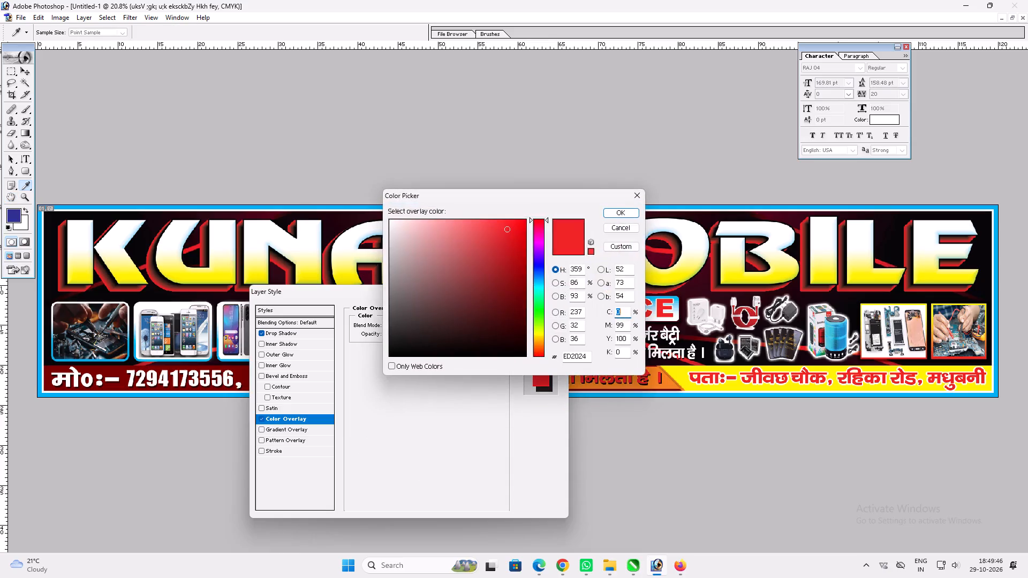
left_click_drag(461, 322, 638, 391)
key("Return")
Add an enlarged white outside stroke to the Hindi note and turn off its drop shadow.
left_click(284, 451)
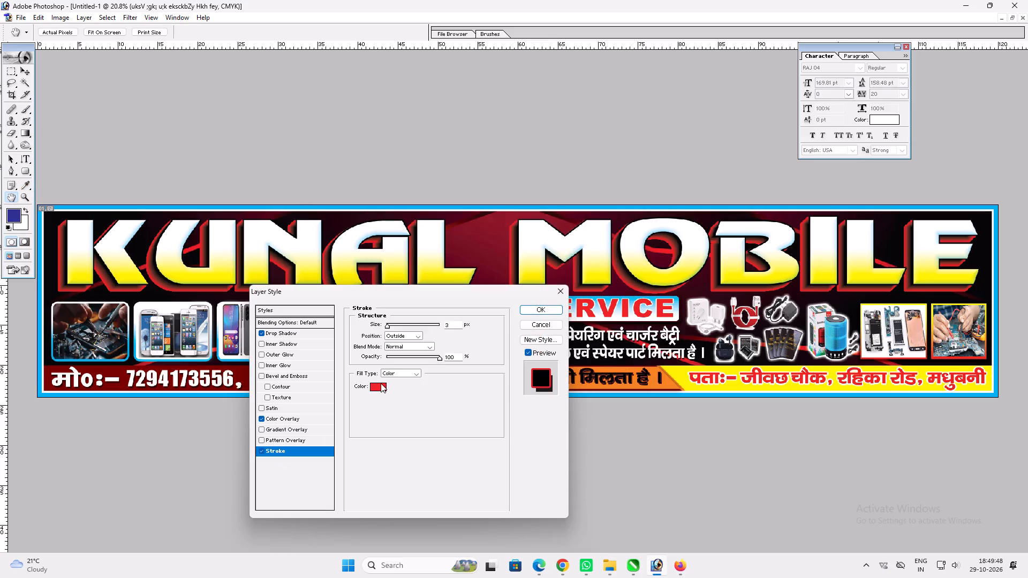
left_click(381, 385)
left_click_drag(439, 316, 346, 145)
key("Return")
scroll(458, 481, "up", 6)
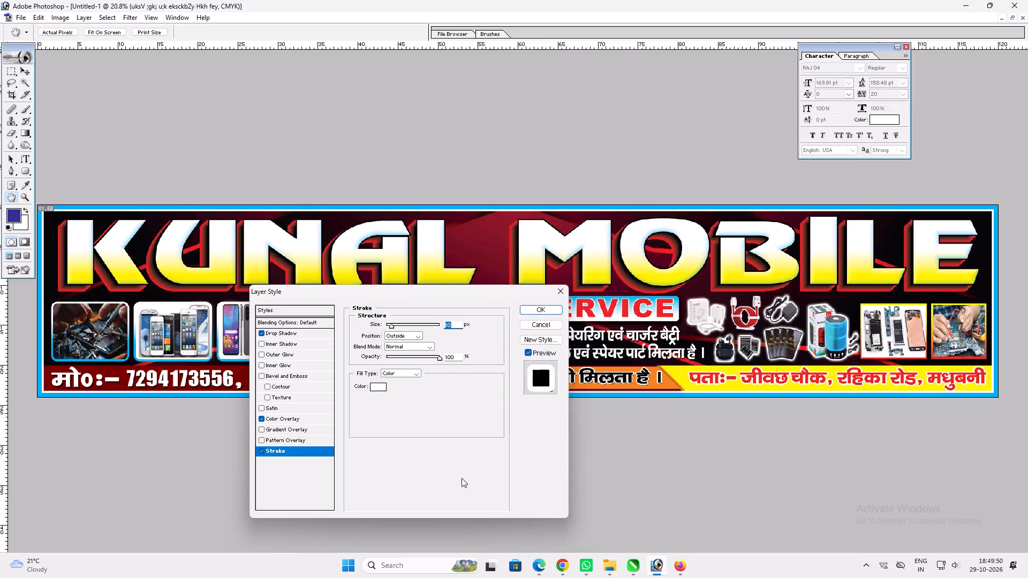
scroll(462, 478, "up", 2)
left_click(262, 332)
key("Return")
Narrow the Hindi note to about 98% width and nudge it down slightly within the orange bar.
key("ctrl+t")
left_click_drag(659, 377, 654, 377, "shift")
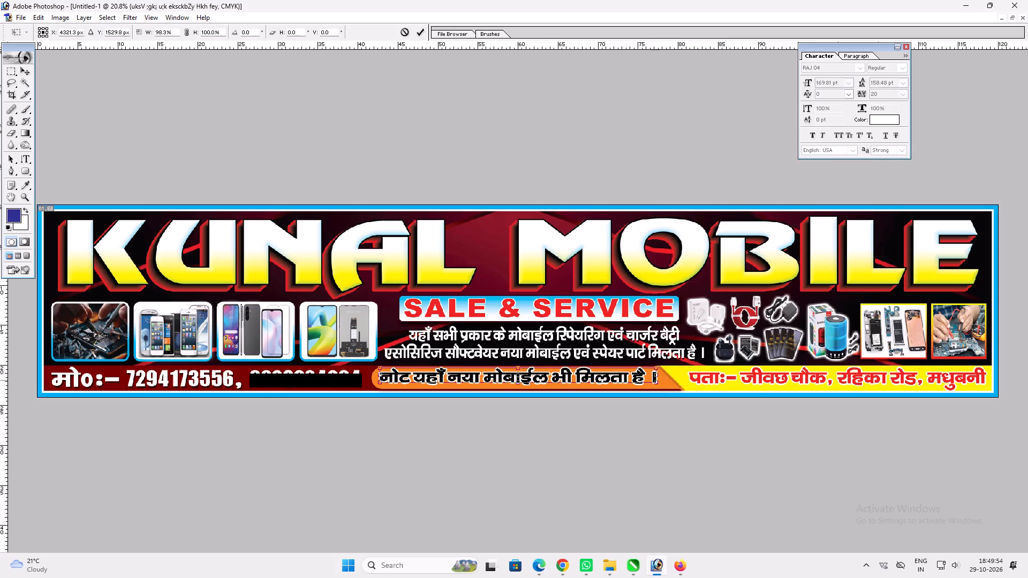
key("shift+Return")
key("v")
key("Down")
Change the Hindi note's font to RAJ 101 Bold.
key("t")
left_click(606, 379)
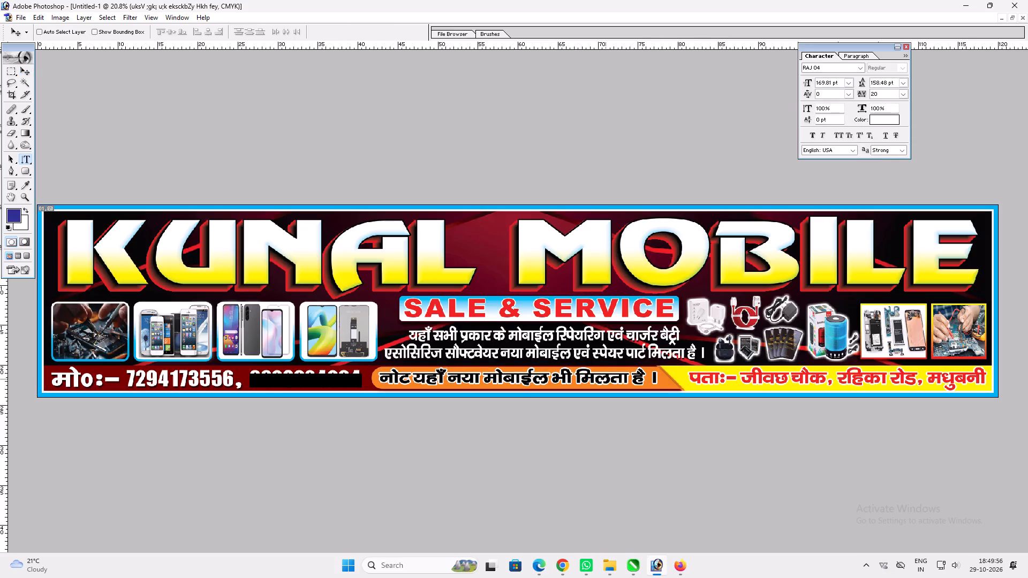
key("ctrl+a")
left_click(79, 33)
key("Down")
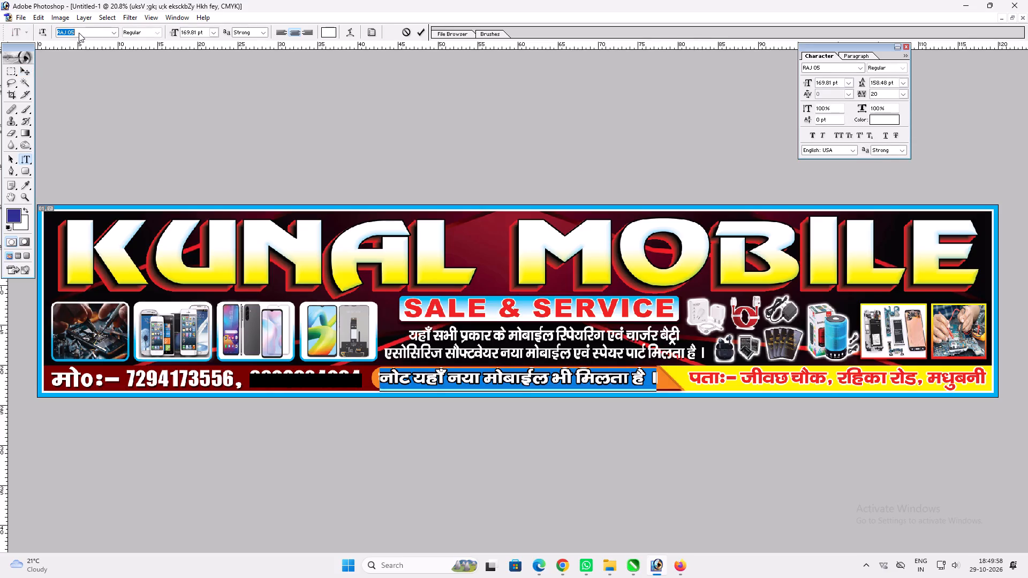
key("Down")
key("Down")
key("Down")
key("Down")
key("Down")
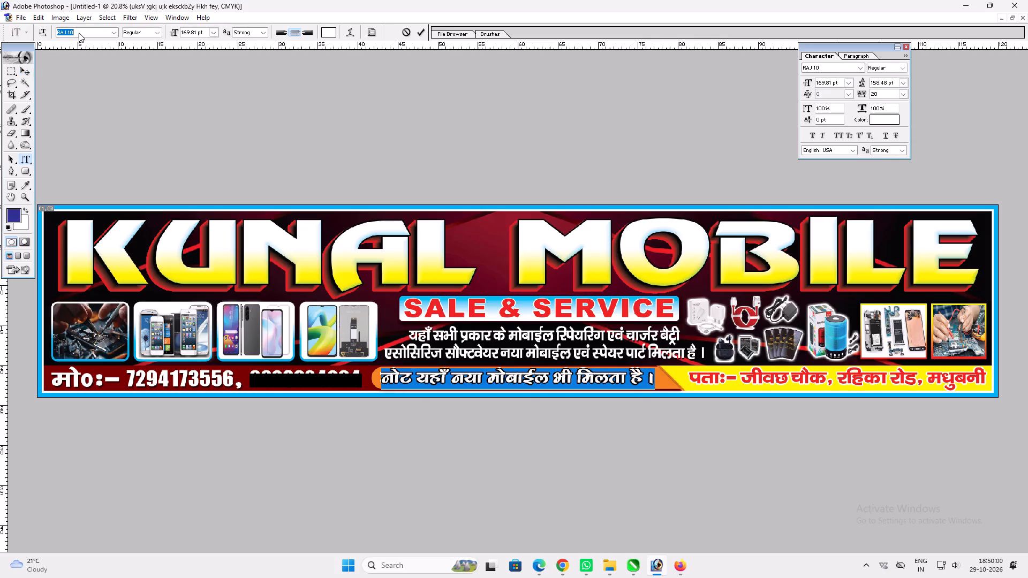
key("Down")
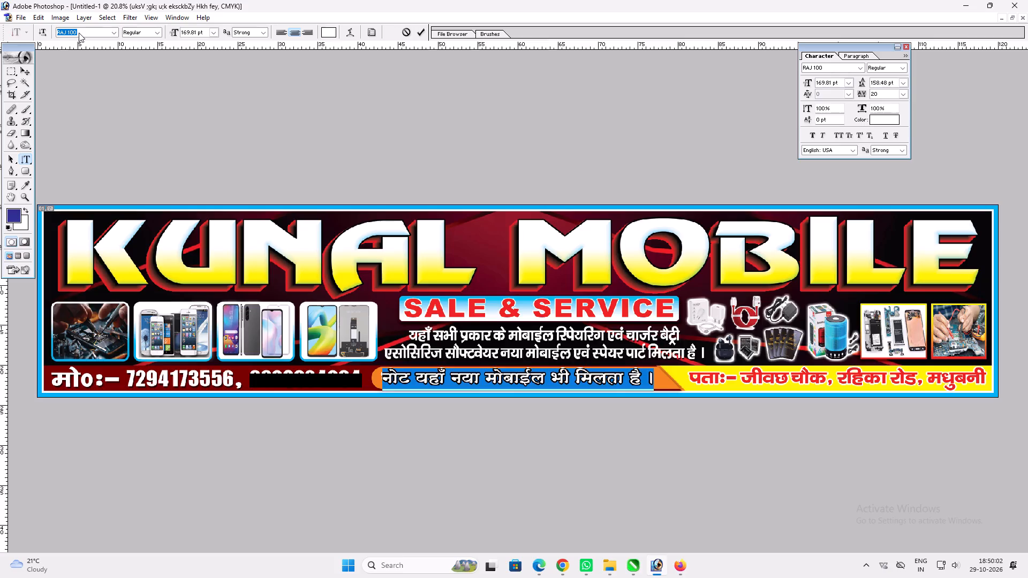
key("Down")
key("Return")
key("Return")
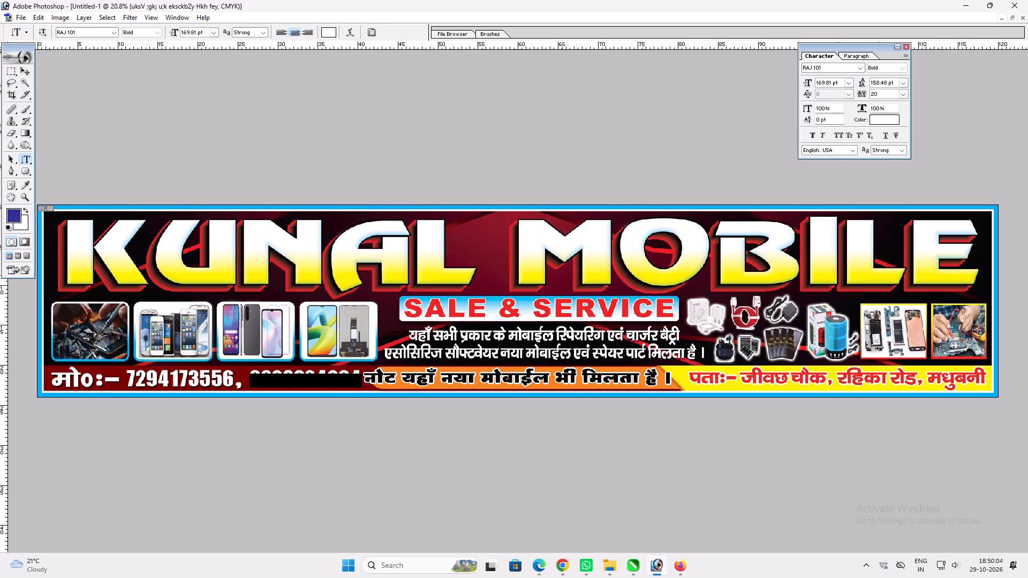
Narrow the Hindi note to about 88% width so it fits inside the orange bar.
key("ctrl+t")
left_click_drag(668, 378, 650, 377, "alt+shift")
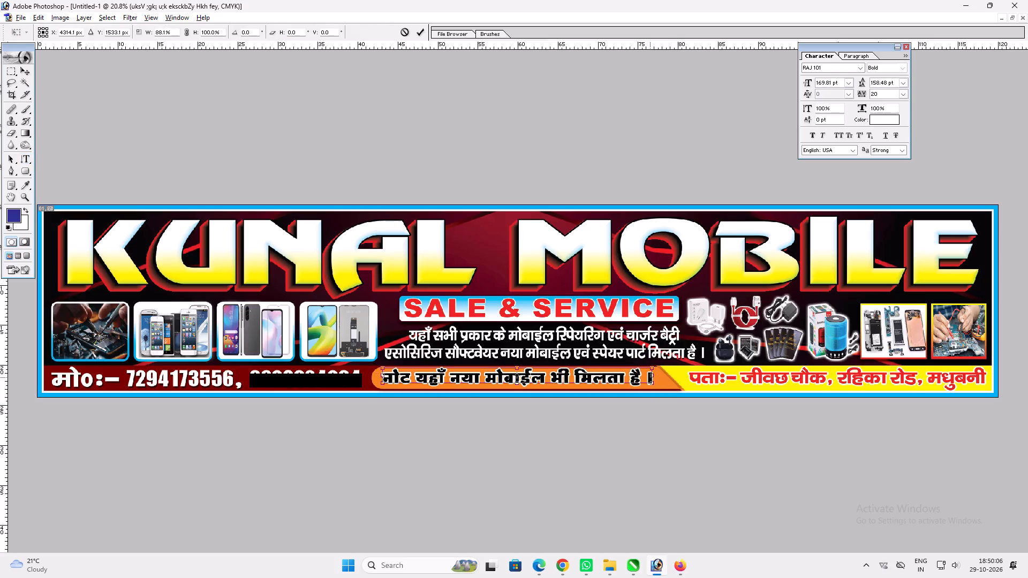
key("Return")
Tighten the Hindi note's tracking to 0.
left_click(638, 379)
key("ctrl+a")
key("alt+Left")
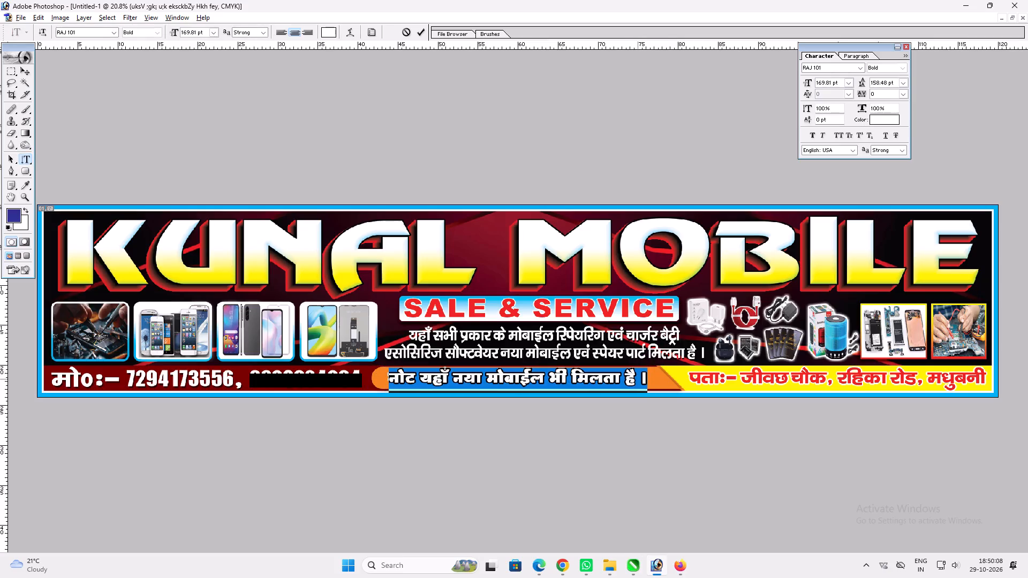
key("ctrl+z")
key("ctrl+Return")
Widen the Hindi note slightly from its centre to fill the orange bar.
key("ctrl+t")
left_click_drag(646, 376, 652, 376, "alt+shift")
key("shift+Return")
key("ctrl+t")
left_click(652, 376, "shift")
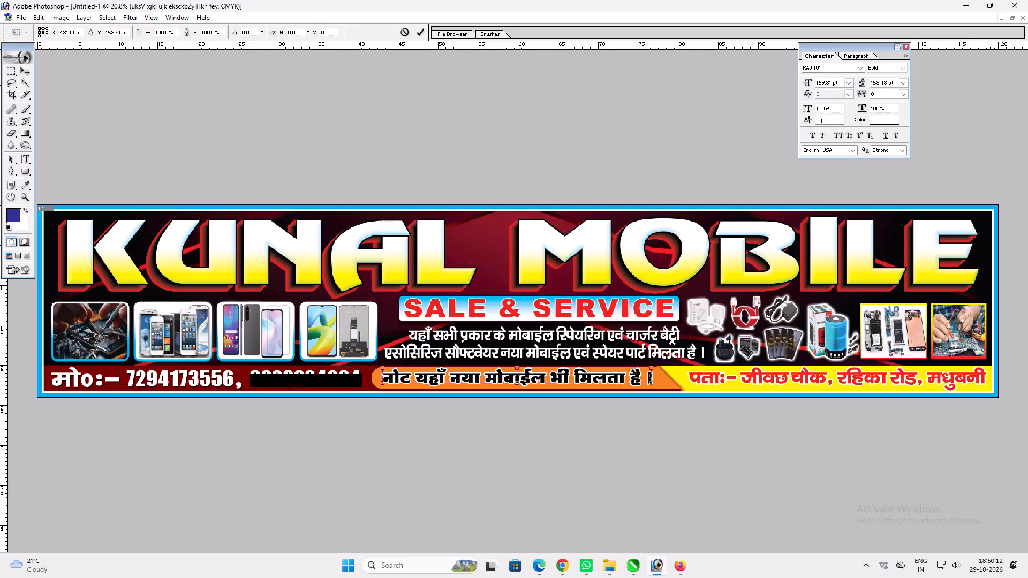
key("shift+Return")
key("v")
Clear the Character palette and toolbox off the canvas and start a screen capture of the banner.
left_click(908, 47)
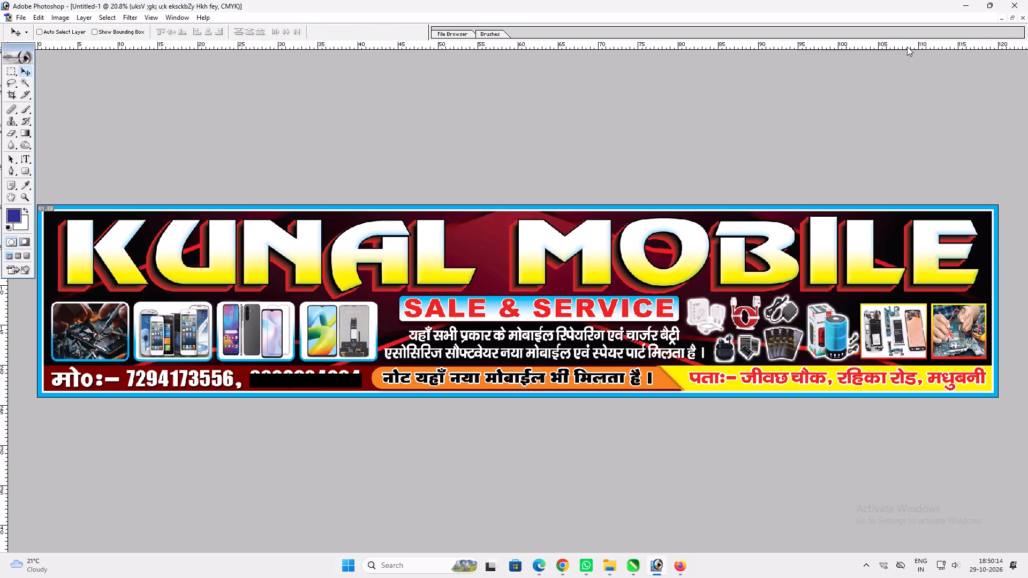
double_click(15, 48)
key("Print")
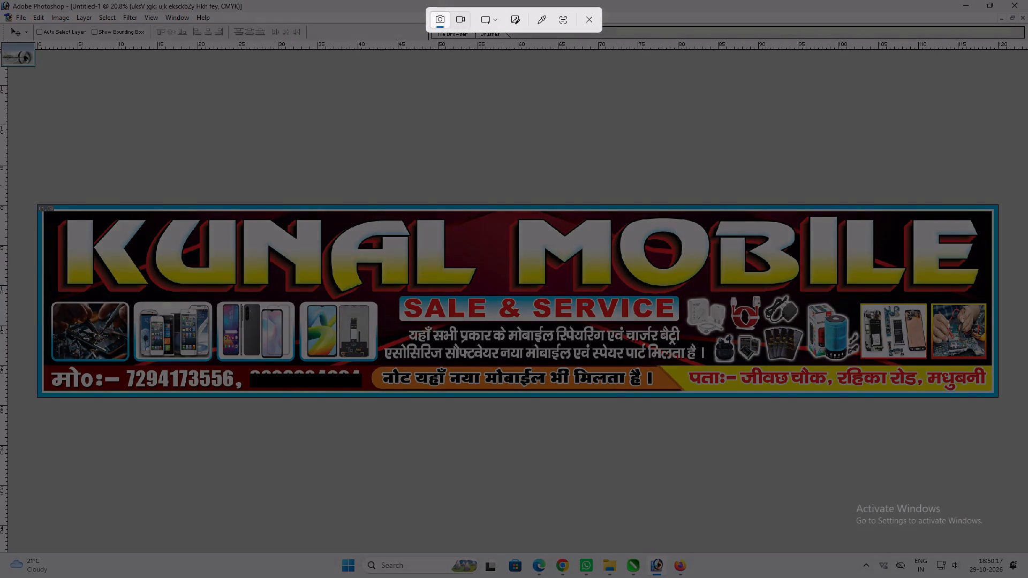
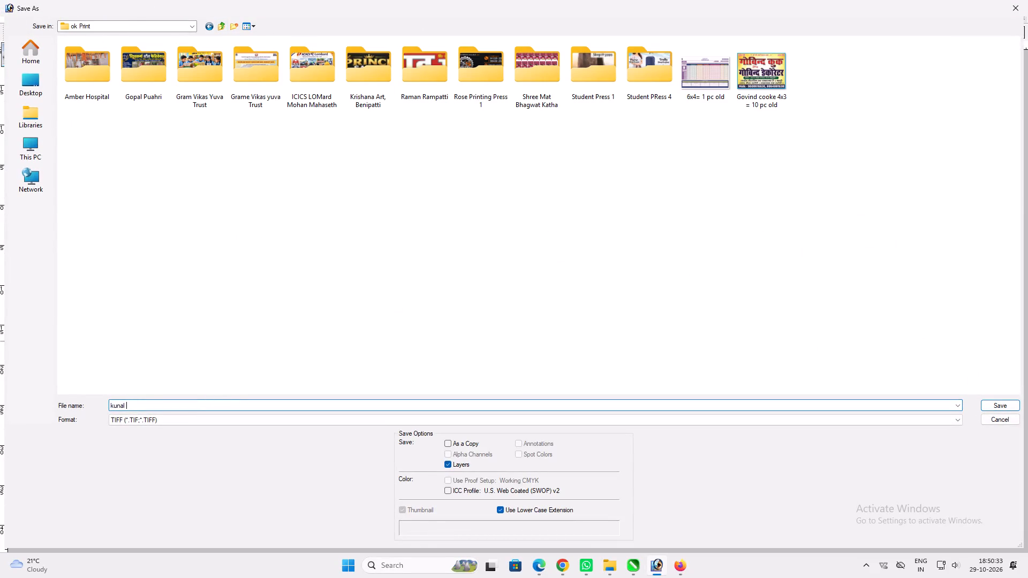
Complete the file name as "kunal Mobile 10x2= 3 p" for saving the banner as a TIFF in the ok Print folder.
type("Mobile")
key("space")
type("1")
type("0x2= 3 p")
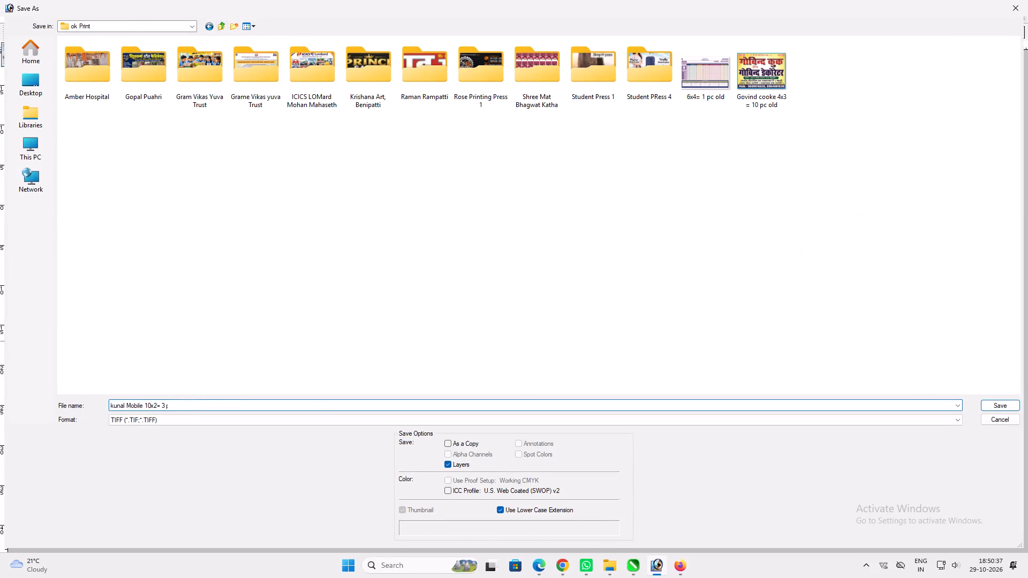
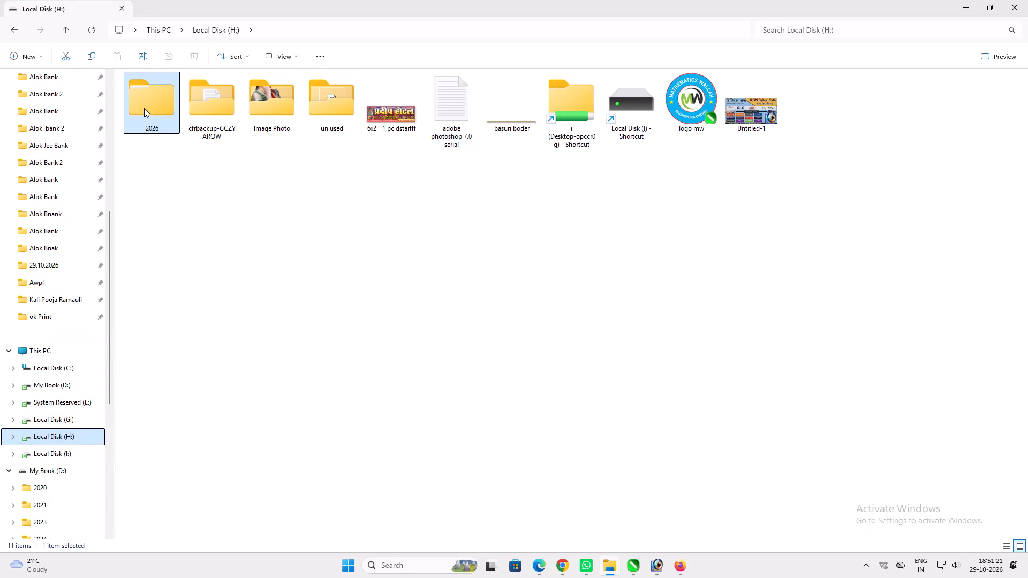
Check the 2026 folder on Local Disk (H:), then search the My Book (D:) drive for "gane".
double_click(145, 108)
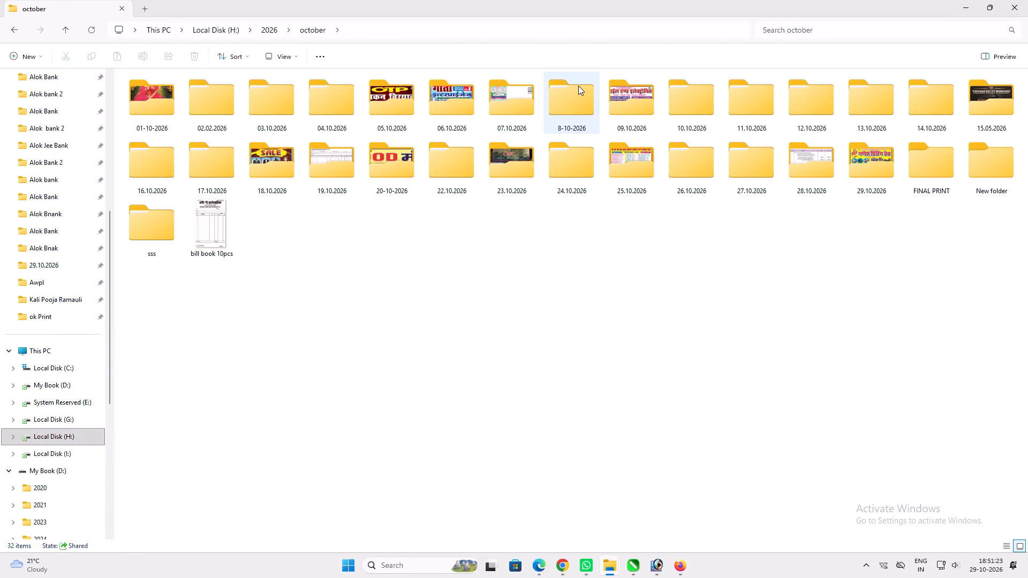
left_click(71, 471)
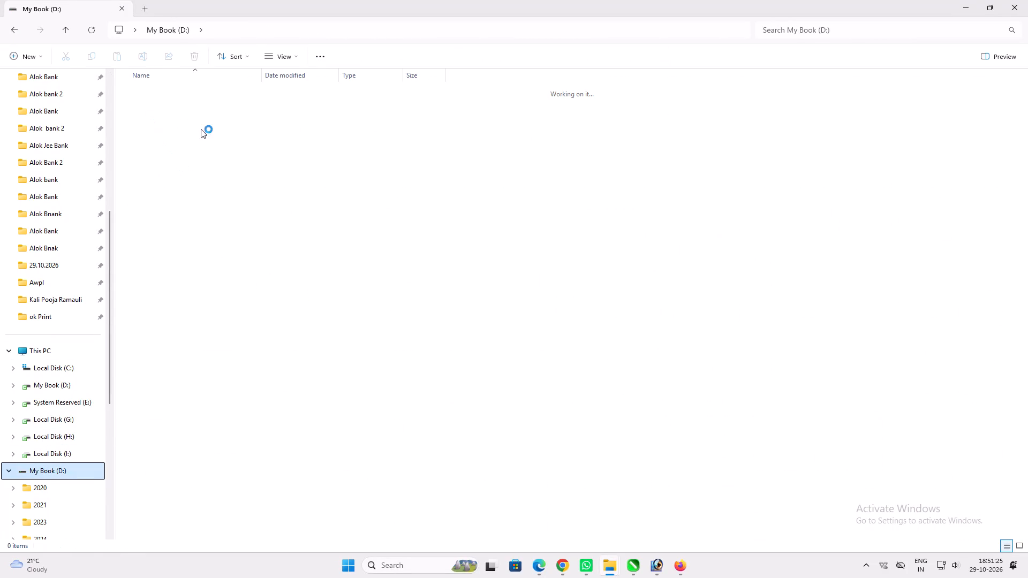
left_click(782, 26)
type("gane")
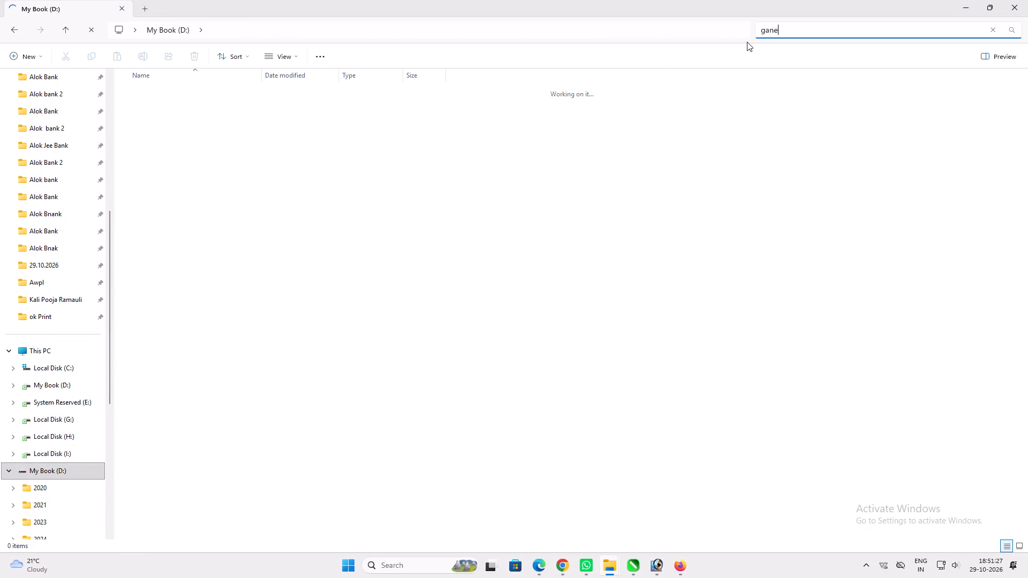
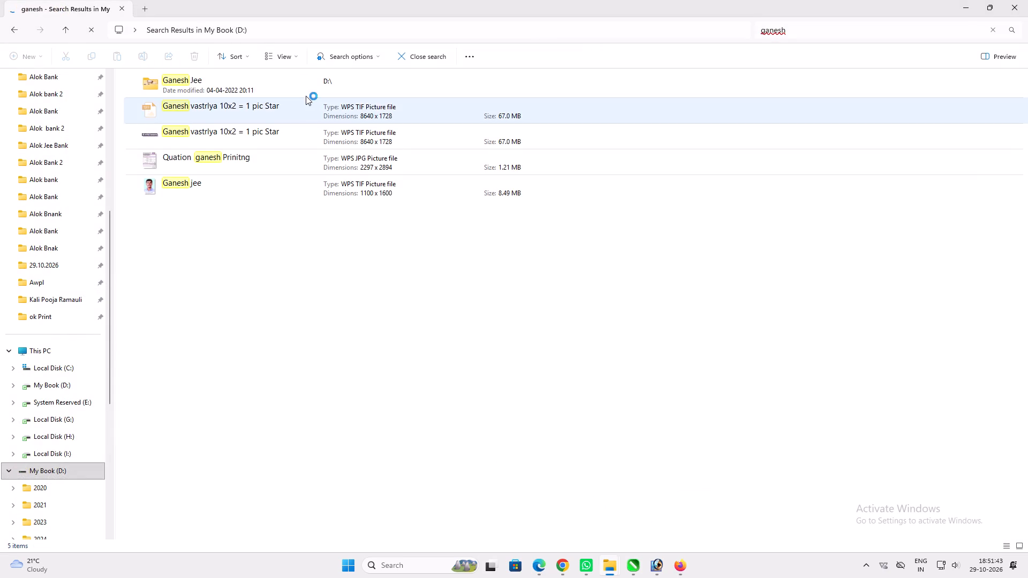
Display the "ganesh" search results on My Book (D:) as large icons so the file thumbnails can be compared.
left_click(292, 54)
left_click(299, 108)
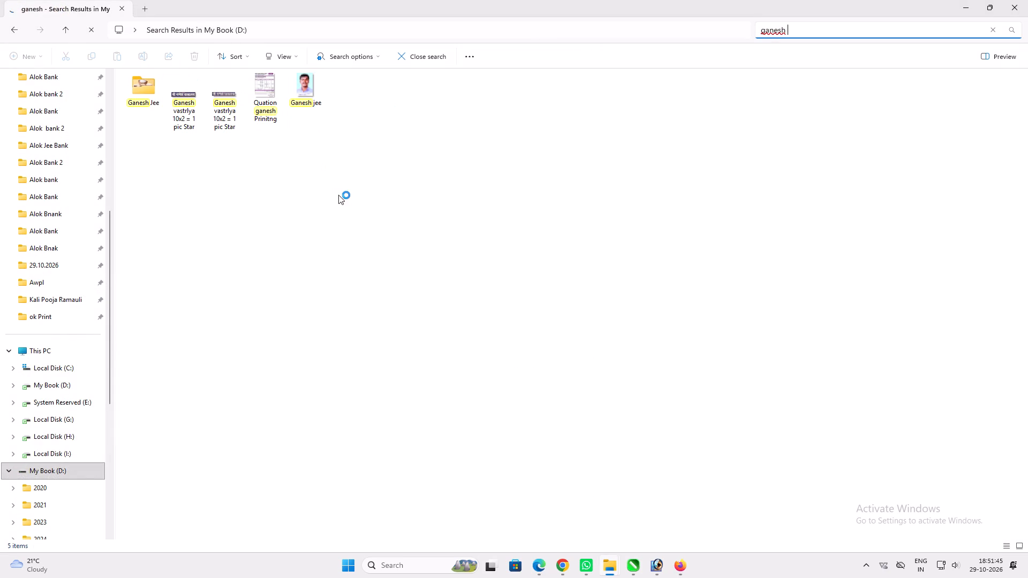
left_click(309, 52)
left_click(299, 59)
left_click(292, 96)
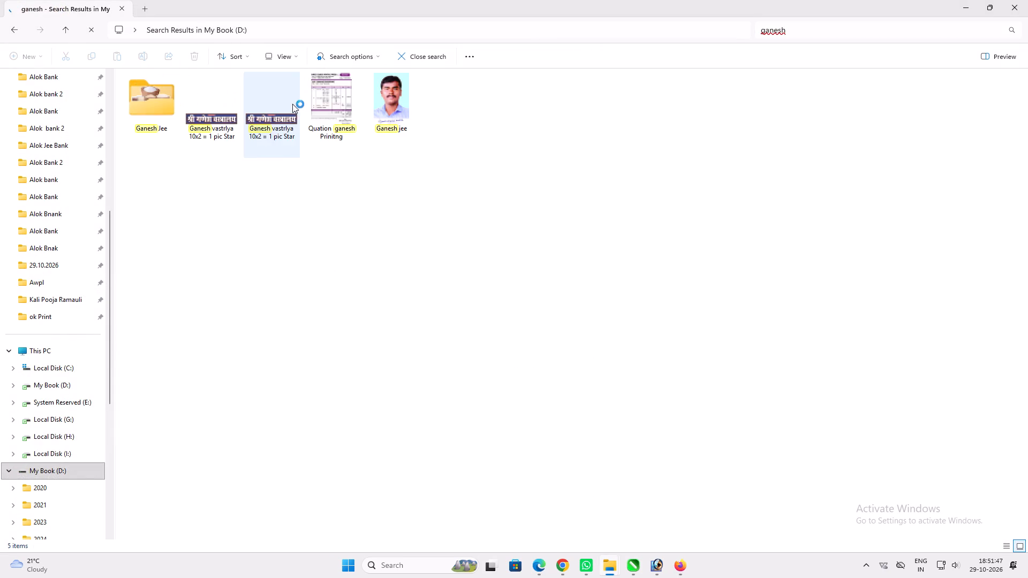
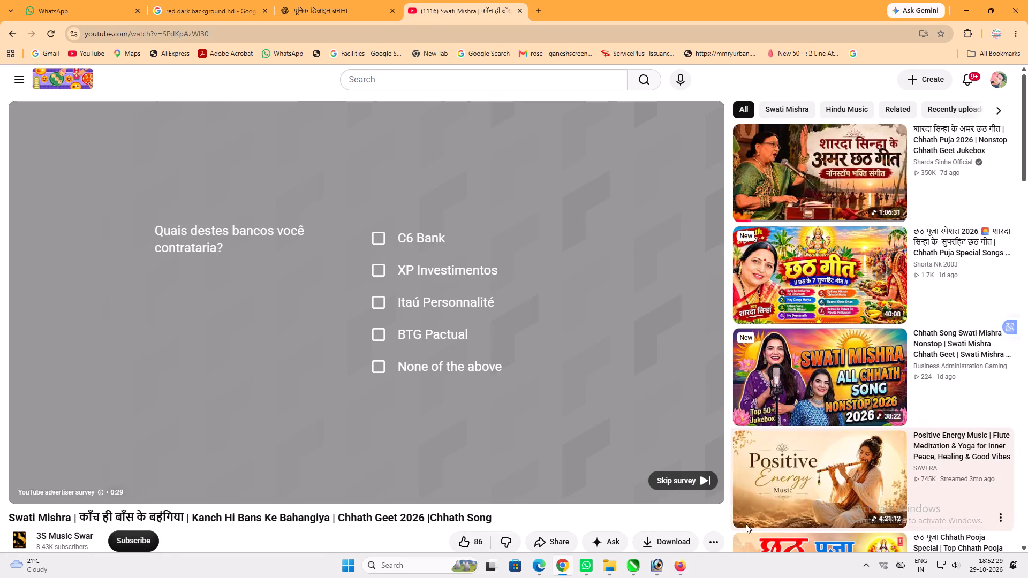
Skip the YouTube advertiser survey to start the Swati Mishra Chhath Geet 2026 video.
left_click(674, 466)
left_click(674, 488)
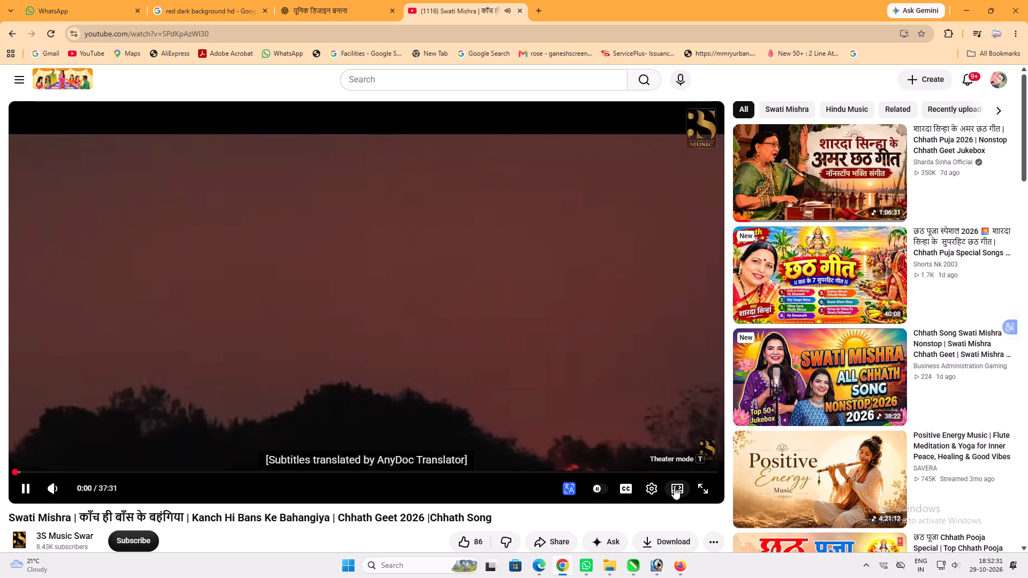